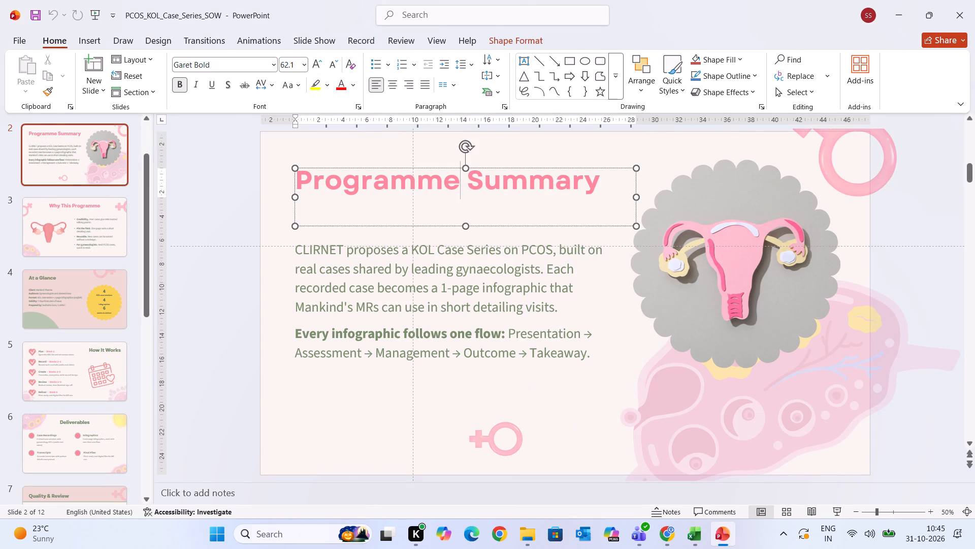
Shorten the title on slide 2 to "Program Summary".
key("BackSpace")
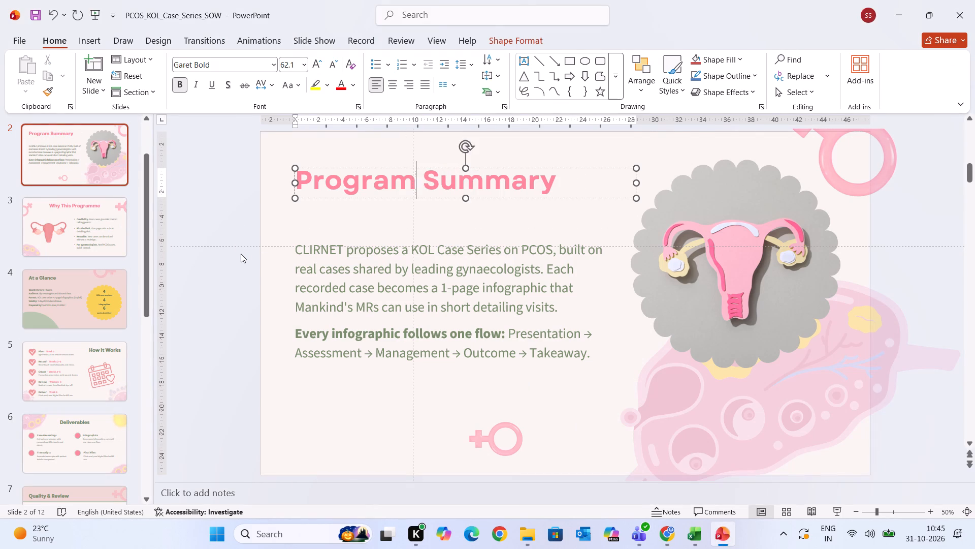
left_click(241, 254)
Go back to the deck's cover slide and view it.
scroll(73, 146, "down", 1)
left_click(73, 146)
key("Up")
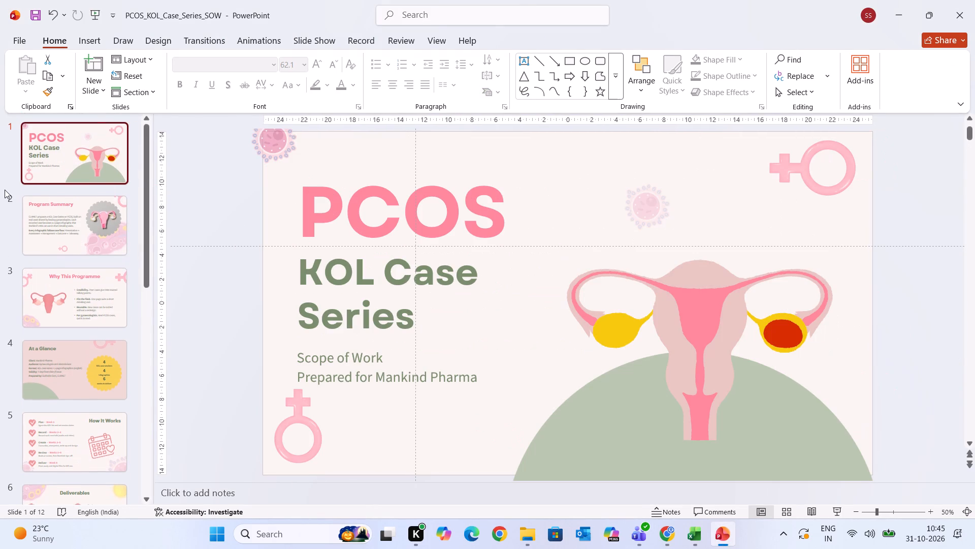
key("Up")
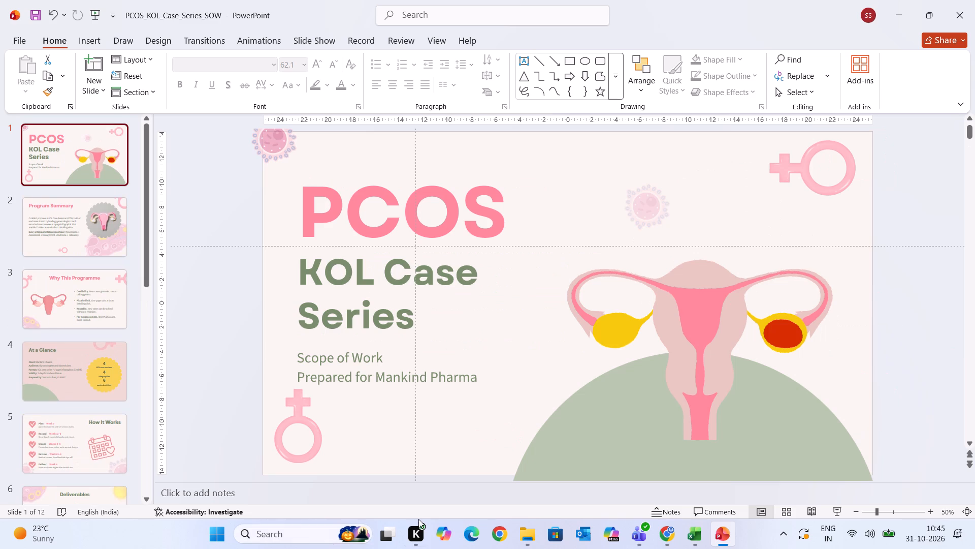
Switch to the Chrome browser window.
left_click(670, 531)
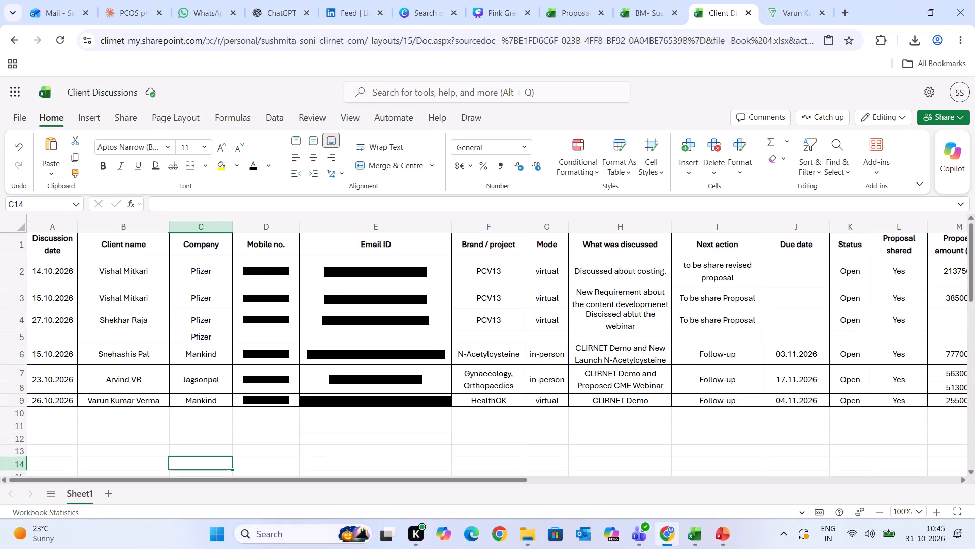
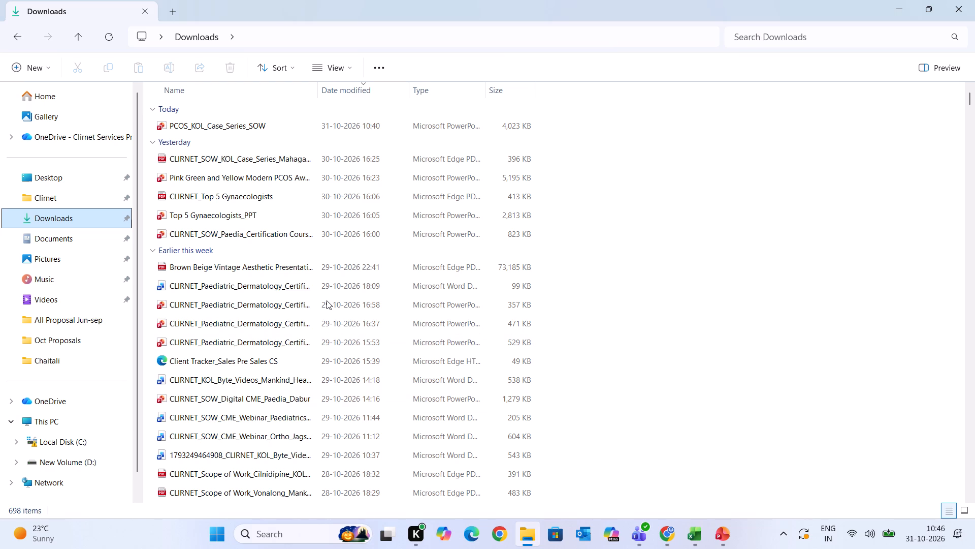
Open the downloaded CLIRNET_Paediatric_Dermatology_Certification_Dabur (2) presentation in PowerPoint.
double_click(241, 306)
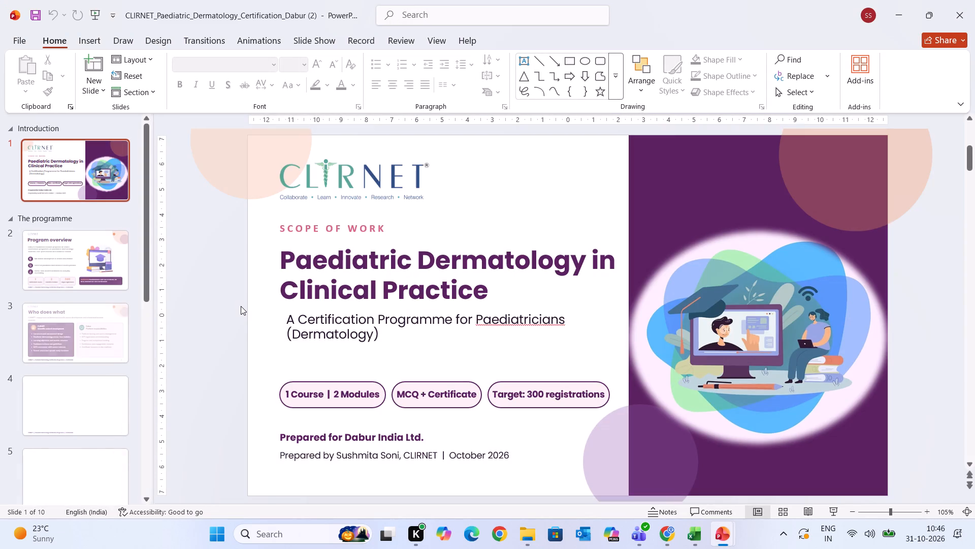
Copy the CLIRNET logo from the Paediatric Dermatology deck's cover, close that deck, and paste the logo onto the PCOS cover slide.
left_click(356, 158)
key("ctrl+c")
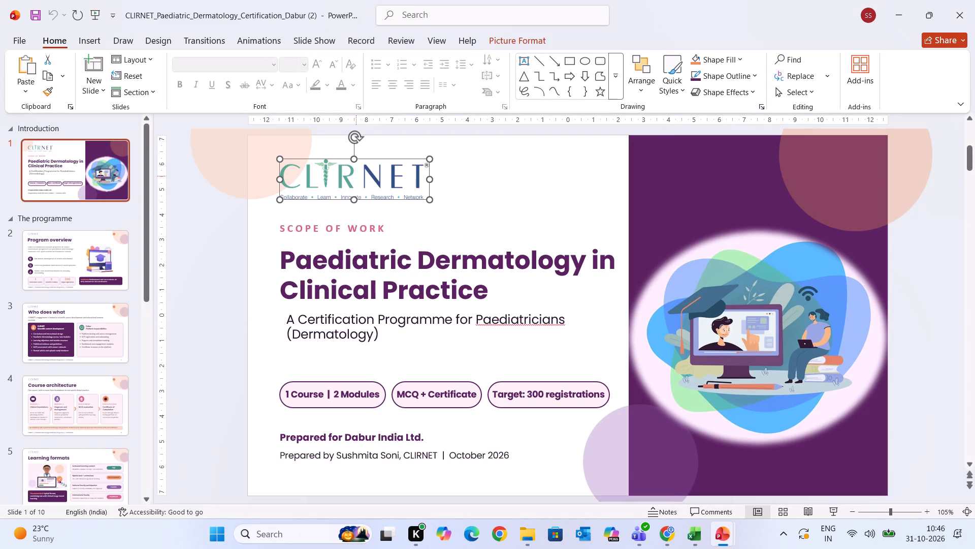
left_click(963, 4)
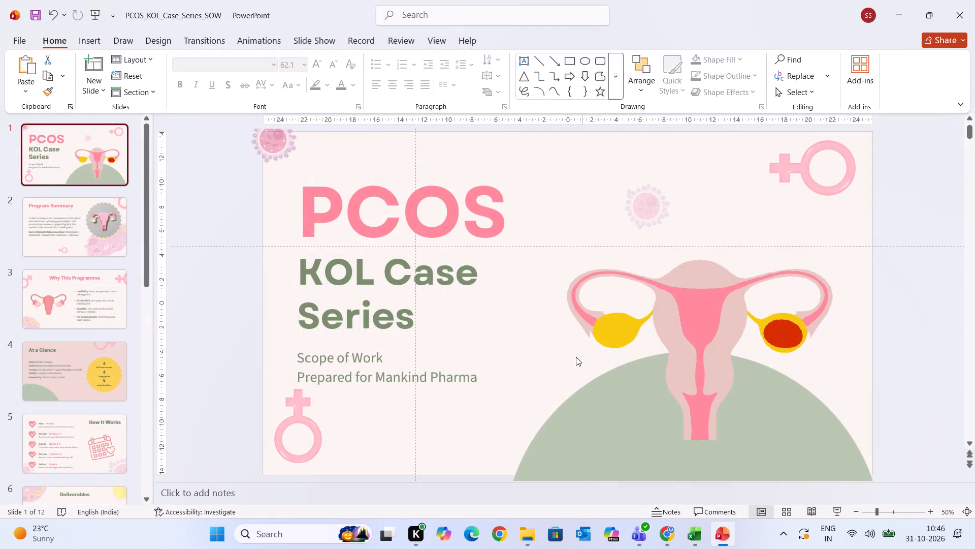
key("ctrl+v")
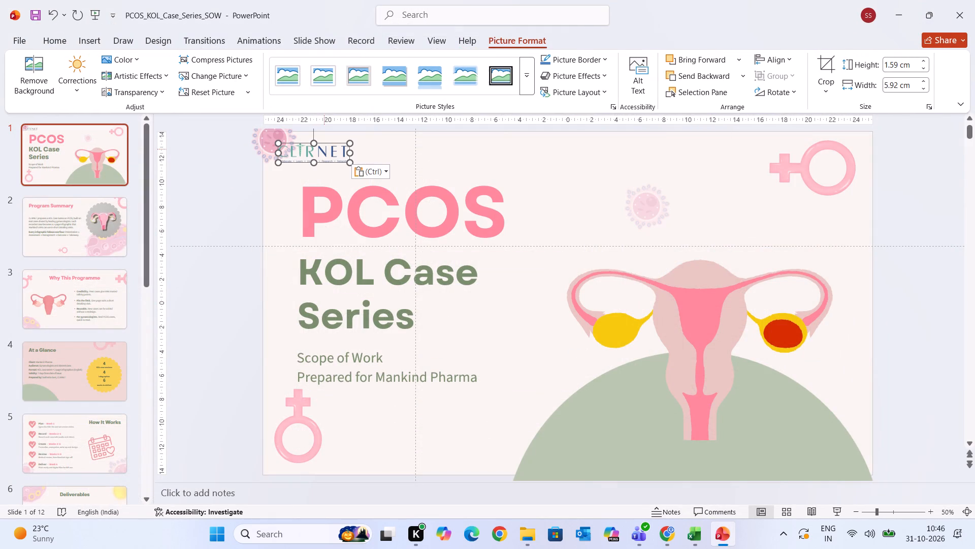
Enlarge the CLIRNET logo to about 13.44 × 3.6 cm and place it below the "Prepared for Mankind Pharma" line.
left_click_drag(324, 150, 381, 426)
left_click_drag(407, 437, 414, 440)
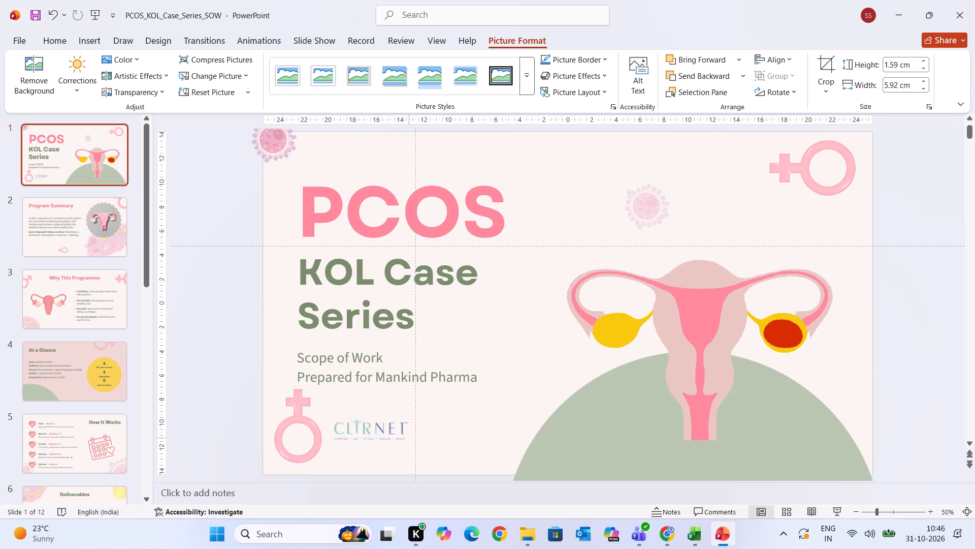
left_click_drag(414, 440, 465, 463)
left_click_drag(427, 443, 554, 444)
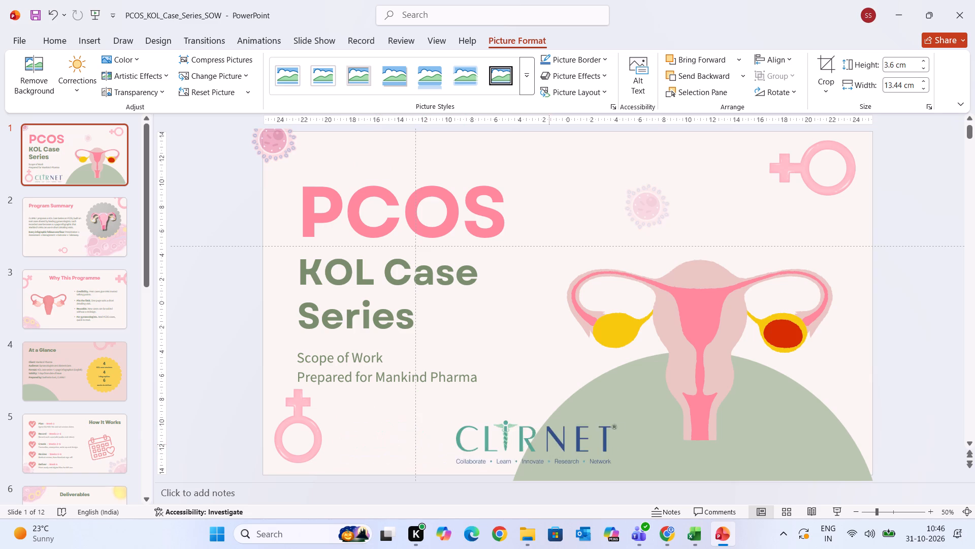
left_click_drag(554, 444, 417, 425)
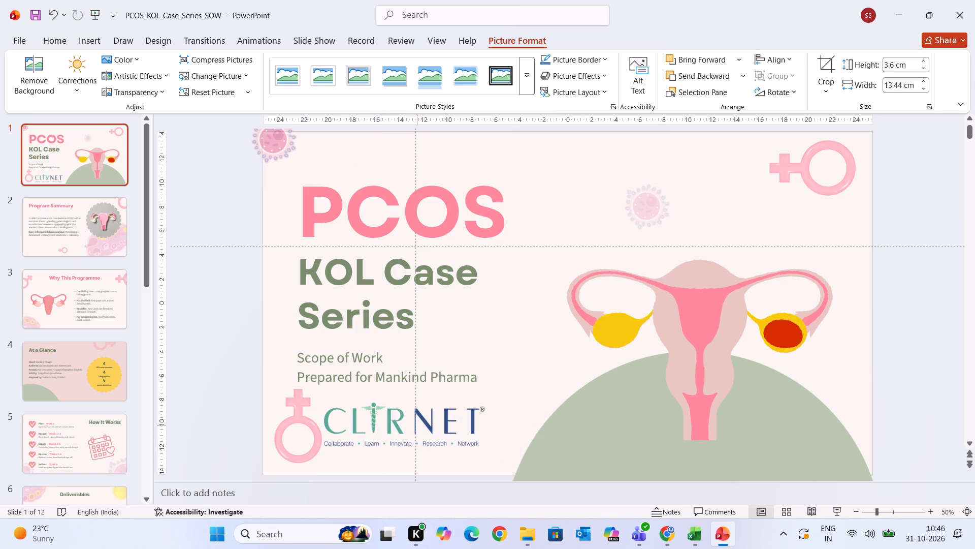
left_click_drag(417, 425, 521, 175)
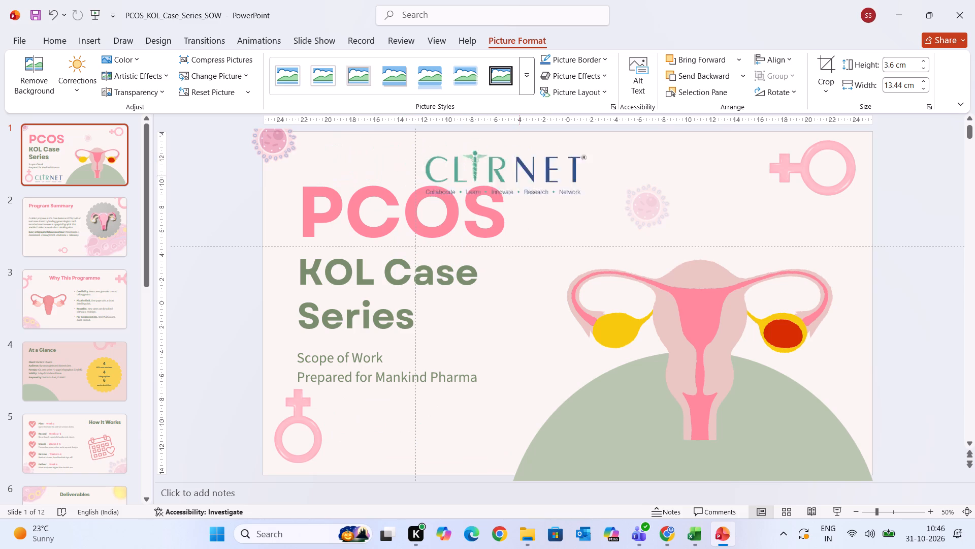
left_click_drag(521, 175, 501, 391)
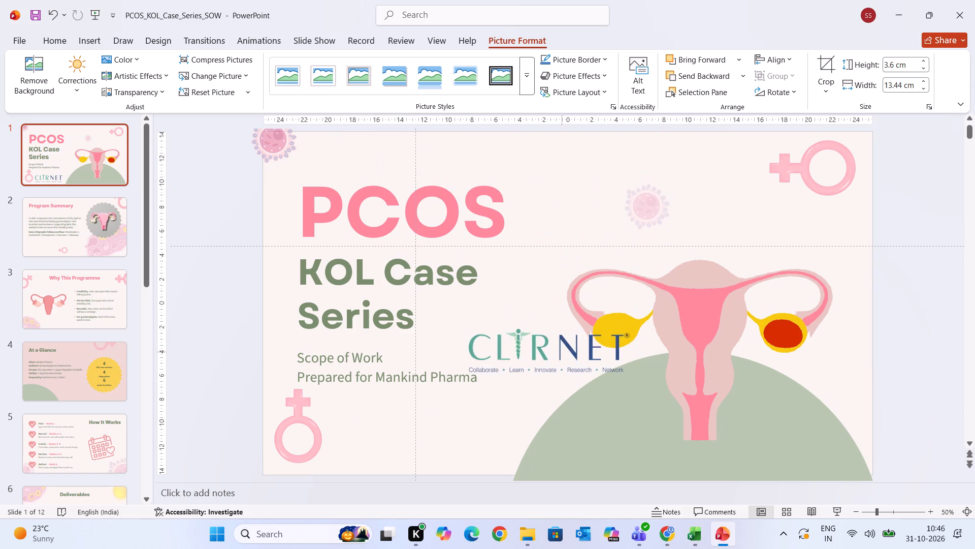
left_click_drag(501, 391, 424, 422)
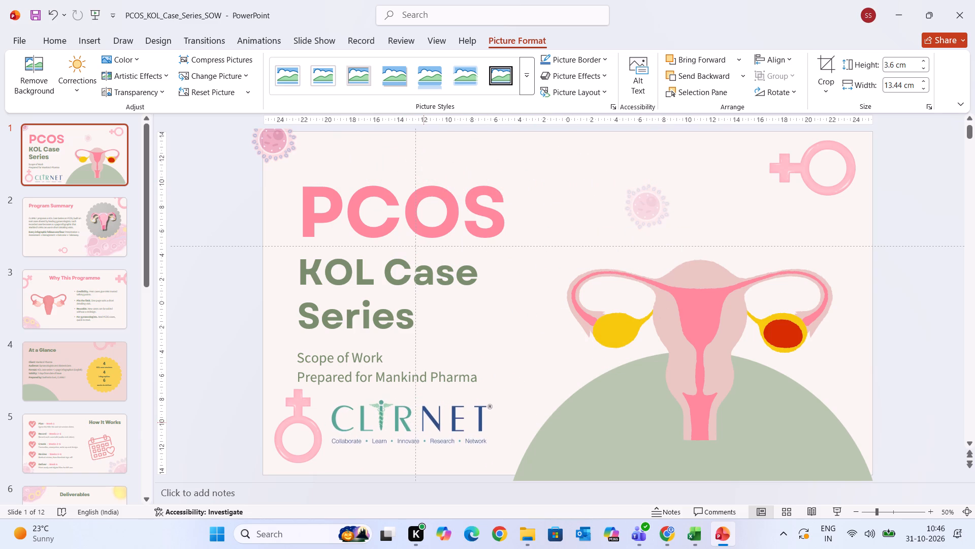
left_click_drag(424, 422, 393, 443)
Shift the pink female symbol beside the logo so it hangs slightly over the cover slide's lower-left edge.
left_click_drag(285, 435, 272, 436)
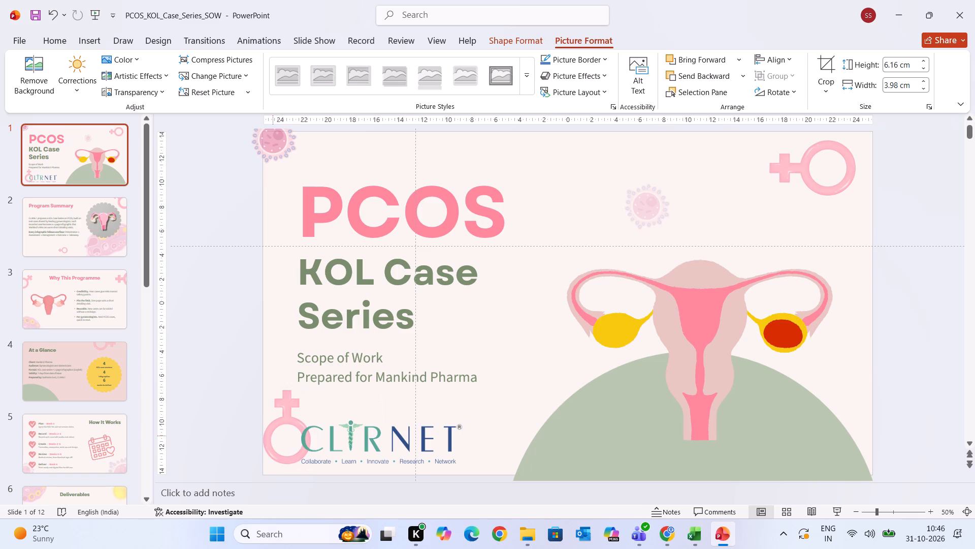
left_click_drag(272, 436, 252, 451)
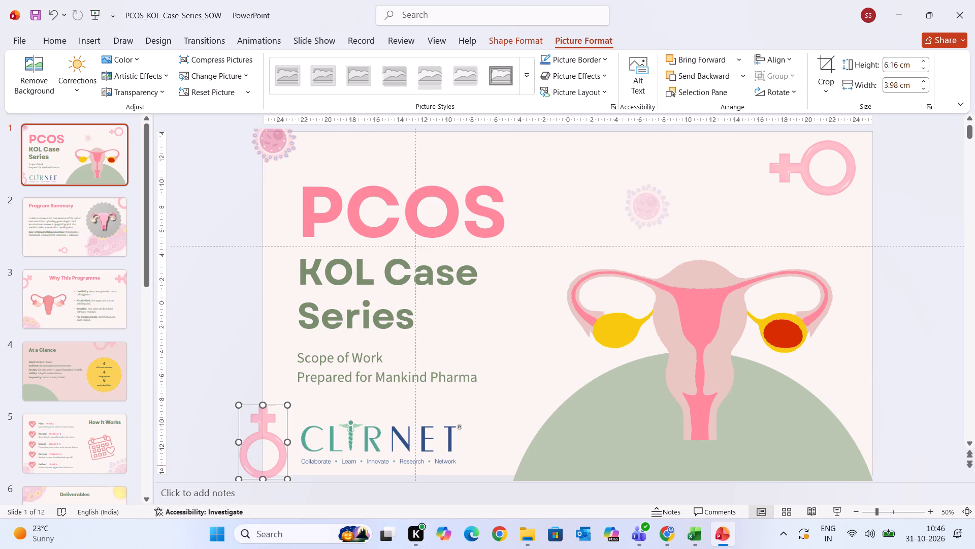
left_click_drag(277, 465, 288, 458)
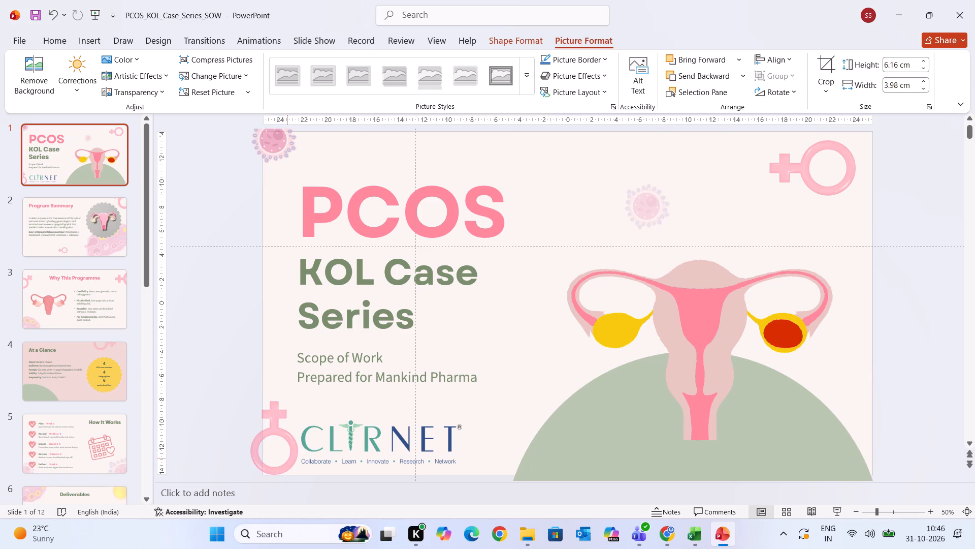
left_click_drag(288, 458, 291, 459)
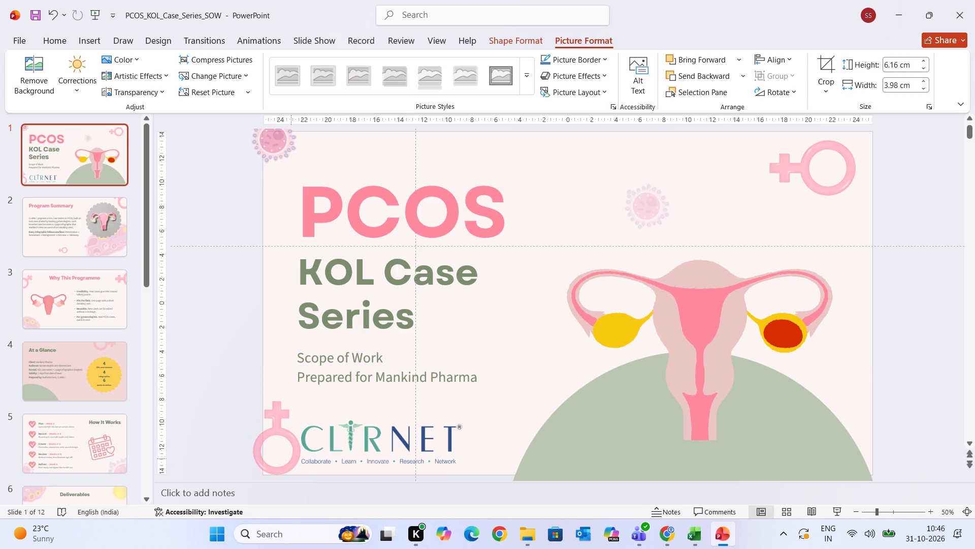
left_click_drag(291, 459, 291, 463)
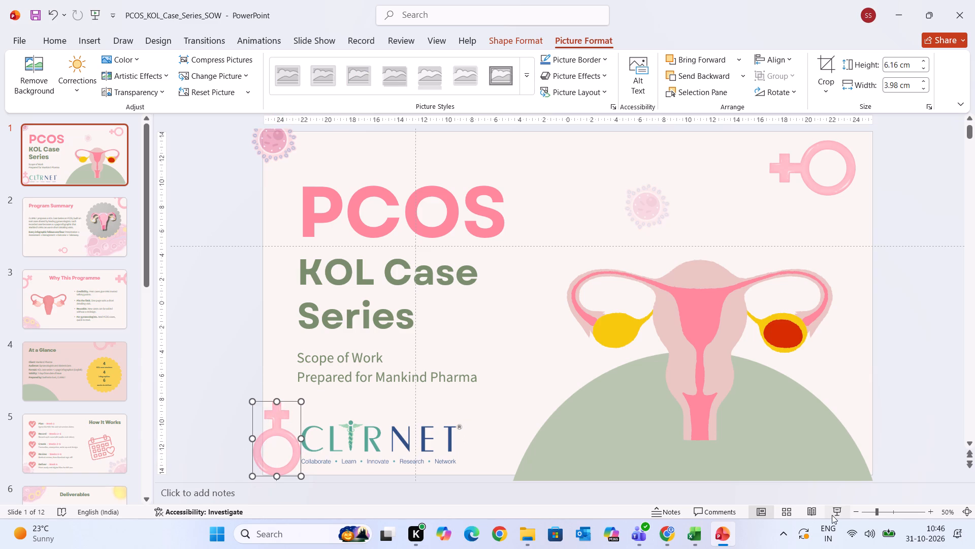
Play the deck as a slide show from the cover through to the end and return to editing.
left_click(832, 511)
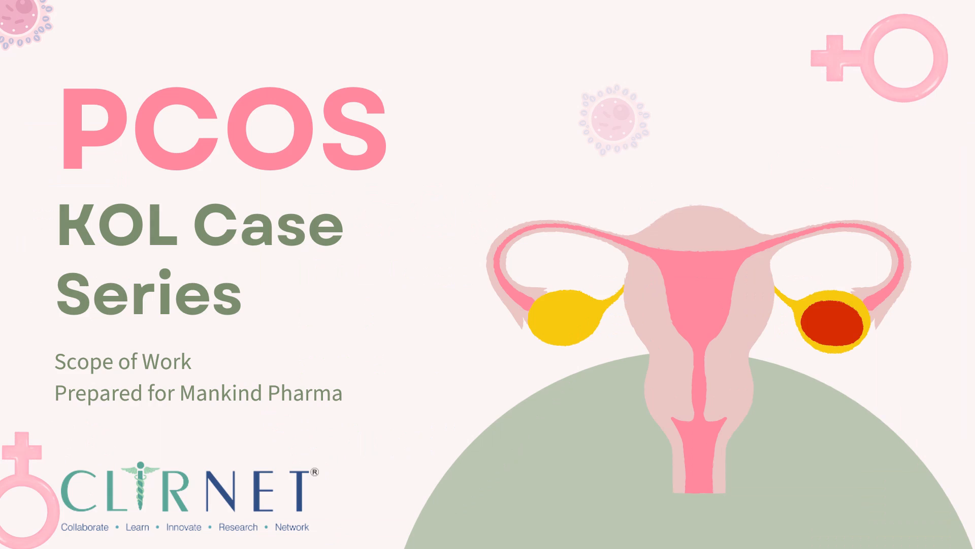
key("Right")
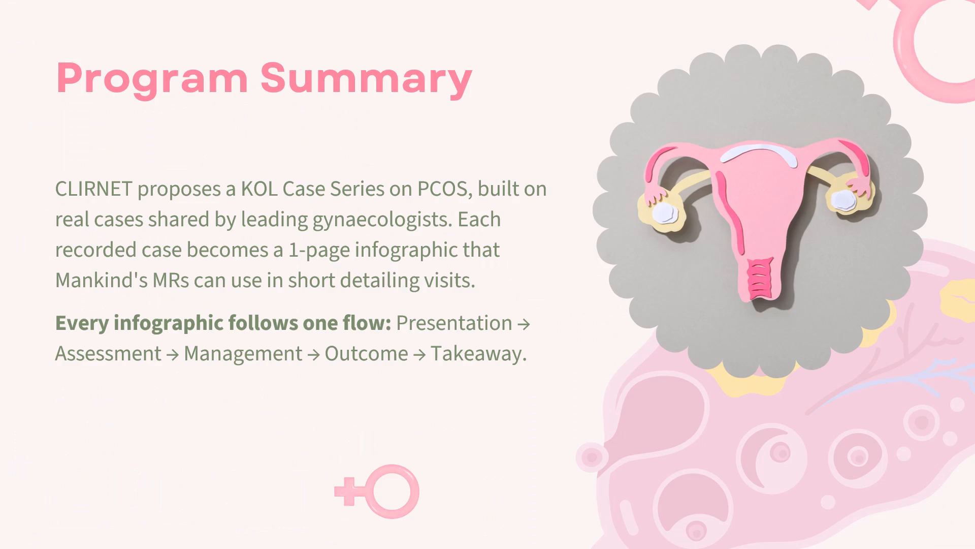
key("Right")
key("Right")
key("Right")
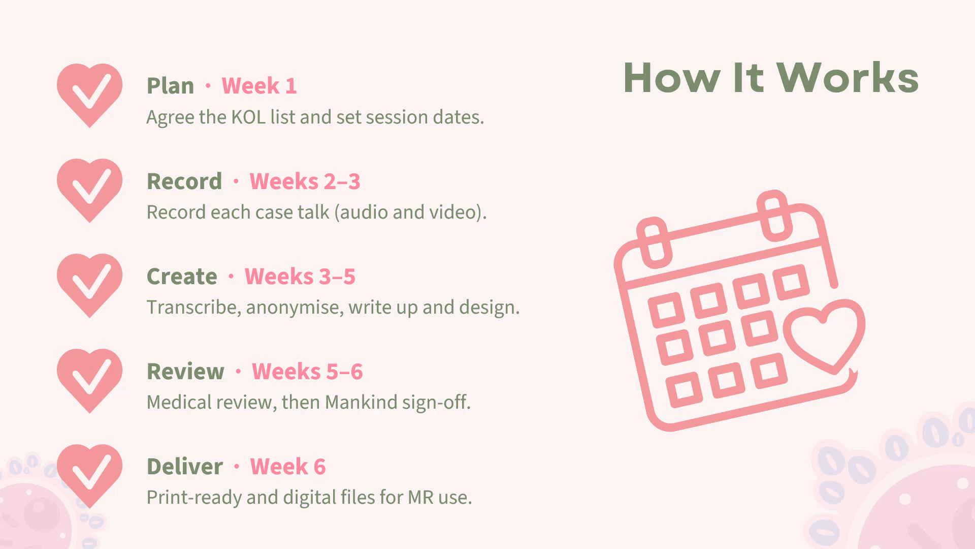
key("Right")
key("Right")
key("Right")
key("Right")
key("Right")
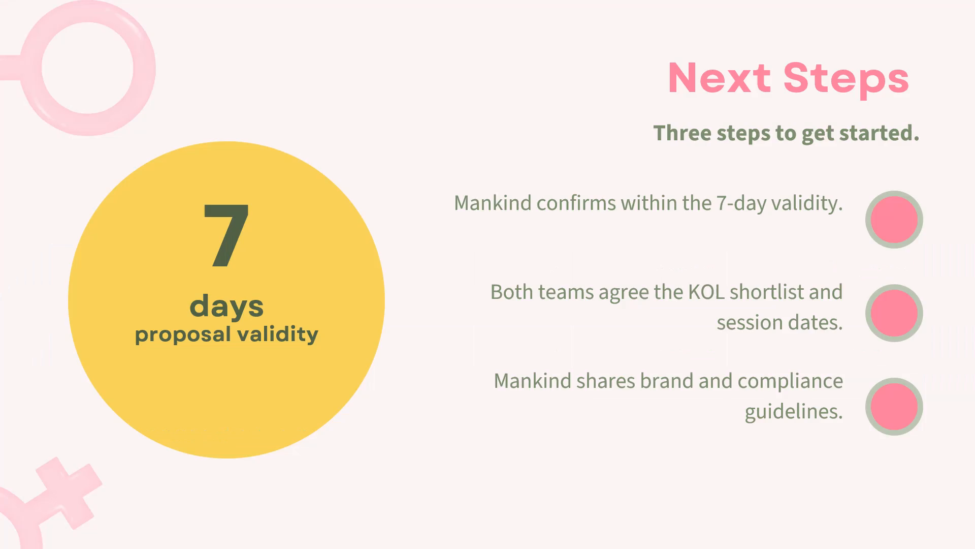
key("Right")
key("Right")
key("Right")
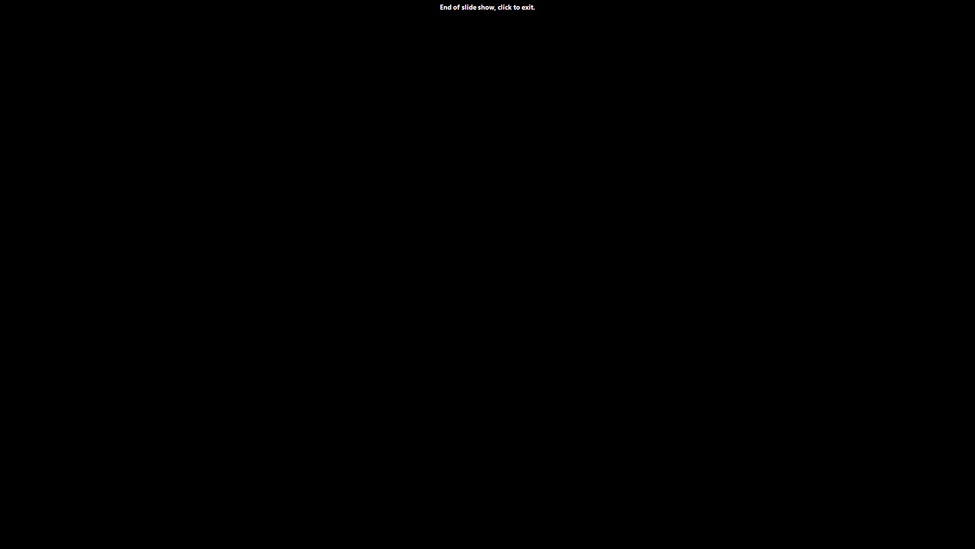
key("Escape")
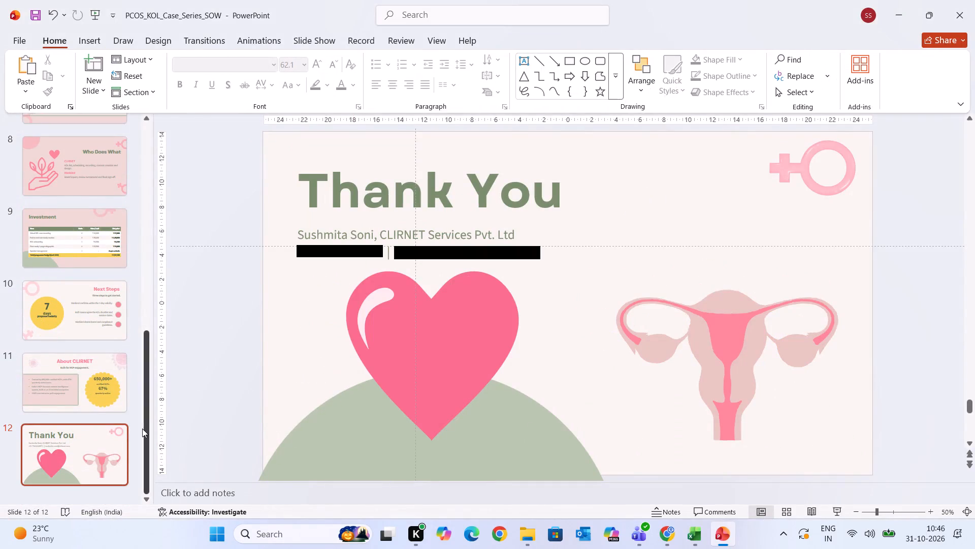
Return to the cover slide and raise the CLIRNET logo closer to the "Prepared for Mankind Pharma" line, keeping it left-aligned with the text.
scroll(79, 389, "up", 14)
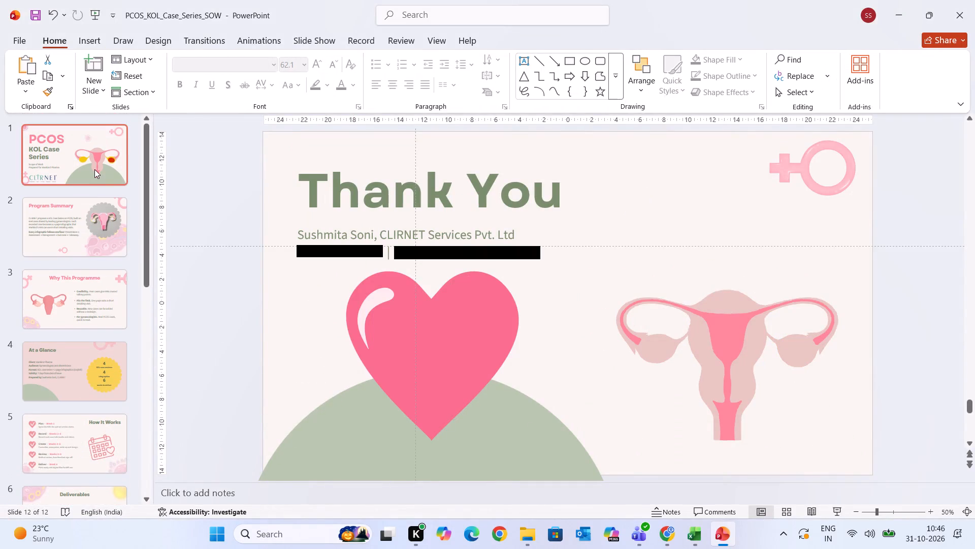
left_click(94, 169)
left_click(75, 238)
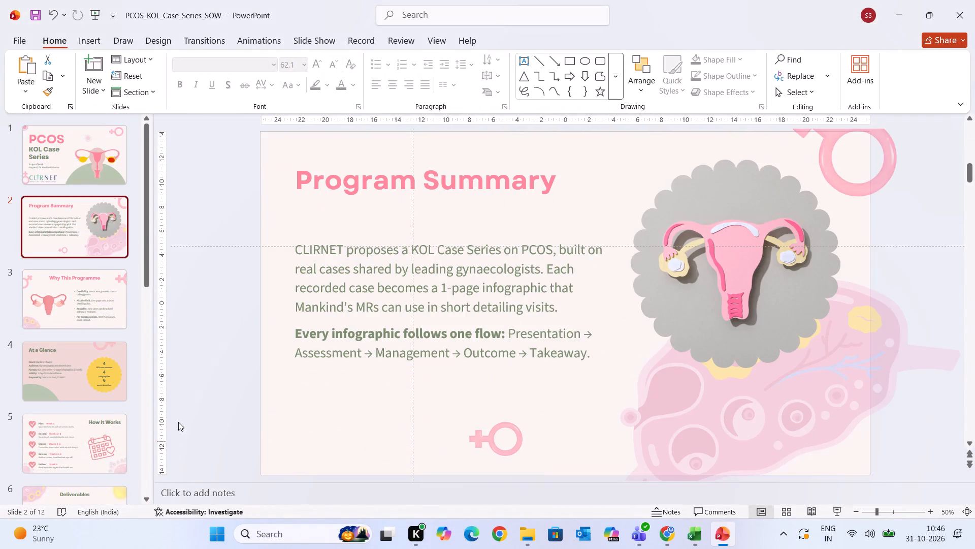
left_click(80, 175)
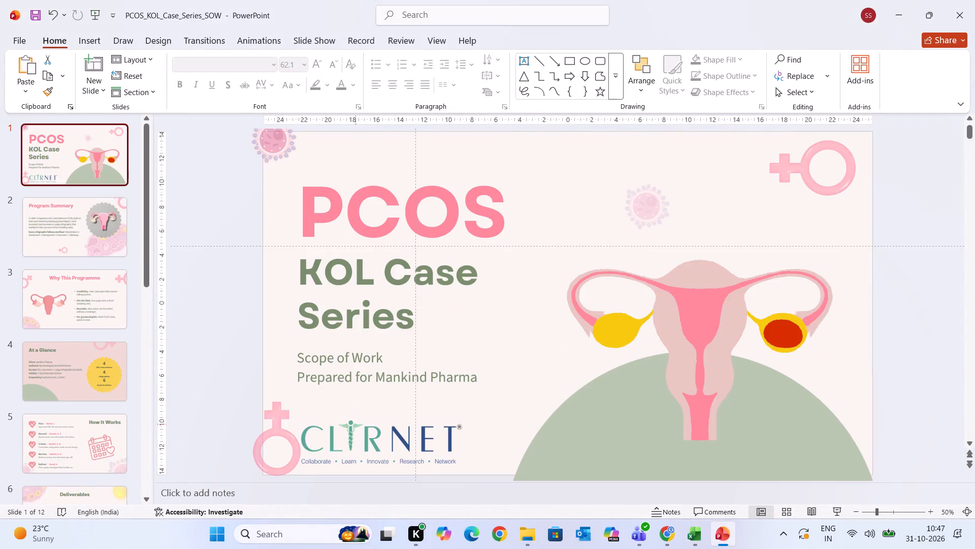
left_click_drag(360, 441, 366, 421)
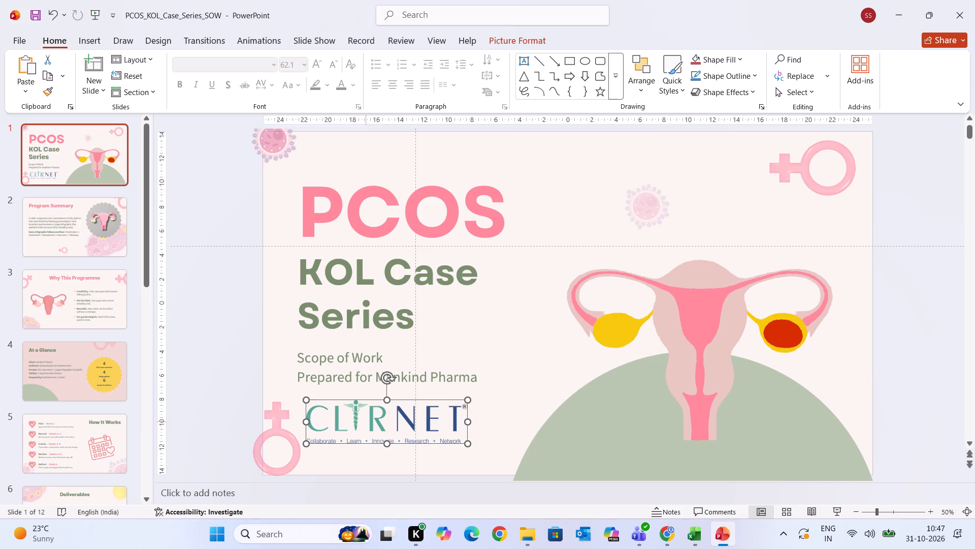
left_click_drag(366, 421, 360, 421)
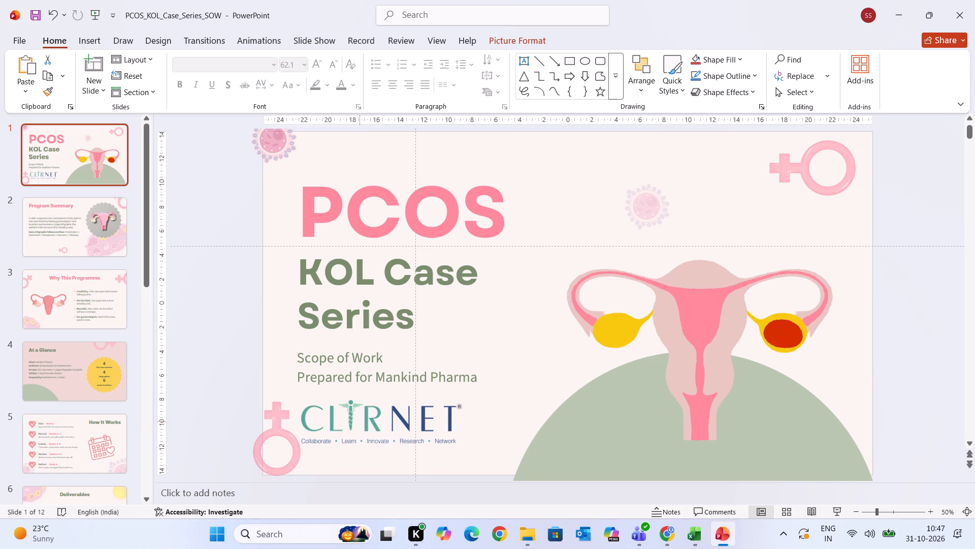
left_click_drag(360, 421, 360, 421)
Extend the cover title by adding "& Infographic" after "Series".
left_click(328, 375)
left_click(470, 385)
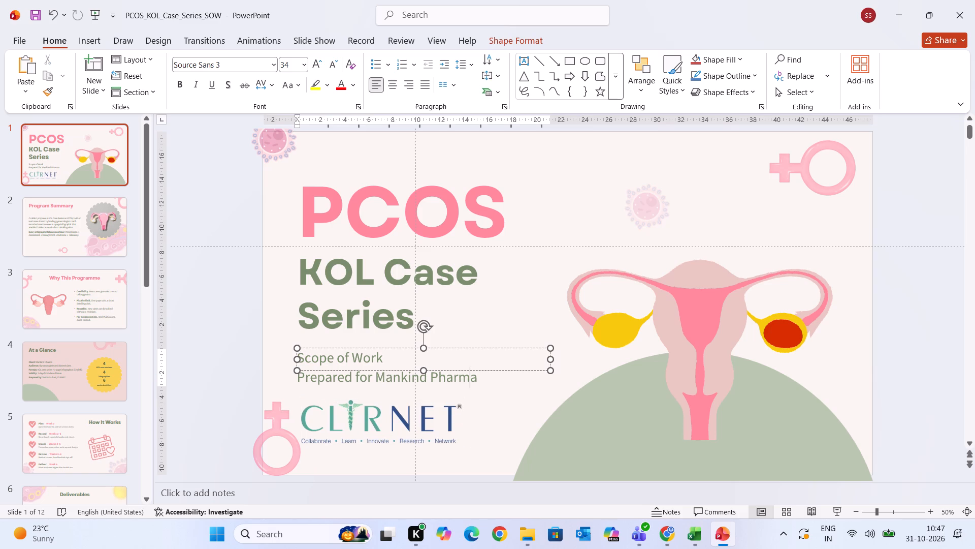
left_click(475, 379)
left_click(420, 316)
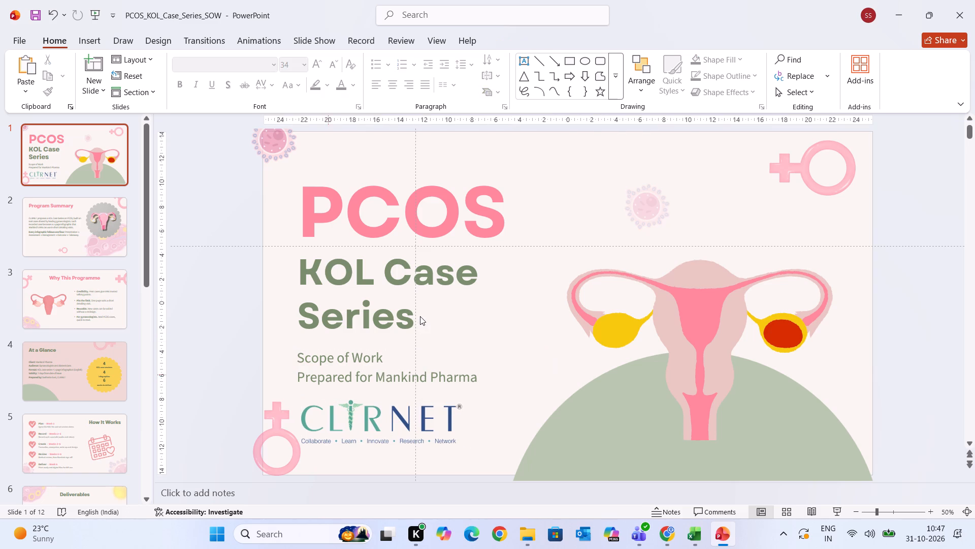
left_click(408, 318)
key("space")
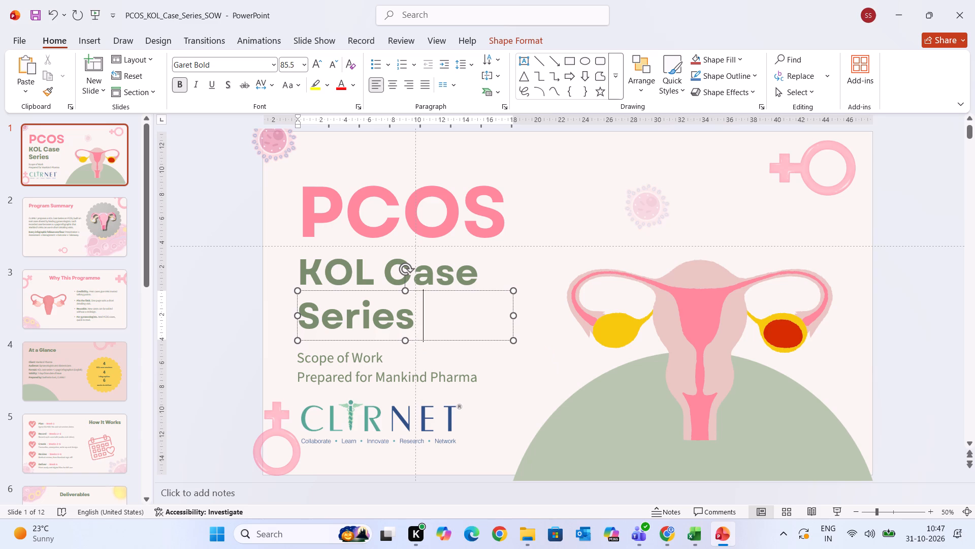
type("& Infor")
key("BackSpace")
type("graphic")
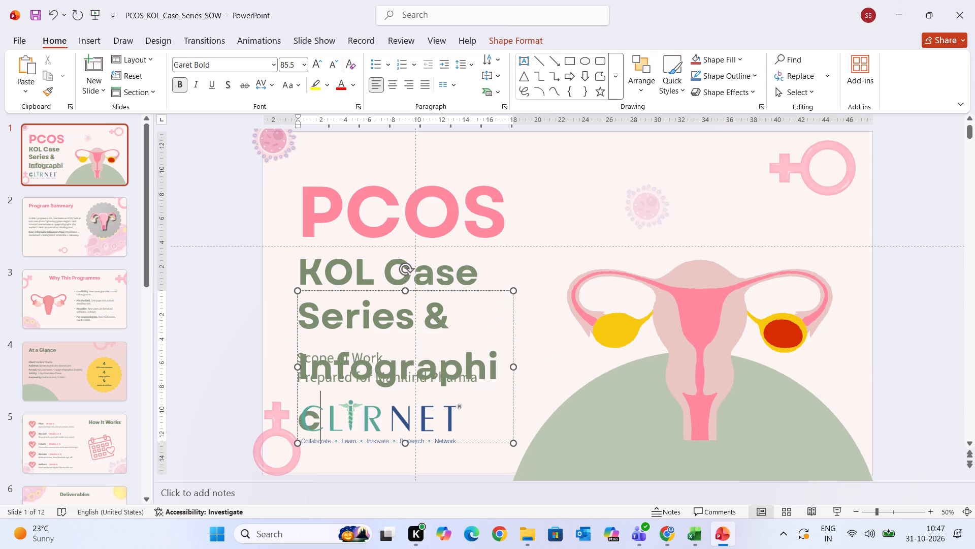
left_click(576, 383)
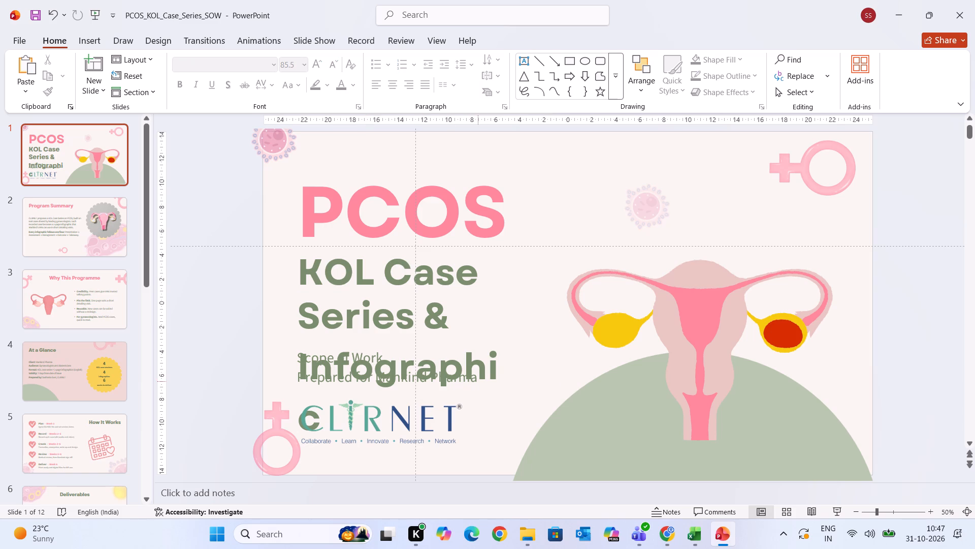
Reduce the cover's "Series & Infographic" text to 48 pt and widen its text box so it fits on one line.
left_click(344, 389)
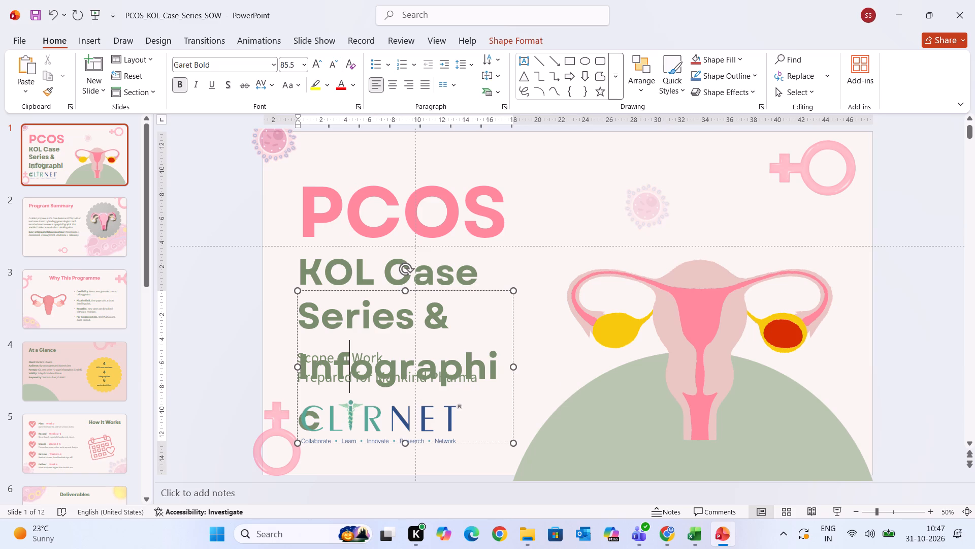
left_click_drag(309, 306, 360, 407)
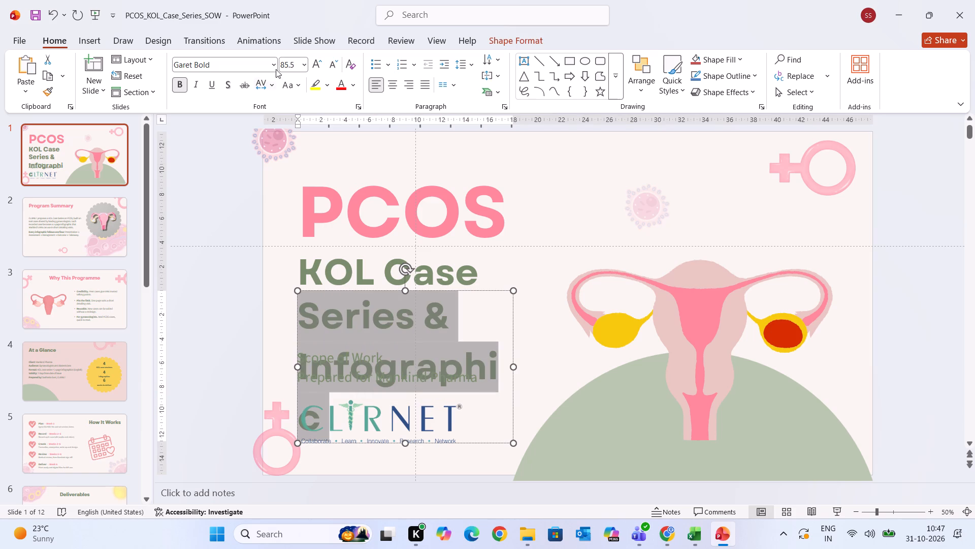
left_click(335, 65)
left_click(335, 65)
left_click(335, 65)
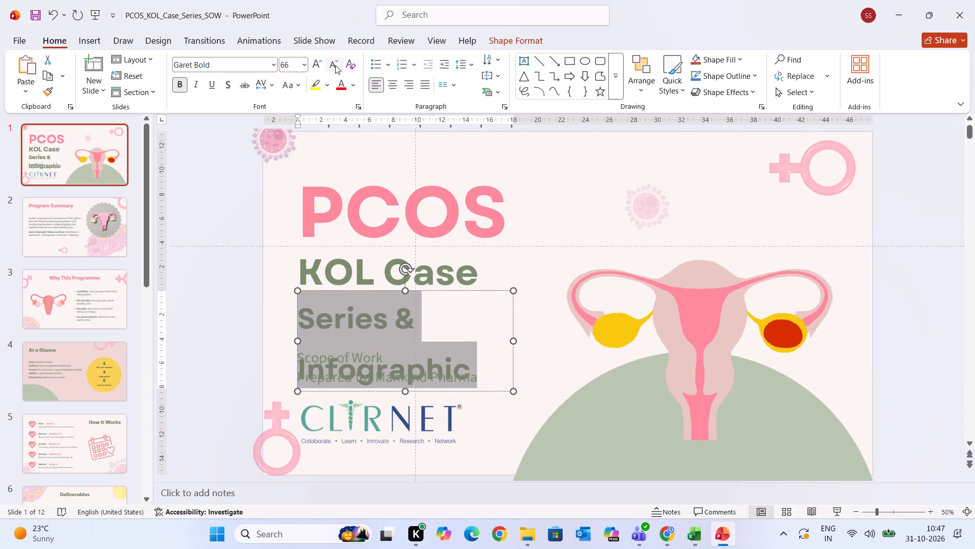
left_click(335, 65)
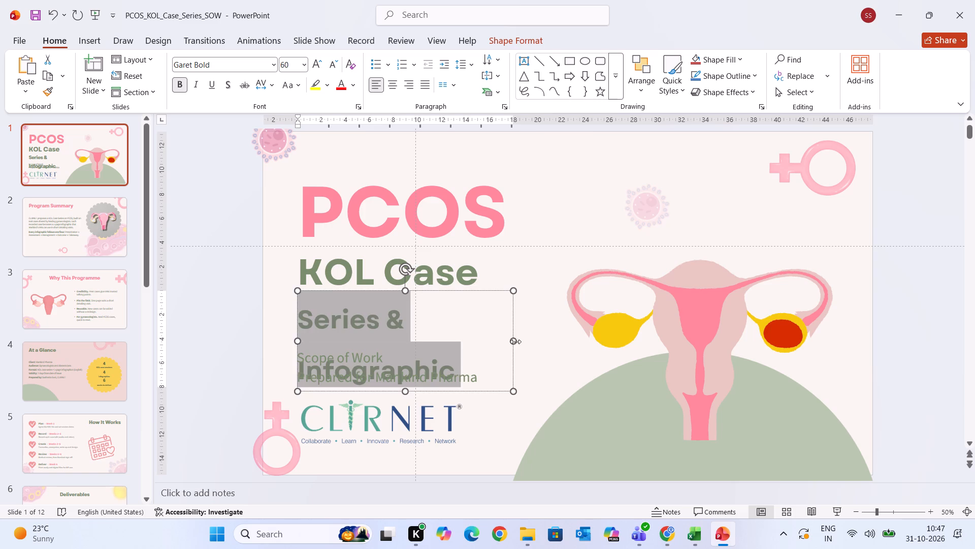
left_click_drag(515, 339, 545, 333)
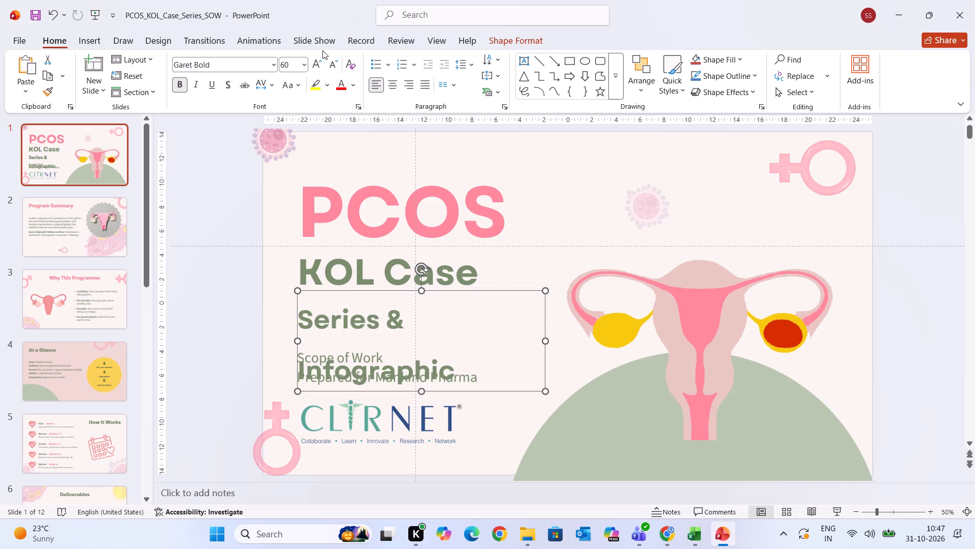
double_click(331, 64)
Reduce the pink "PCOS" heading on the cover to 118 pt.
left_click(465, 283)
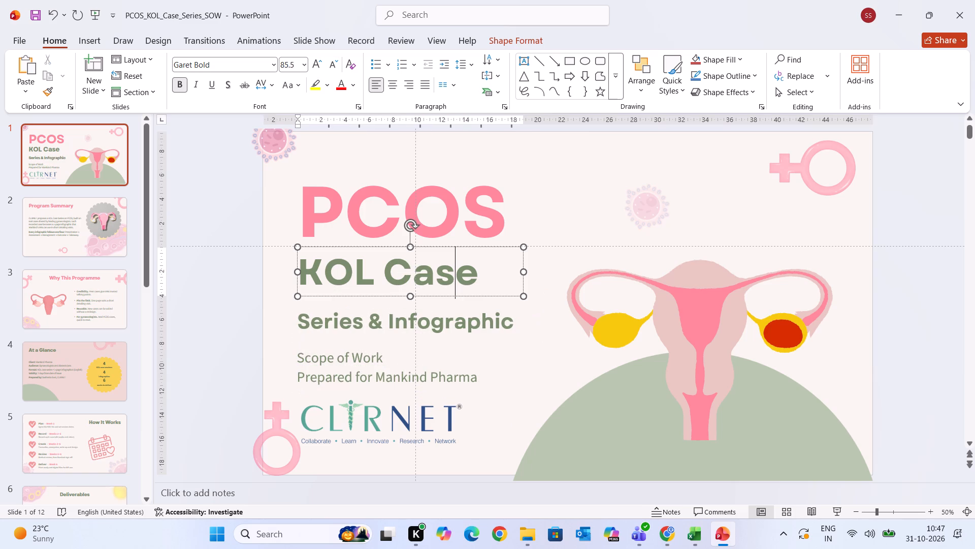
left_click(480, 218)
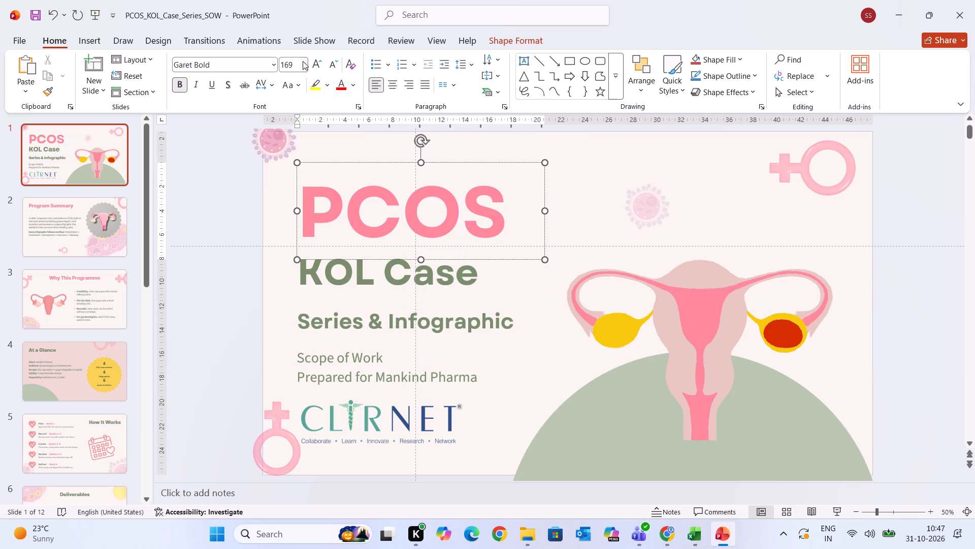
double_click(334, 61)
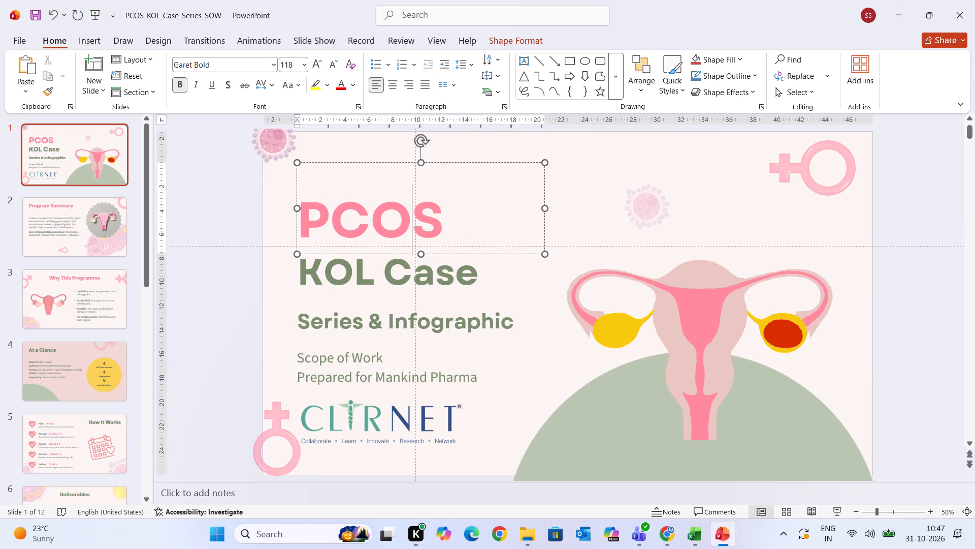
Reduce the cover's "KOL Case" title line to 54 pt.
left_click(362, 268)
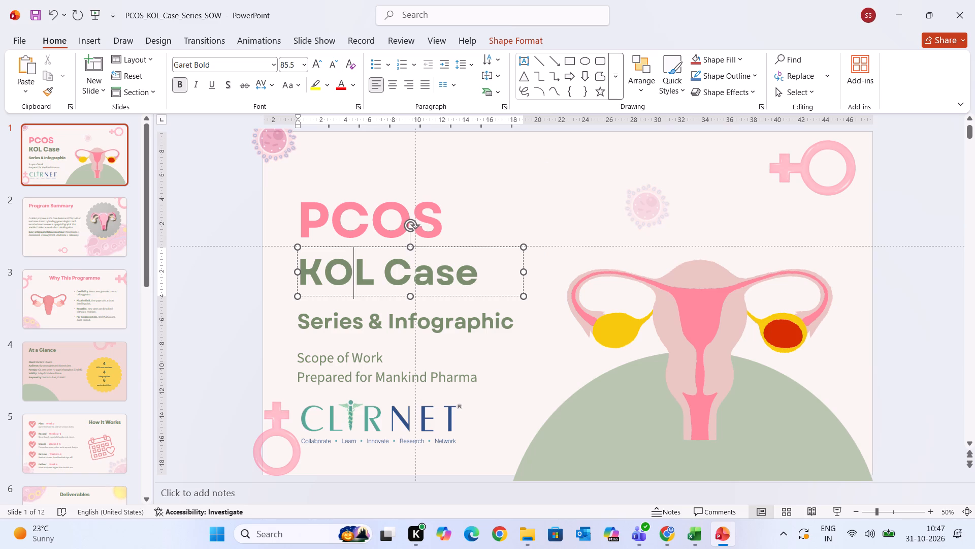
left_click_drag(474, 270, 301, 268)
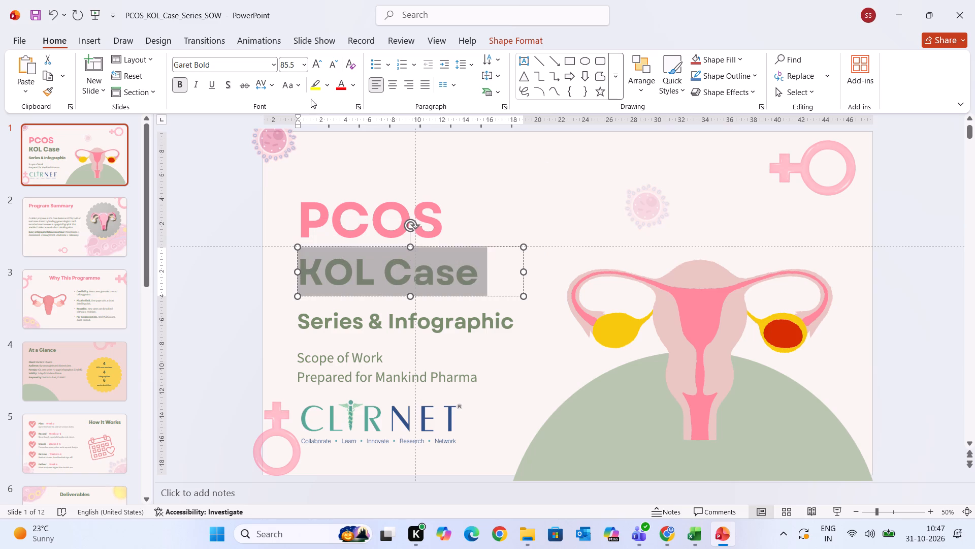
triple_click(333, 58)
left_click(333, 58)
left_click(333, 58)
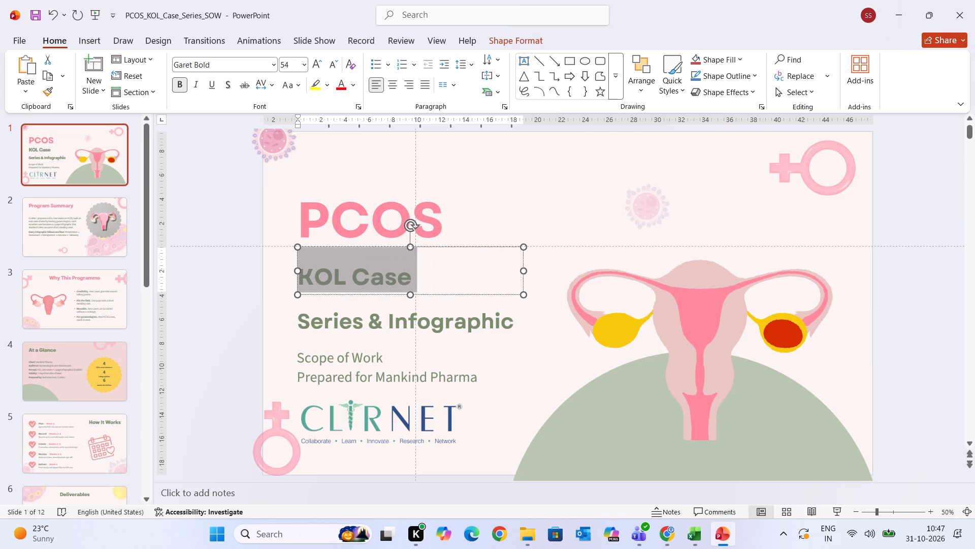
left_click(504, 372)
Move the "Series & Infographic" line up so it sits closely beneath "KOL Case" on the cover.
left_click(348, 319)
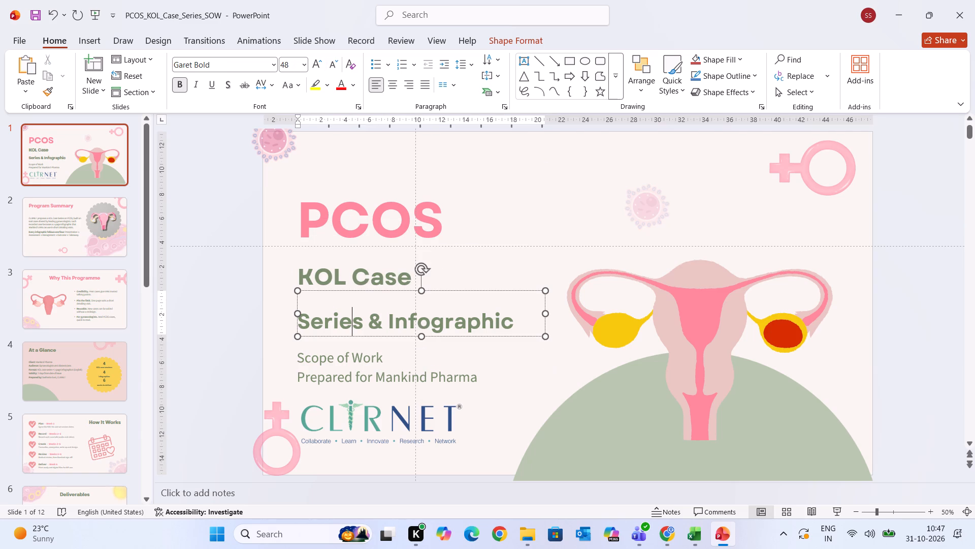
left_click_drag(374, 290, 375, 269)
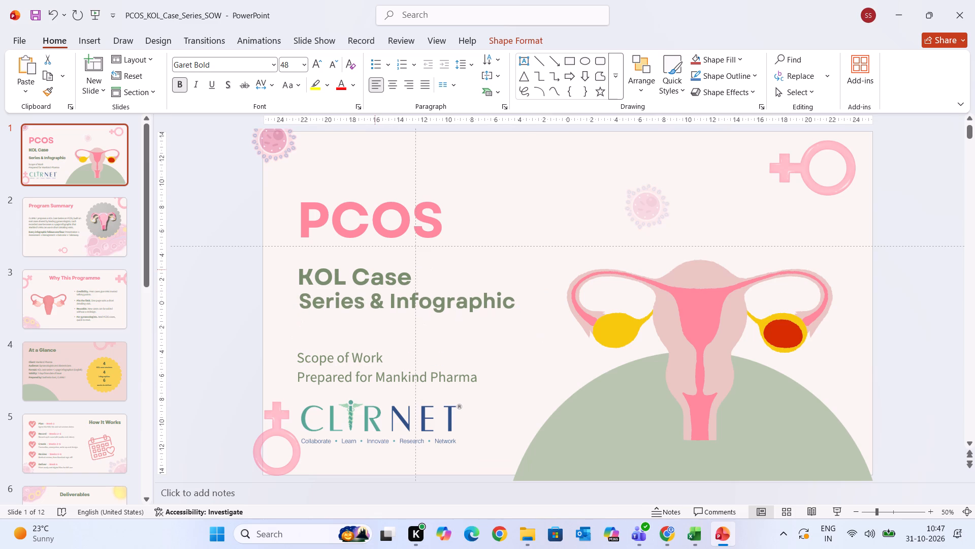
left_click_drag(375, 269, 374, 273)
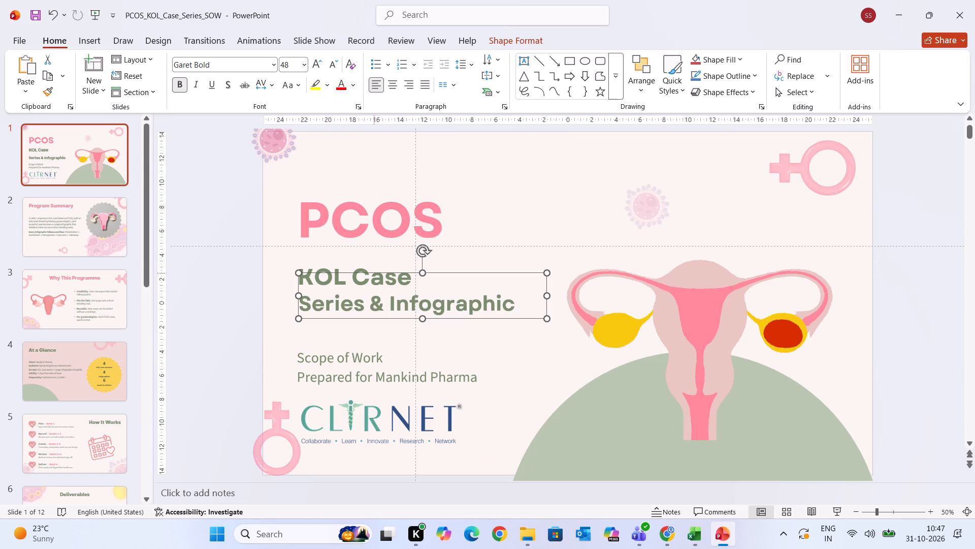
left_click(302, 307)
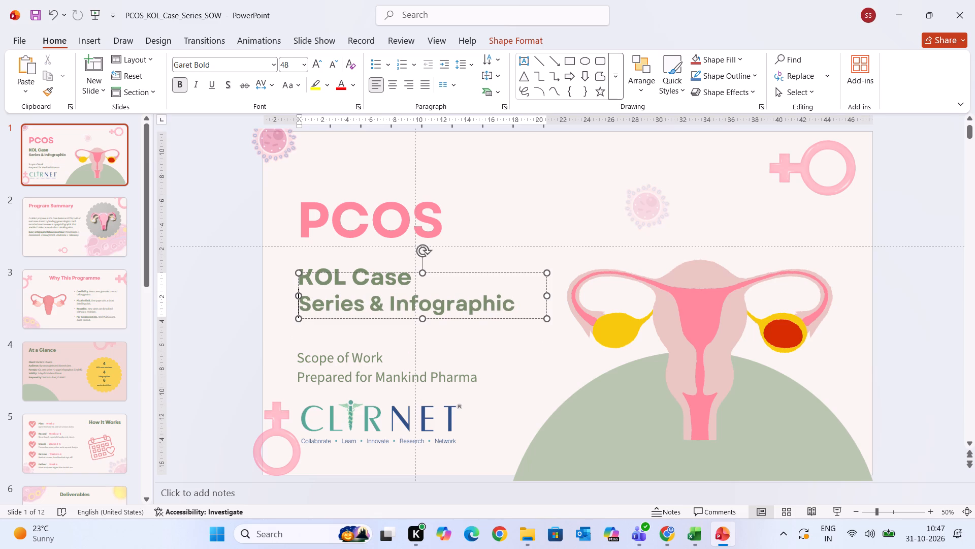
key("BackSpace")
left_click(476, 350)
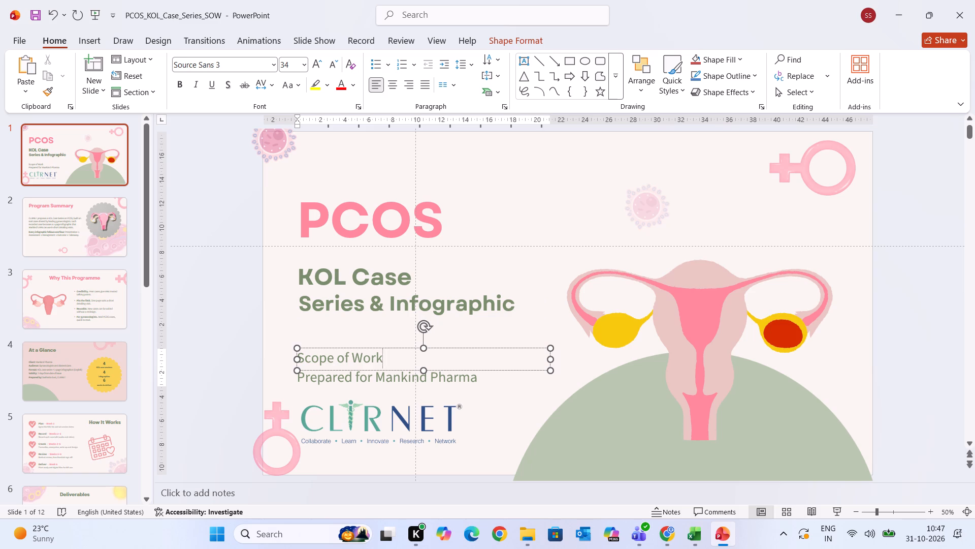
Move the cover's "Scope of Work" and "Prepared for Mankind Pharma" lines up together, closer beneath "Series & Infographic".
right_click(364, 225)
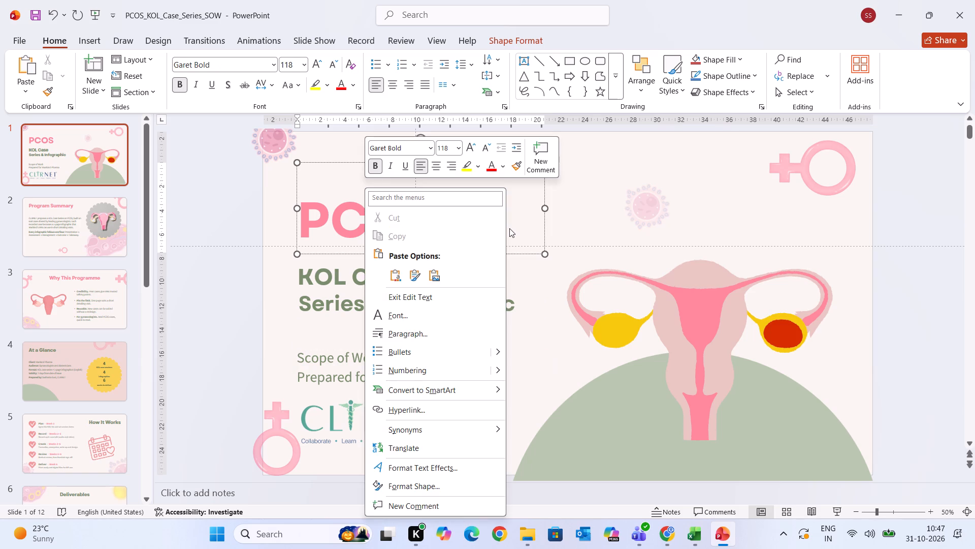
left_click(532, 272)
left_click(370, 373)
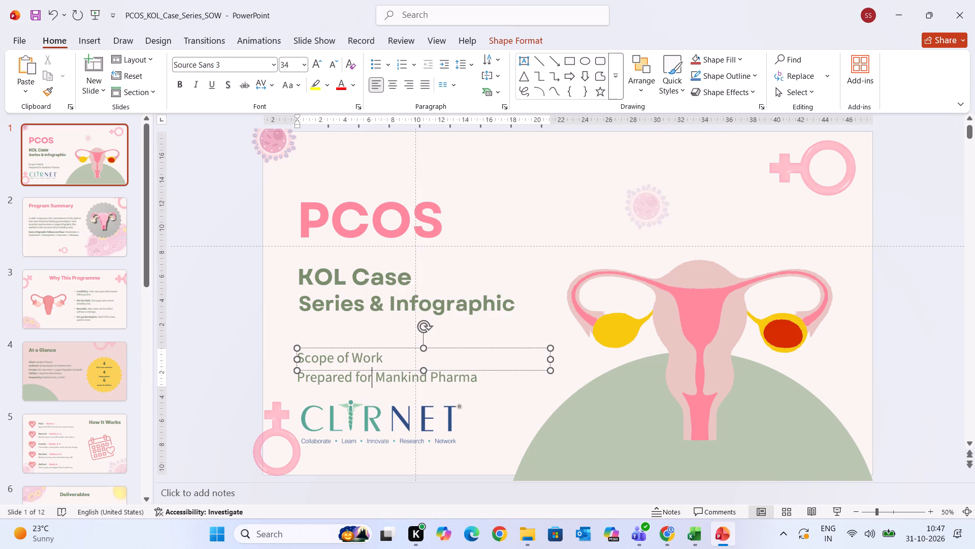
left_click_drag(369, 346, 369, 324)
left_click(503, 400)
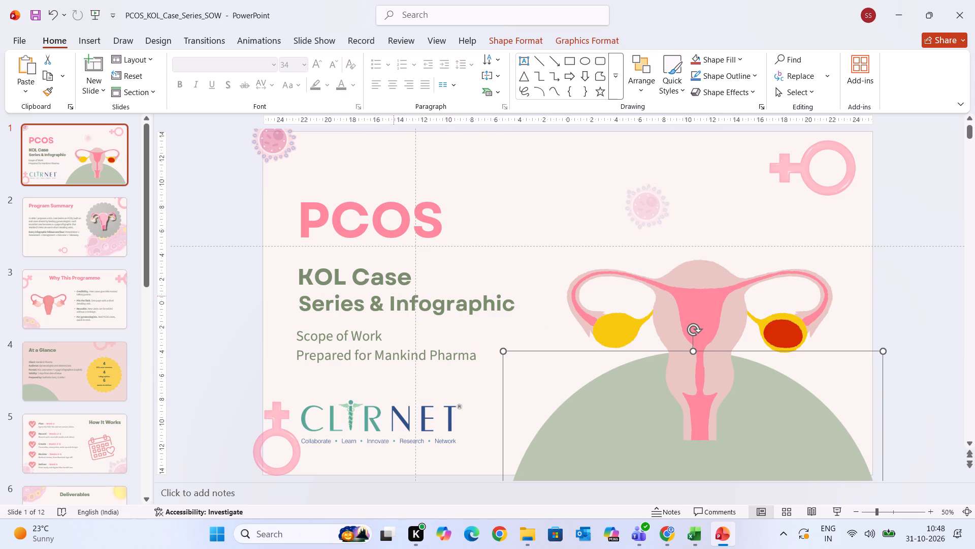
Change the font of the cover's pink "PCOS" heading to Poppins.
left_click_drag(437, 213, 281, 207)
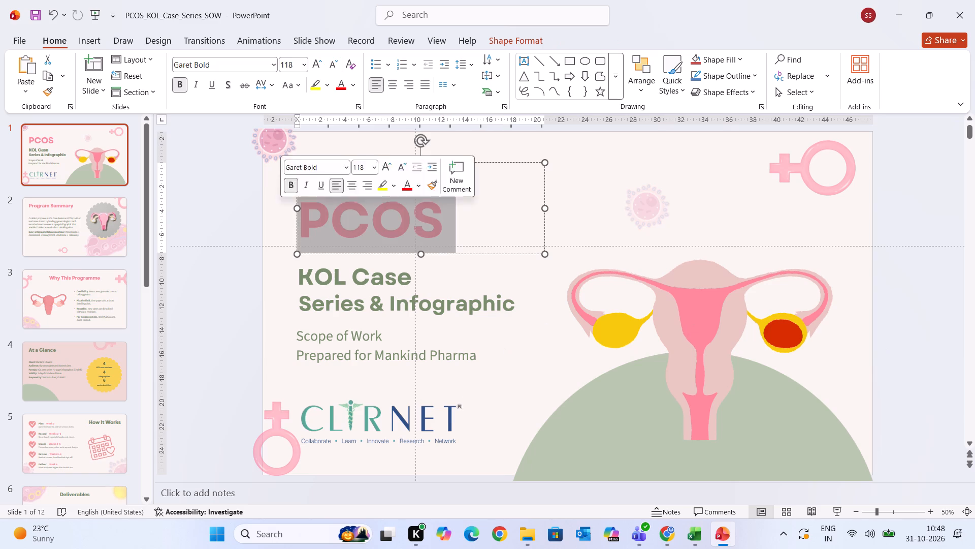
left_click(275, 61)
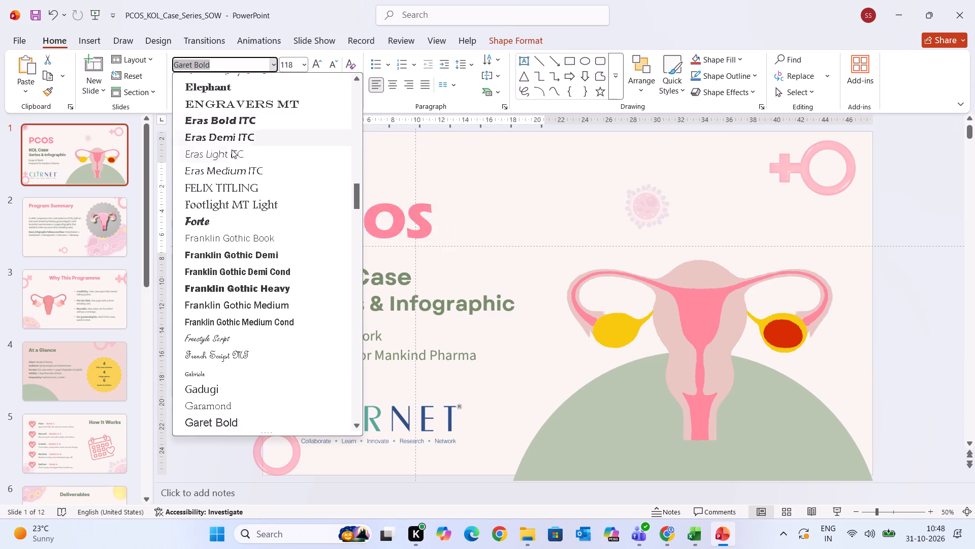
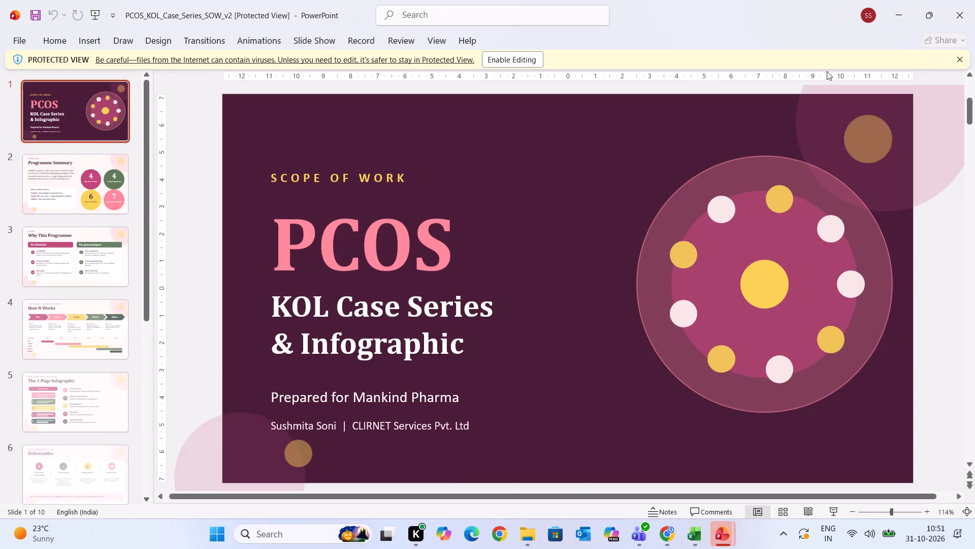
left_click(521, 58)
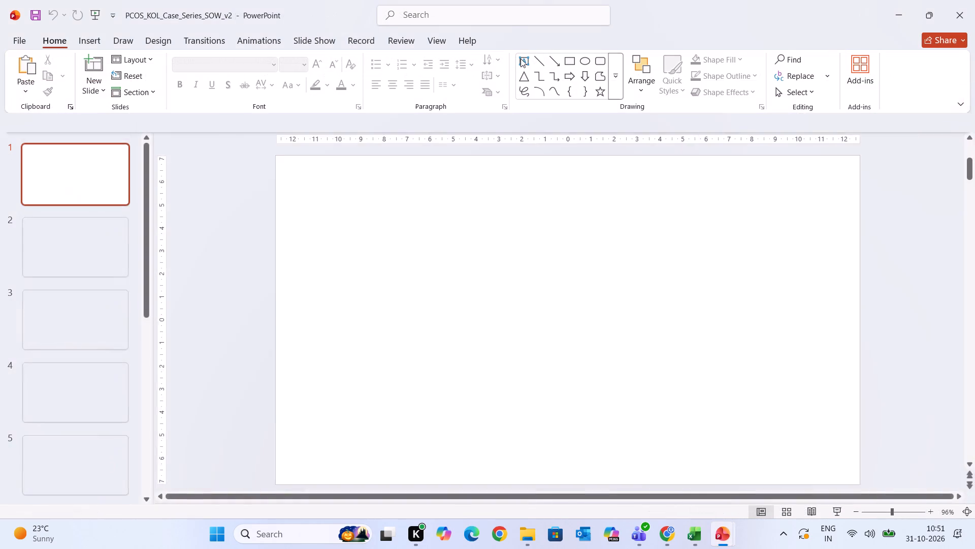
Review the v2 deck slide by slide, from the PCOS cover through to the Next Steps slide.
left_click(115, 162)
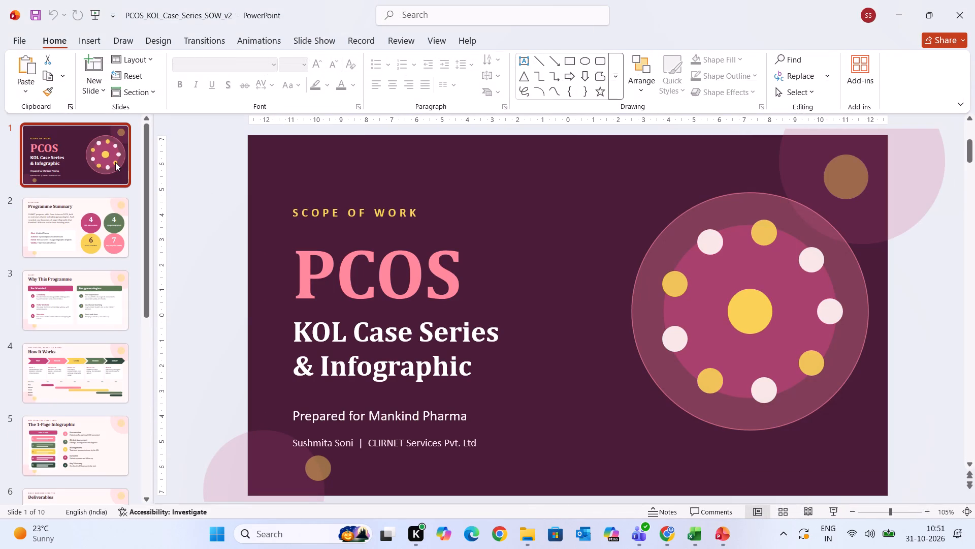
key("Down")
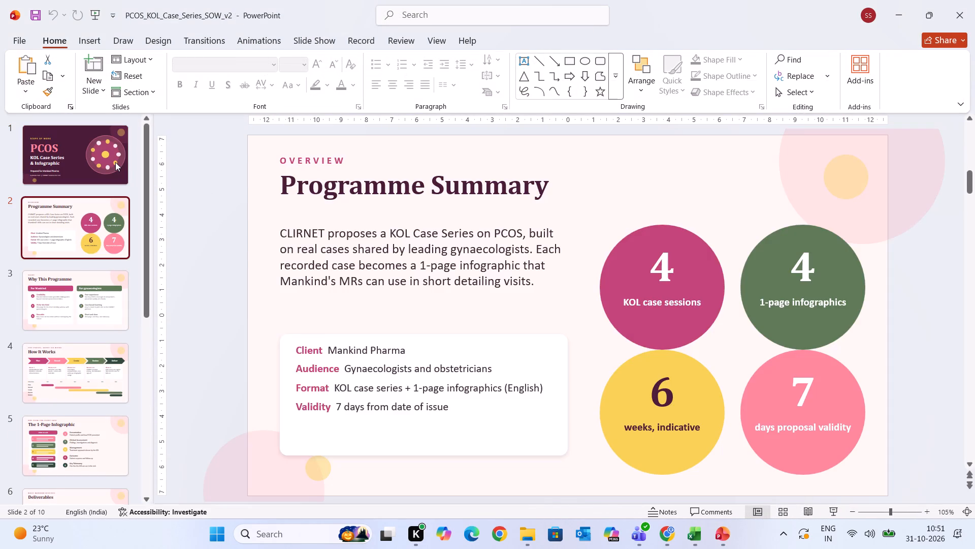
key("Down")
key("Up")
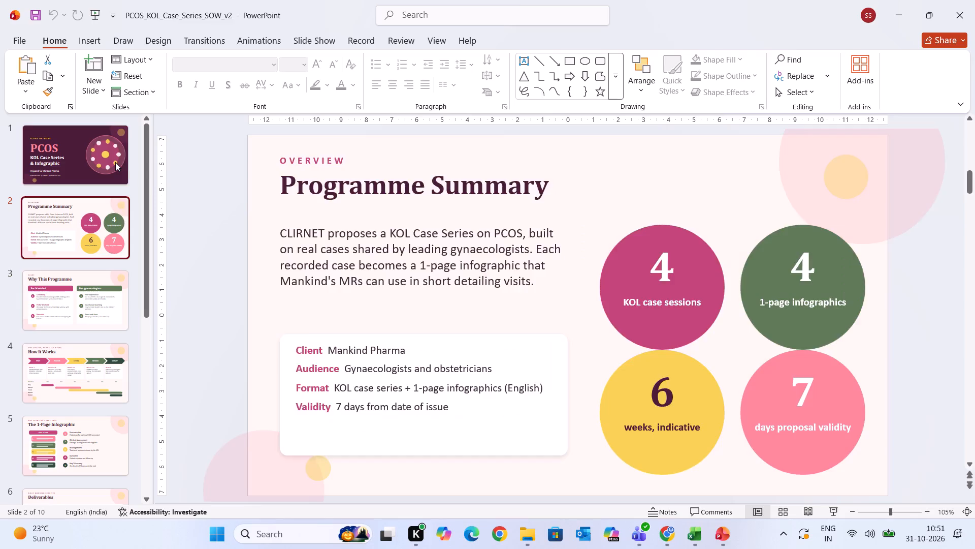
key("Up")
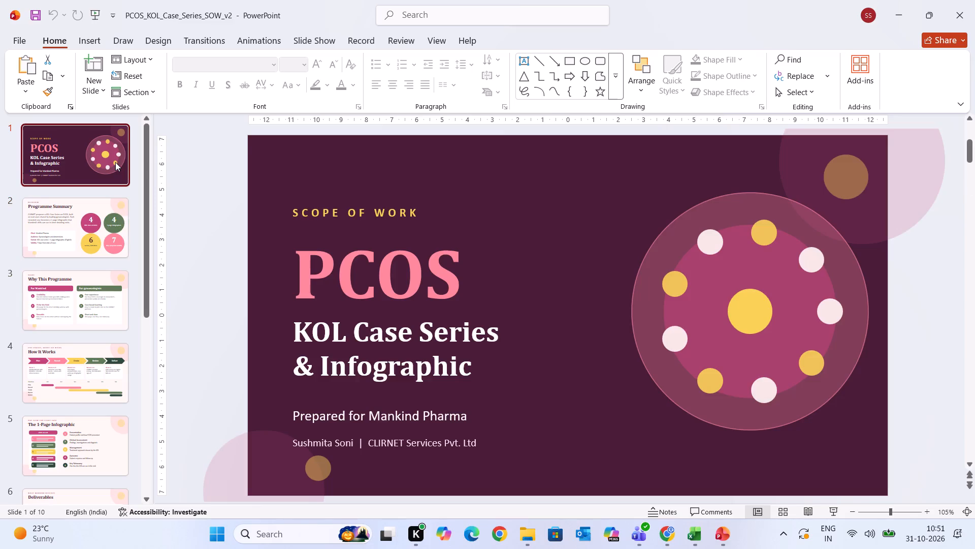
key("Down")
key("Down")
key("Down")
key("Down")
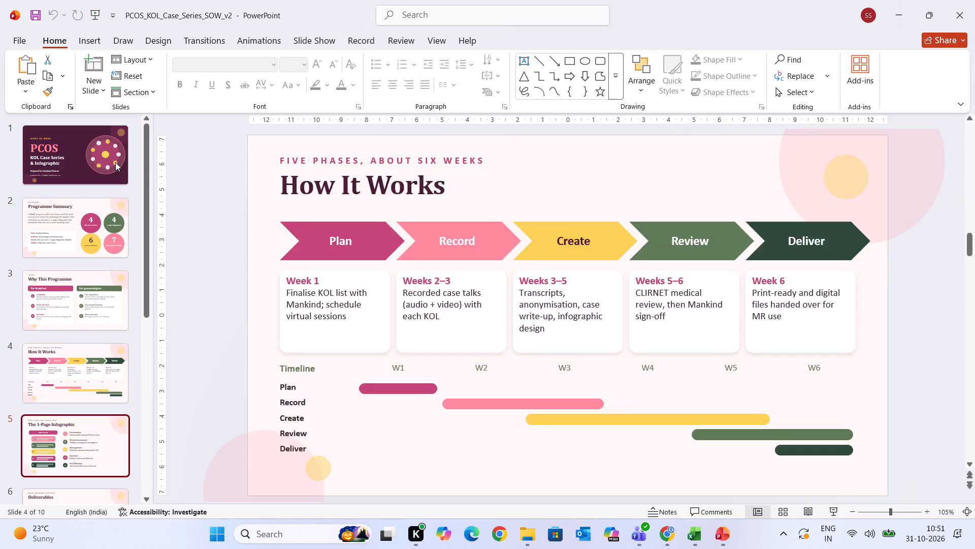
key("Down")
key("Down")
key("Down")
key("Down")
key("Down")
key("Down")
key("Down")
key("Down")
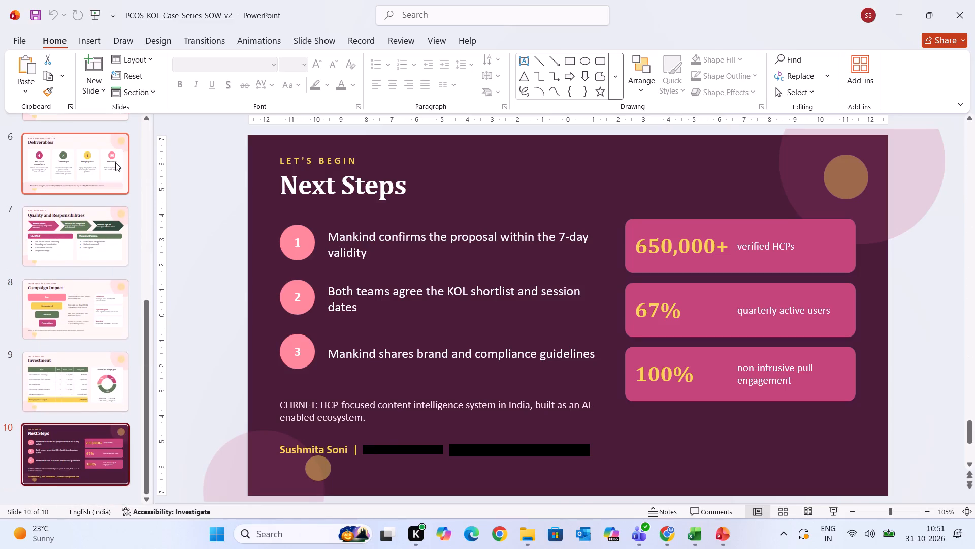
key("Down")
key("Down")
Recheck the closing Next Steps and Investment slides, and go back through the v2 deck to the PCOS cover.
key("Down")
key("Down")
key("Up")
key("Up")
key("Down")
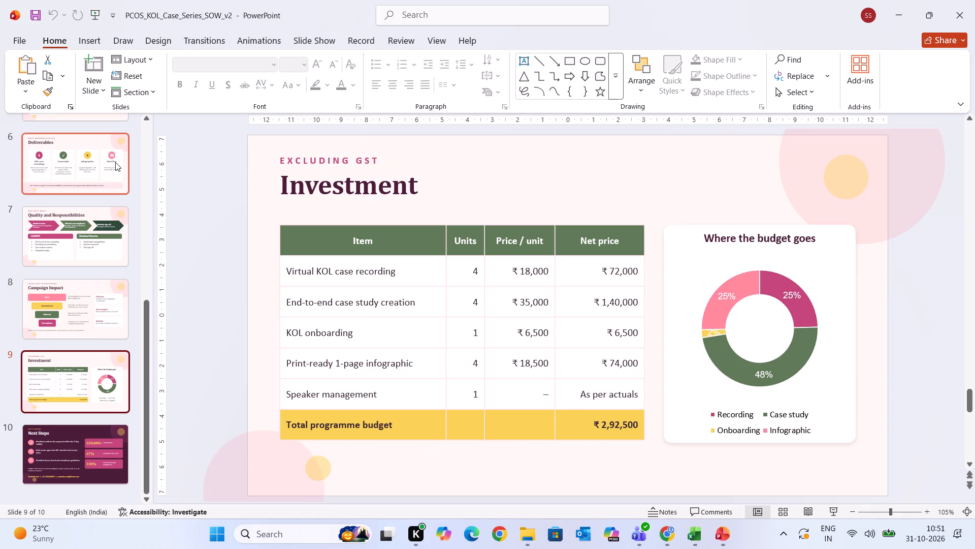
key("Up")
key("Up")
key("Up")
key("Up")
key("Up")
key("Up")
key("Up")
key("Up")
key("Up")
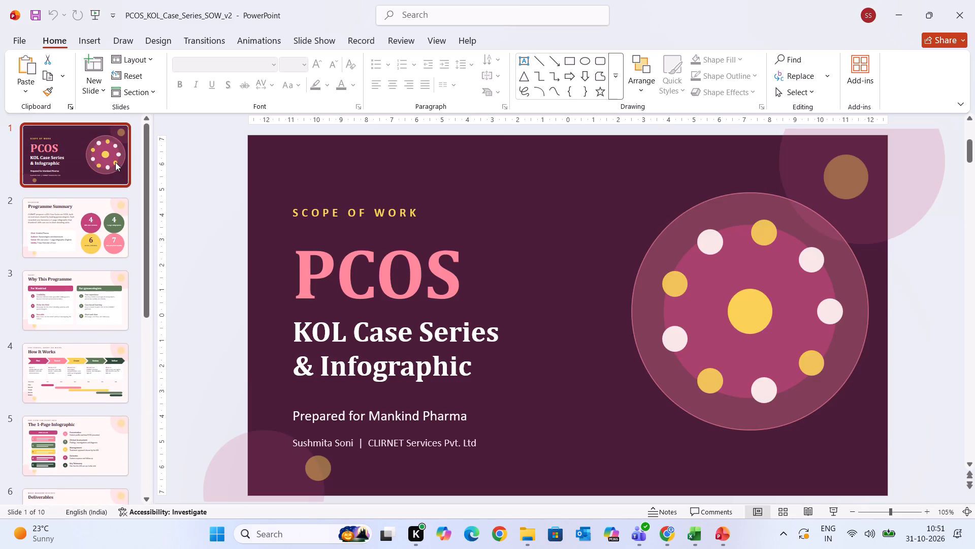
key("Up")
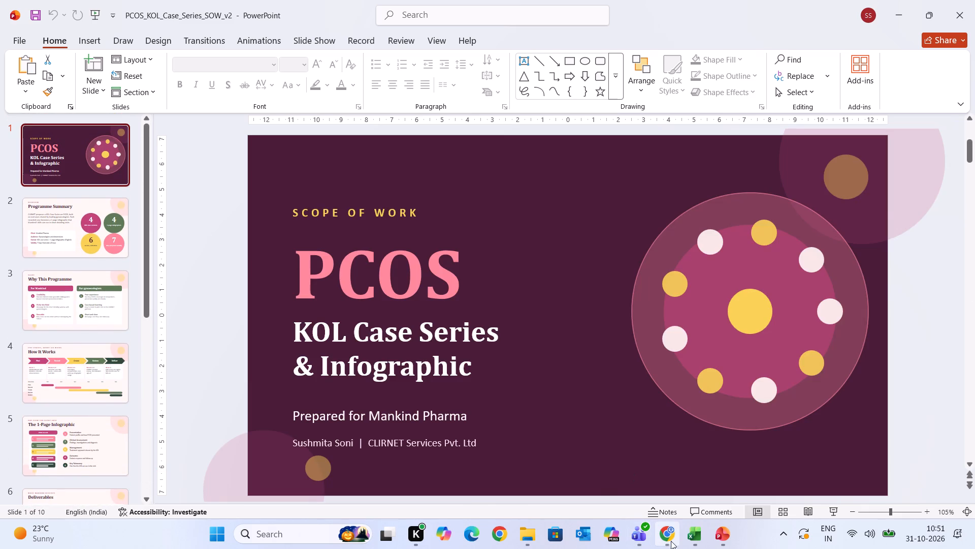
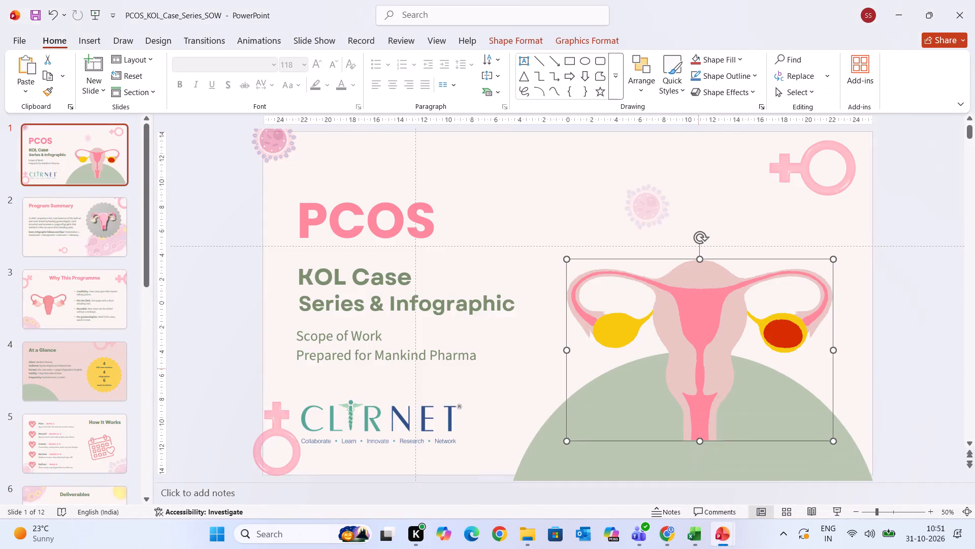
Switch from the original PCOS deck to the open PCOS_KOL_Case_Series_SOW_v2 presentation.
left_click(719, 532)
left_click(798, 472)
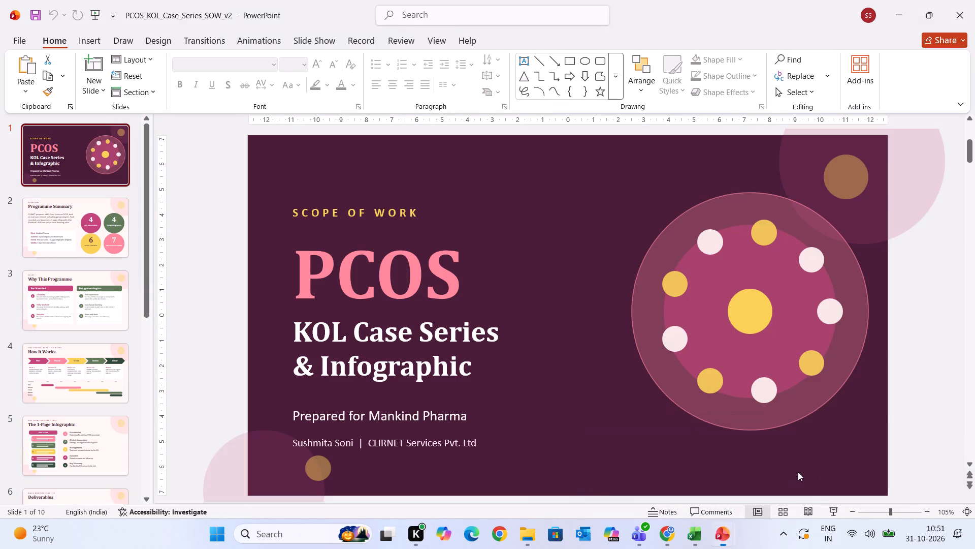
Paste the copied uterus illustration onto the cover slide, shrink it to about 7 × 8.81 cm and place it over the circle graphic.
key("ctrl+v")
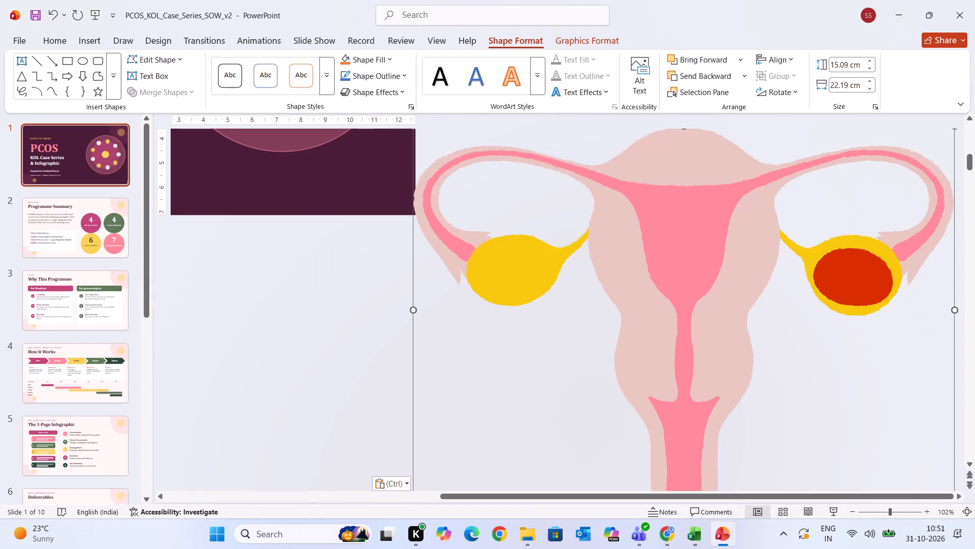
left_click(617, 348)
scroll(414, 242, "up", 1)
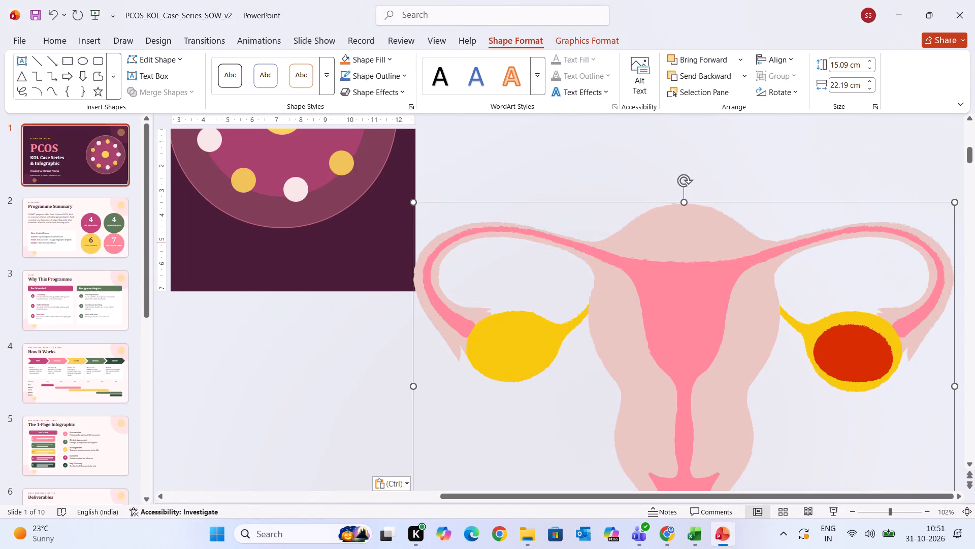
left_click_drag(413, 203, 740, 400)
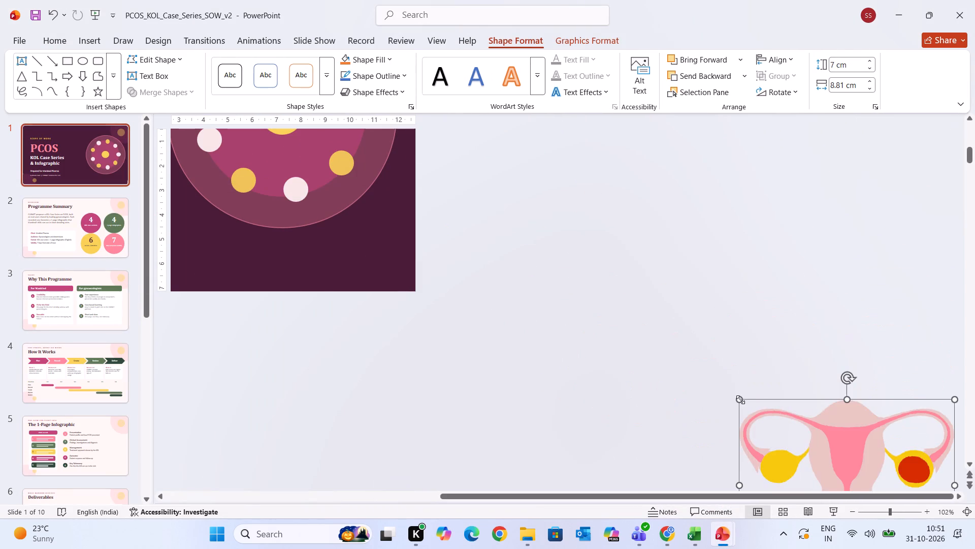
left_click_drag(827, 440, 261, 149)
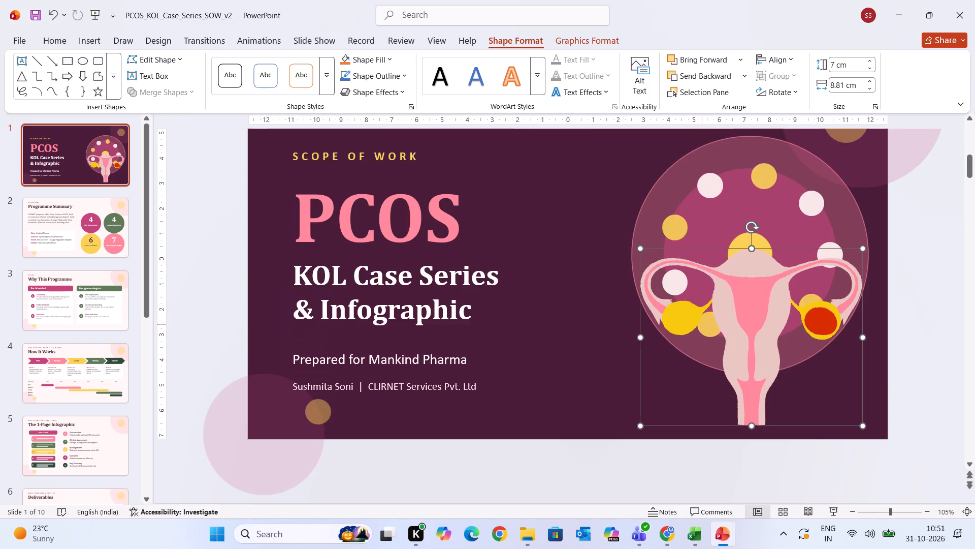
Delete the two large concentric circles behind the uterus illustration on the cover slide.
left_click(718, 178)
left_click(681, 193)
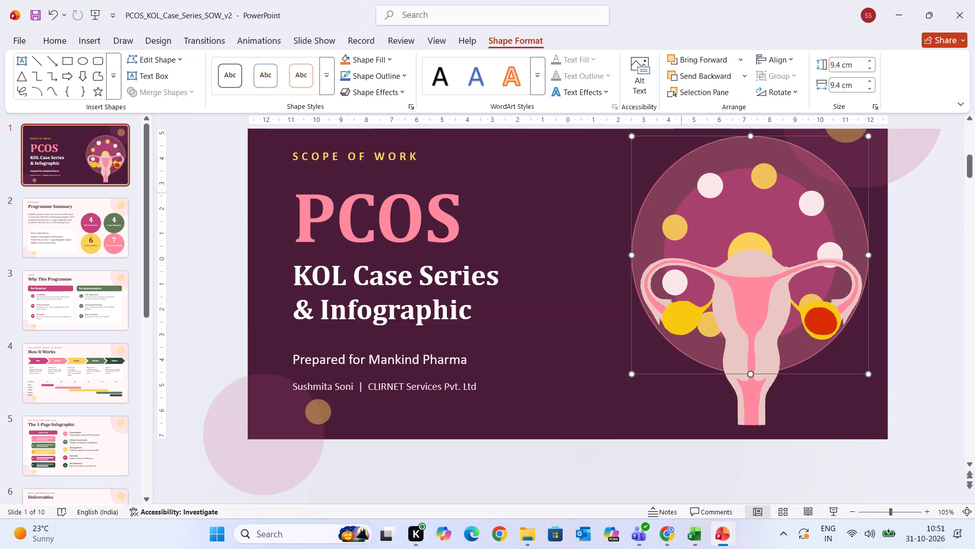
key("Delete")
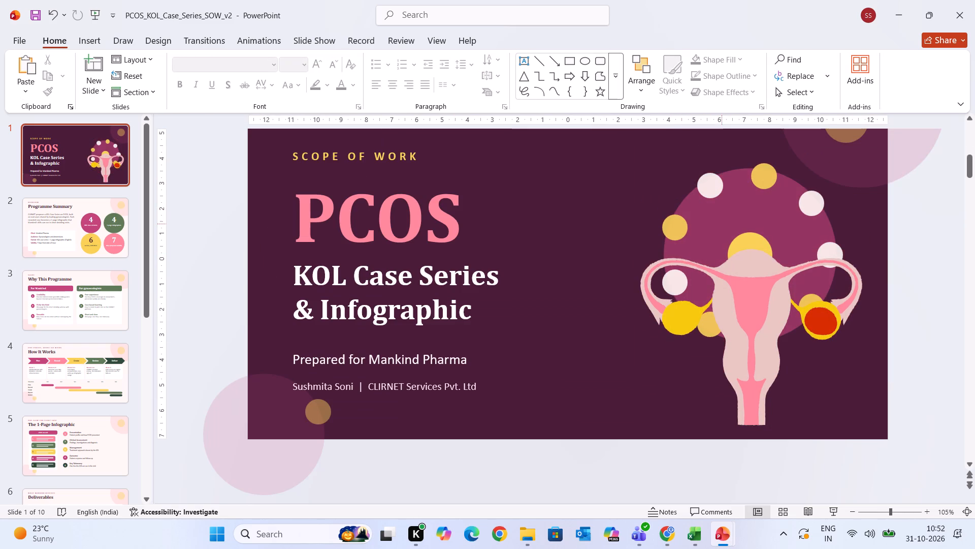
left_click(725, 225)
key("Delete")
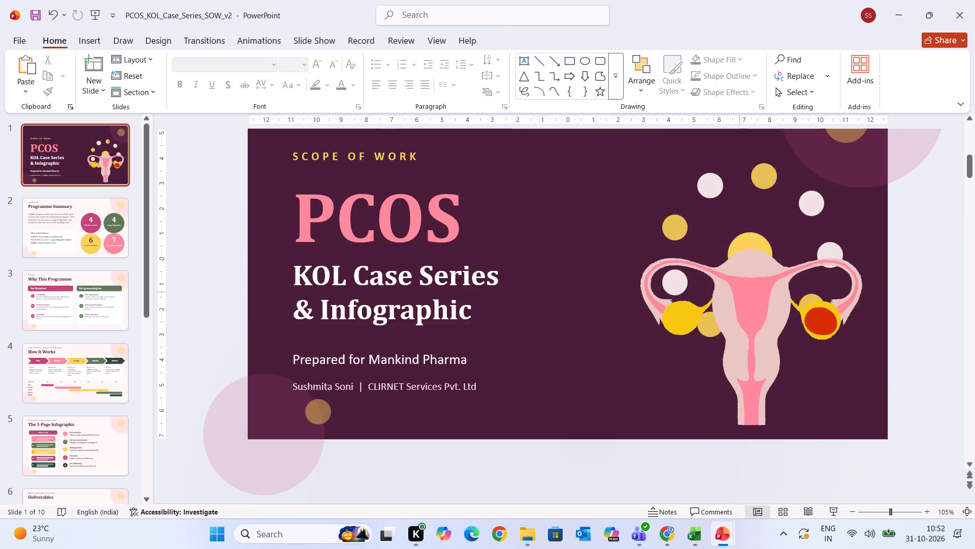
Move the uterus illustration toward the title and delete the central yellow circle and the pale dot above and beside it.
left_click_drag(739, 292, 582, 243)
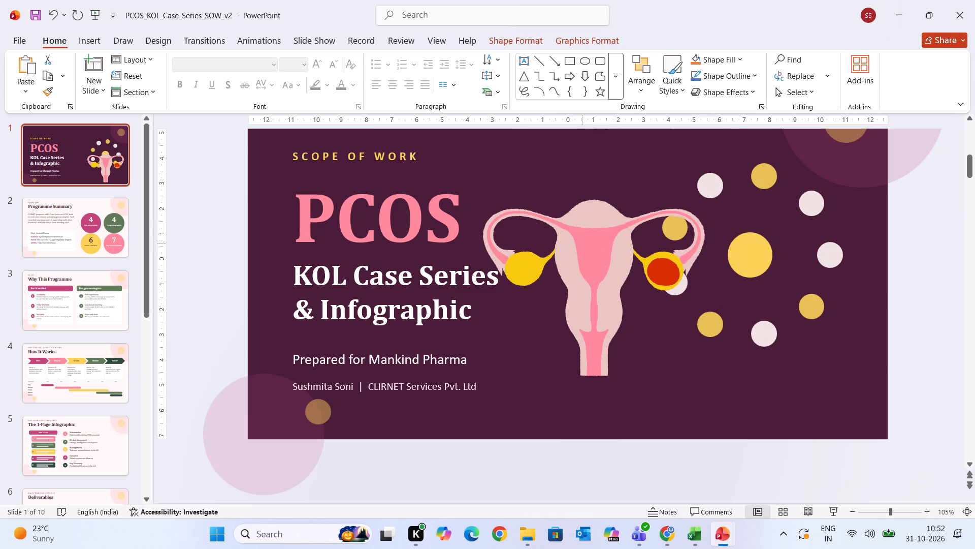
left_click_drag(582, 243, 581, 243)
left_click(728, 287)
left_click(754, 248)
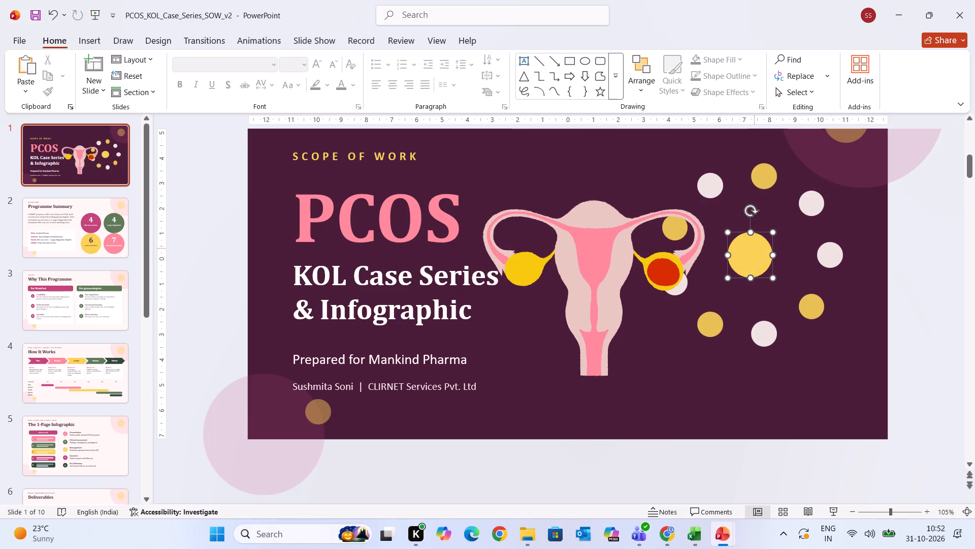
key("Delete")
left_click(807, 204)
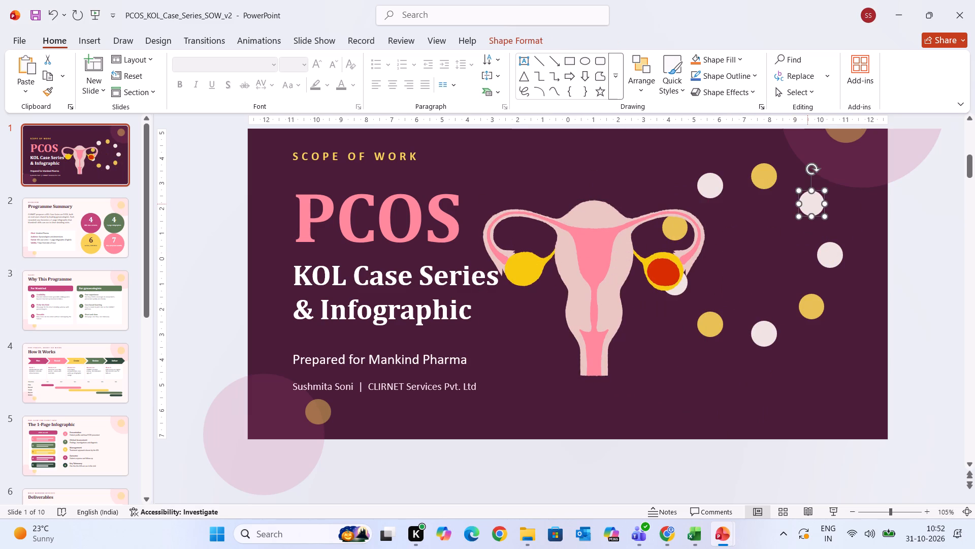
key("Delete")
Delete all the remaining small yellow and pale dots of the ring on the cover slide, grouping them for removal.
left_click(772, 176)
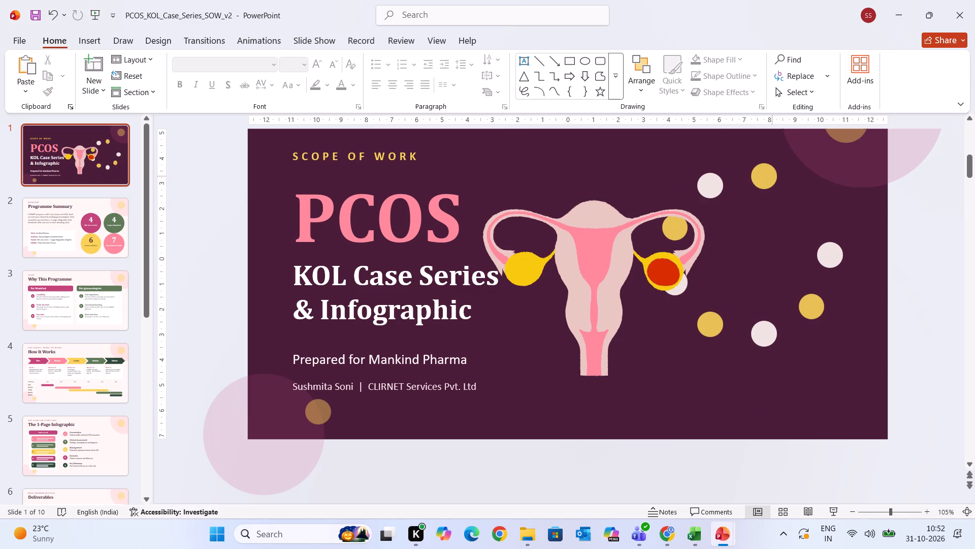
left_click(823, 246, "ctrl+shift")
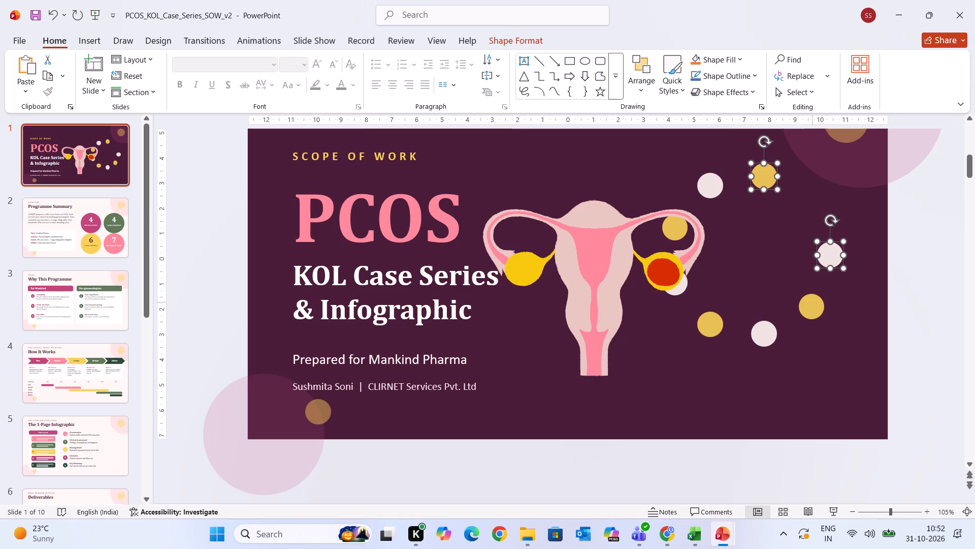
left_click(812, 302, "ctrl+shift")
left_click(769, 336, "ctrl+shift")
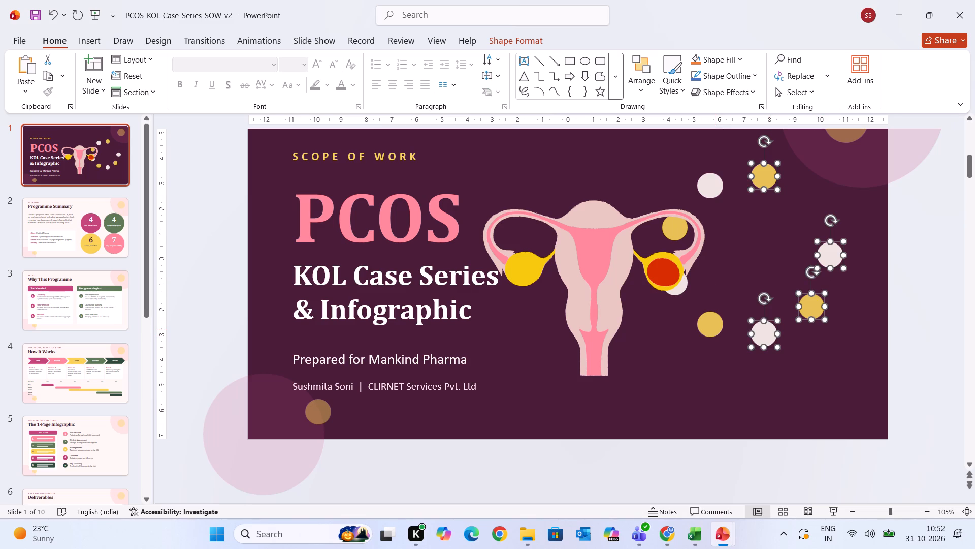
left_click(716, 330, "ctrl+shift")
left_click(678, 289, "ctrl+shift")
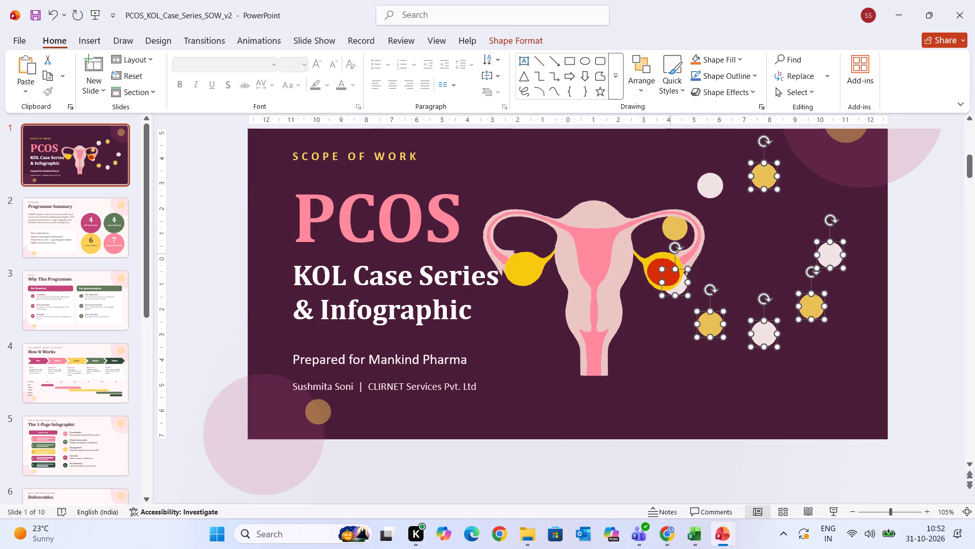
left_click(673, 228, "ctrl+shift")
left_click(708, 187, "ctrl+shift")
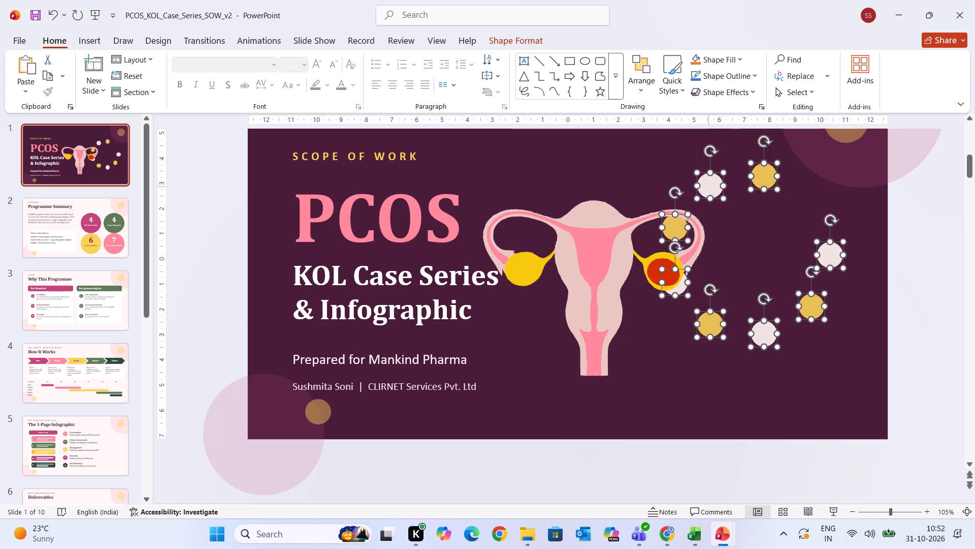
right_click(708, 187, "ctrl+shift")
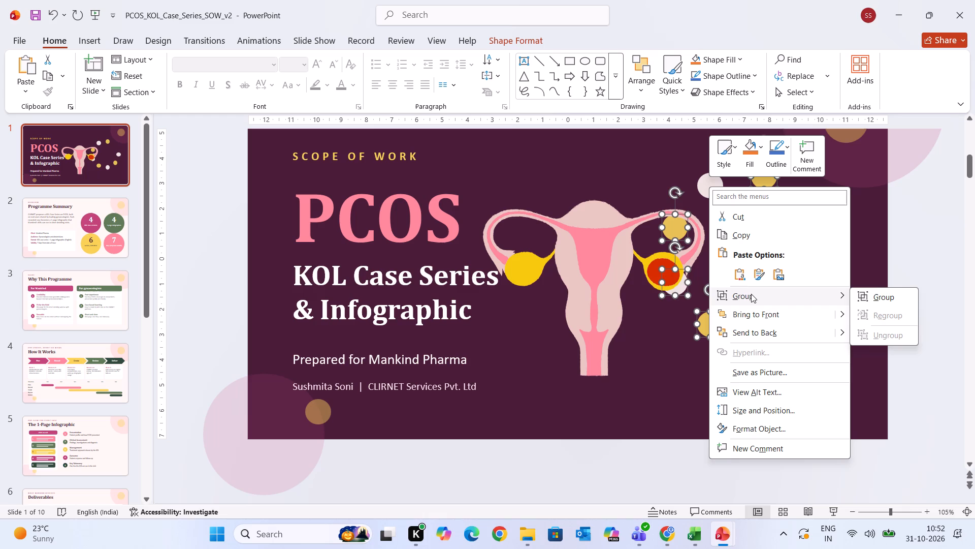
left_click(871, 296, "ctrl+shift")
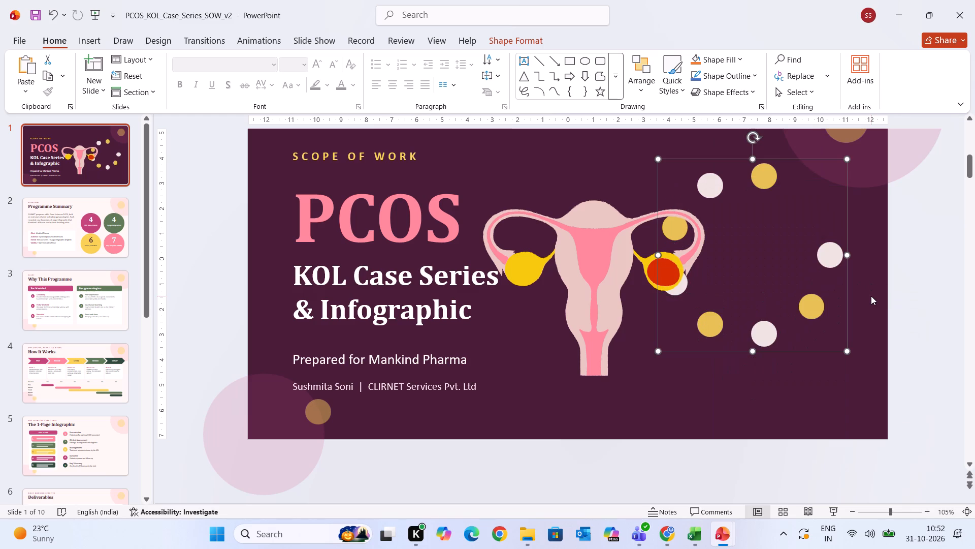
key("Delete")
left_click(714, 182)
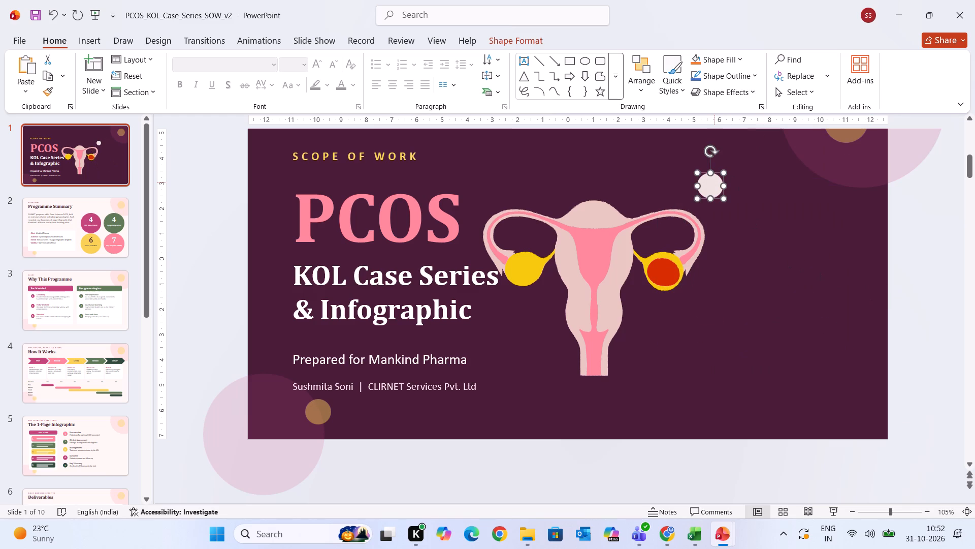
key("Delete")
Move the uterus illustration into the empty area beside the cover title and enlarge it proportionally, clear of the title text.
left_click_drag(609, 269, 693, 283)
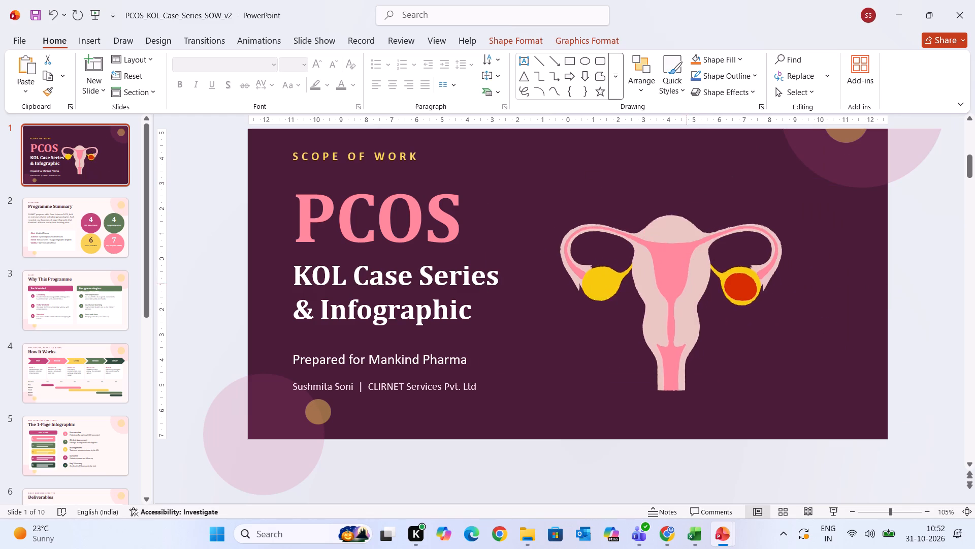
left_click_drag(693, 283, 707, 266)
scroll(745, 328, "up", 1)
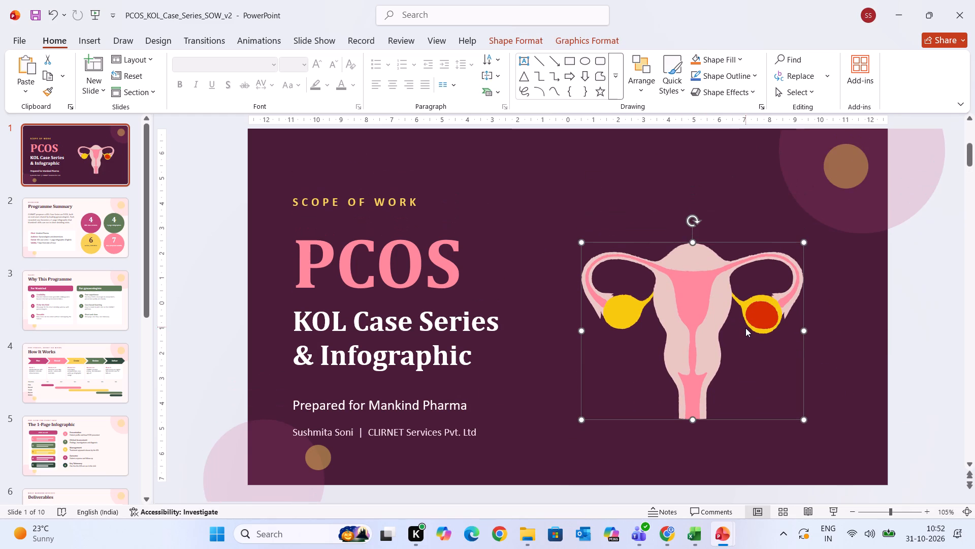
left_click_drag(804, 246, 828, 212)
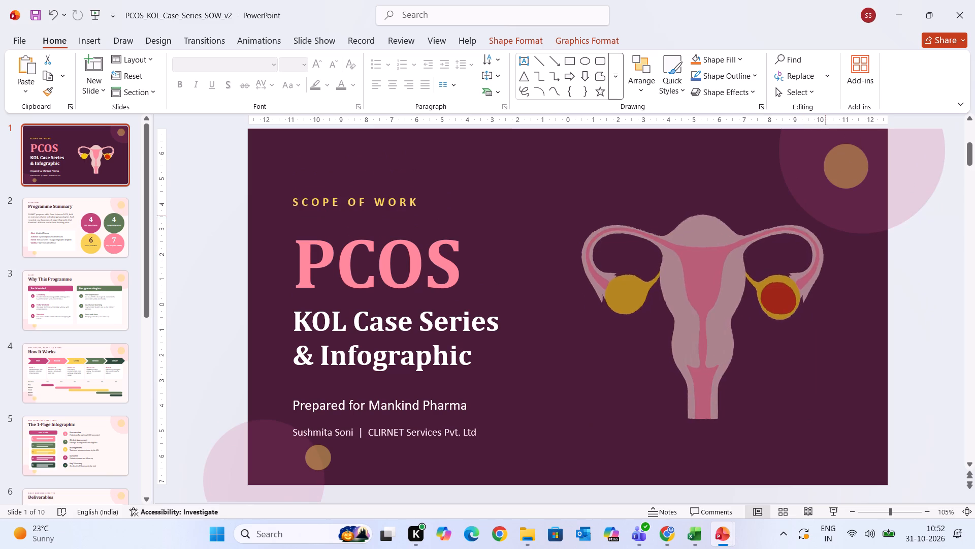
left_click_drag(828, 212, 832, 207)
left_click_drag(734, 290, 730, 312)
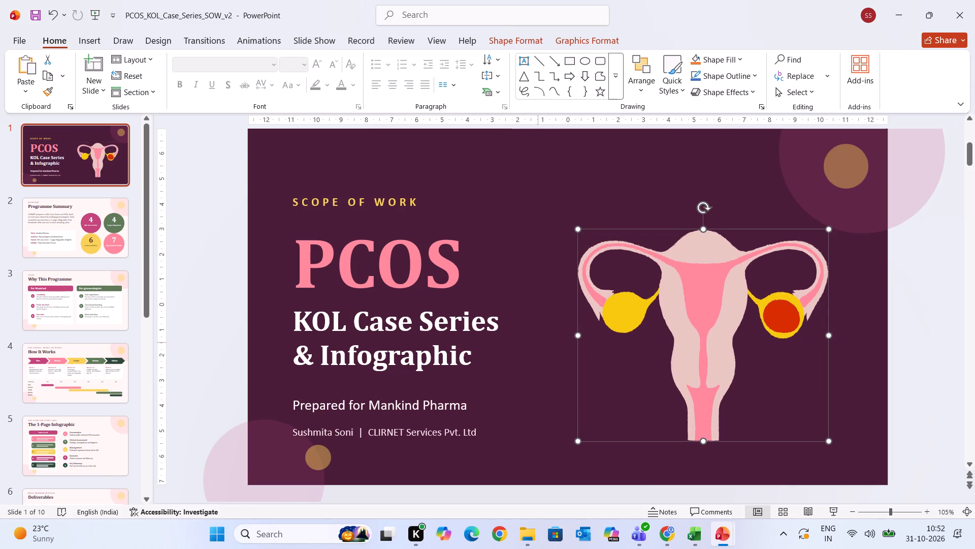
left_click(444, 345)
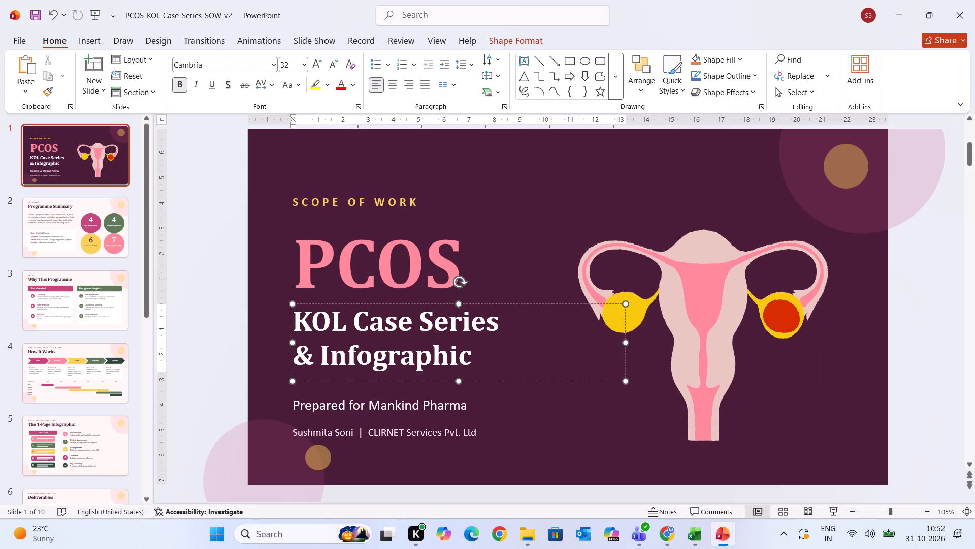
left_click(629, 348)
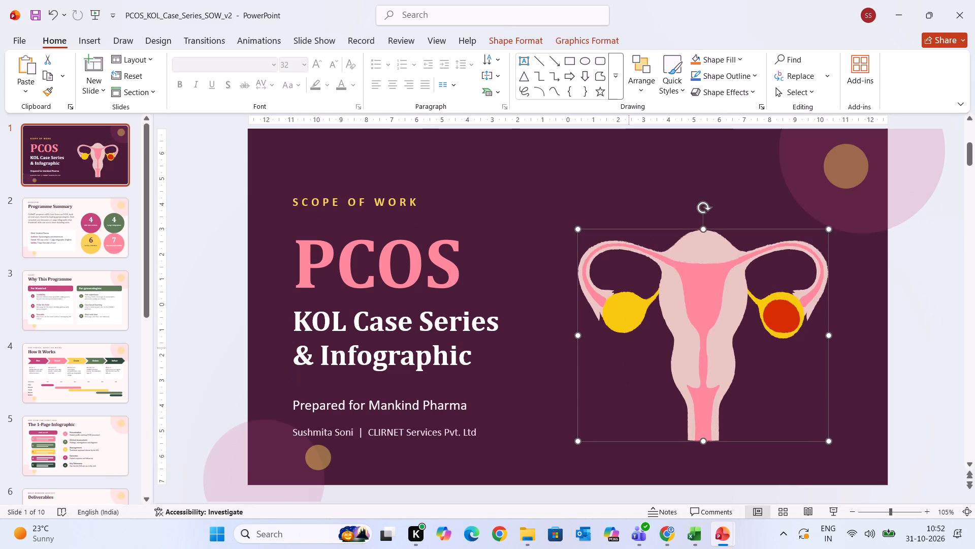
left_click(506, 373)
Copy the pink female symbol near the cover's upper edge in the original PCOS_KOL_Case_Series_SOW deck and paste it onto the v2 cover.
left_click(722, 533)
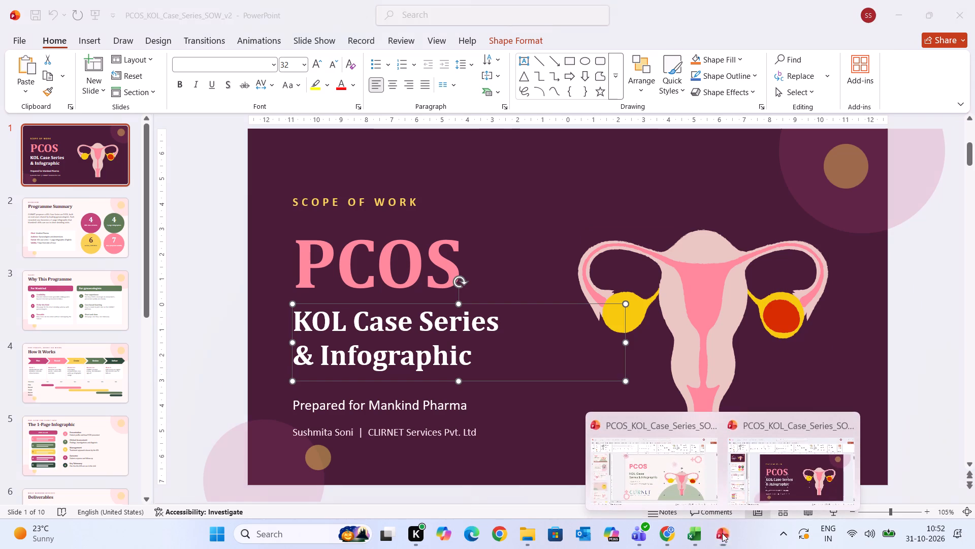
left_click(765, 464)
left_click(714, 536)
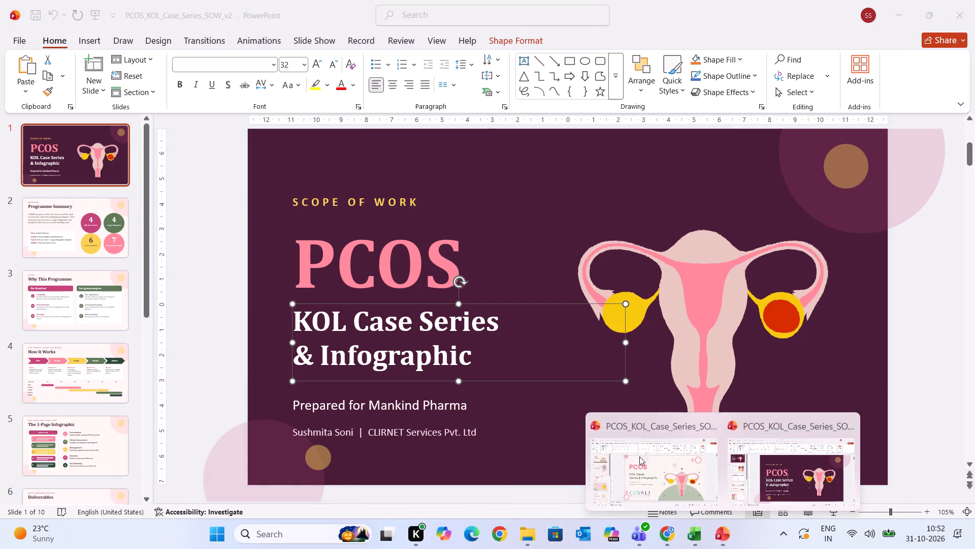
left_click(631, 447)
left_click(823, 178)
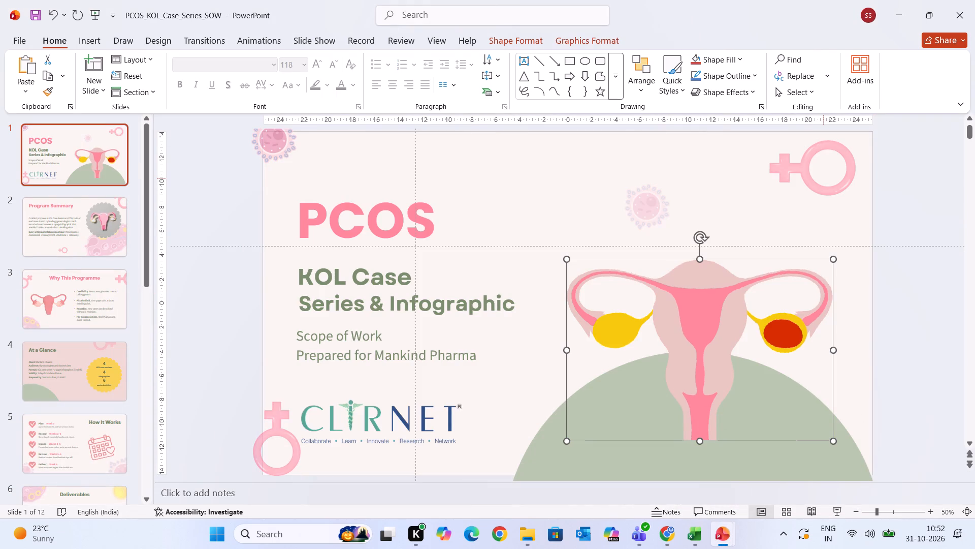
key("ctrl+c")
left_click(719, 535)
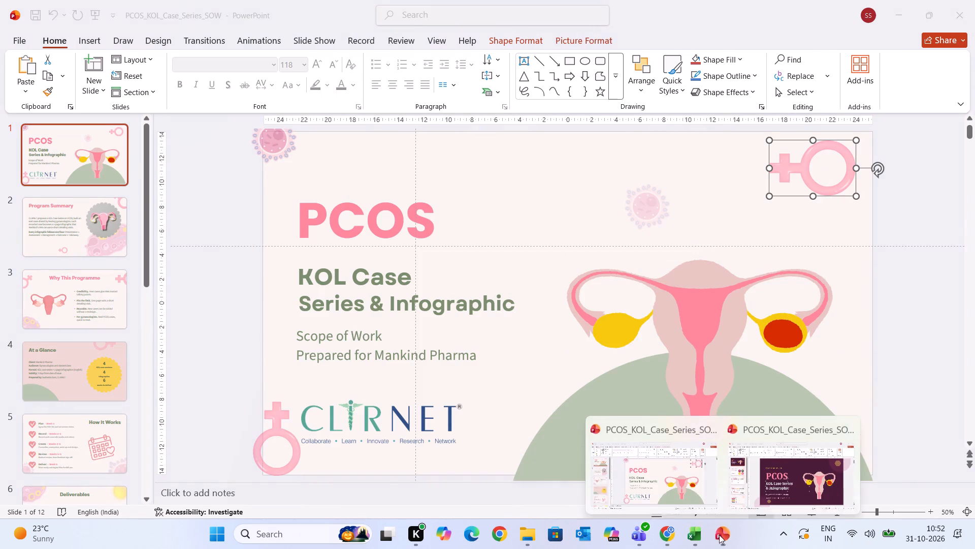
left_click(775, 478)
left_click(784, 428)
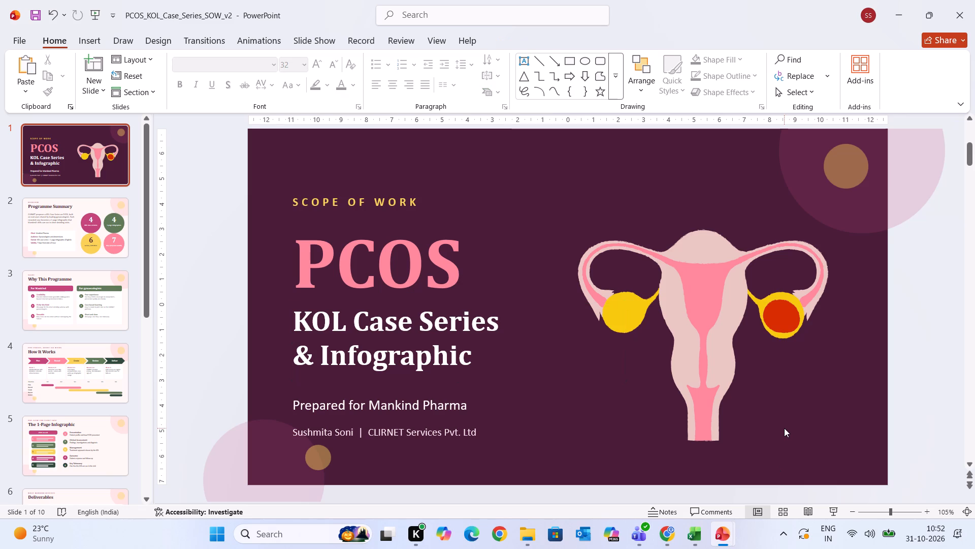
key("ctrl+v")
Shrink the female symbol to about 4.35 × 2.16 cm, rotate it upright with the cross down, and place it beside the uterus illustration.
left_click(846, 297)
left_click_drag(846, 297, 313, 392)
left_click_drag(757, 209, 799, 251)
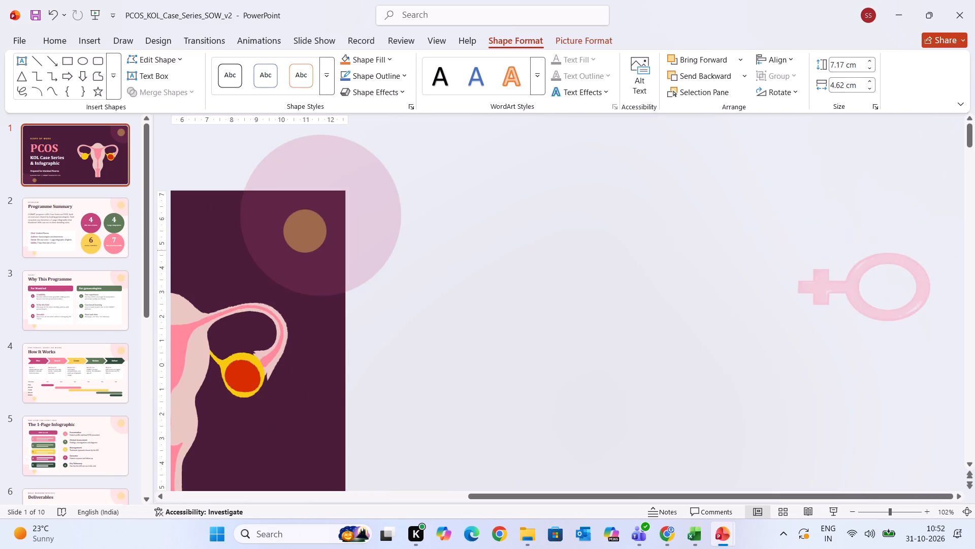
left_click_drag(799, 251, 808, 258)
left_click_drag(930, 322, 913, 312)
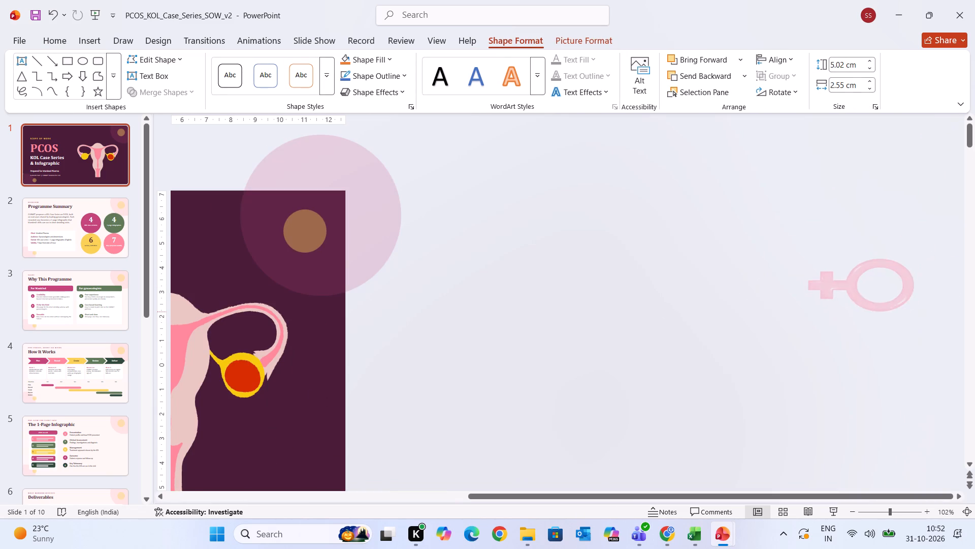
left_click_drag(913, 312, 913, 311)
left_click_drag(952, 286, 935, 287)
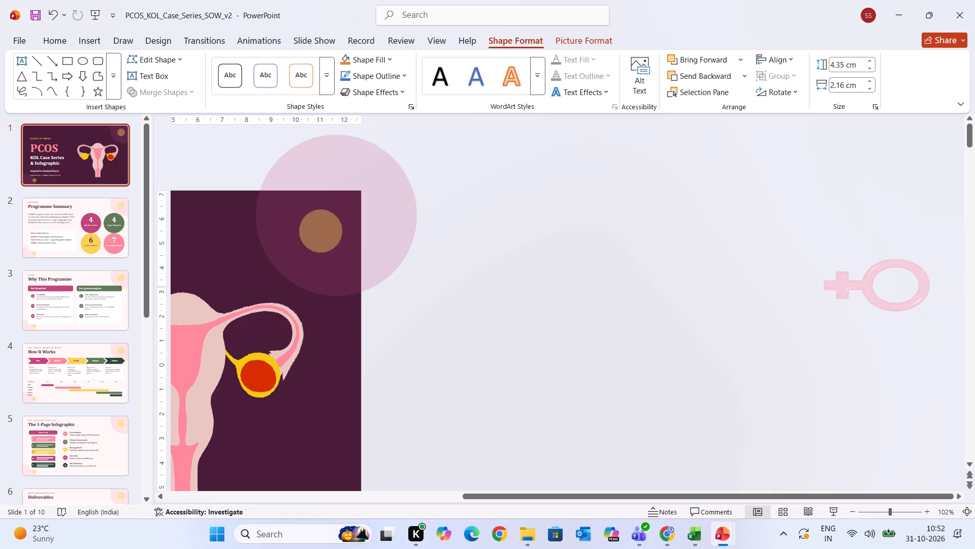
left_click_drag(935, 287, 881, 218)
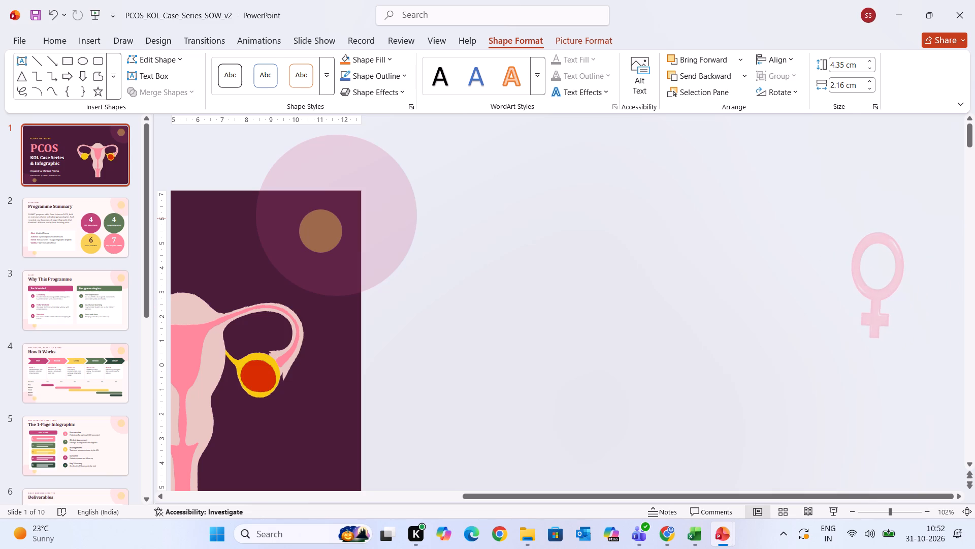
left_click_drag(881, 218, 879, 218)
left_click_drag(928, 295, 377, 428)
scroll(377, 428, "down", 1)
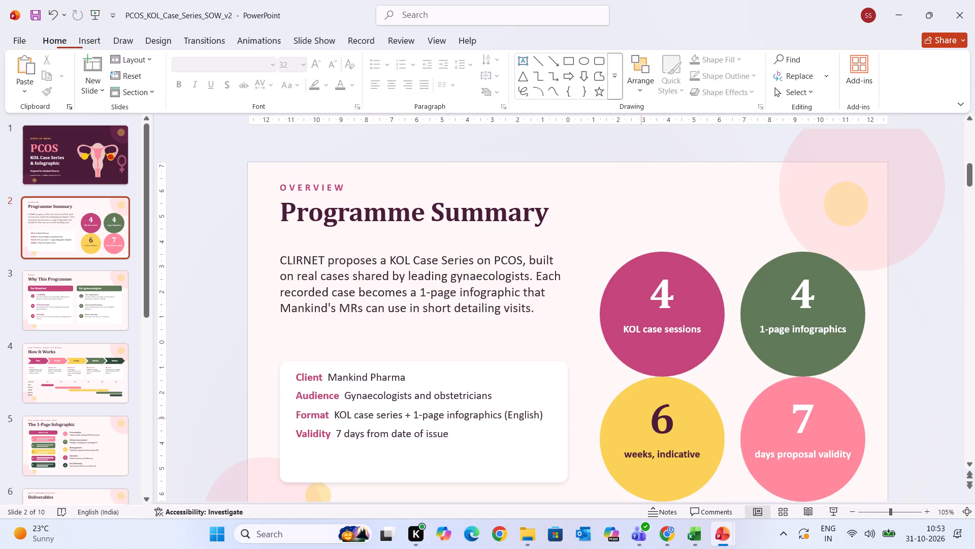
left_click(94, 156)
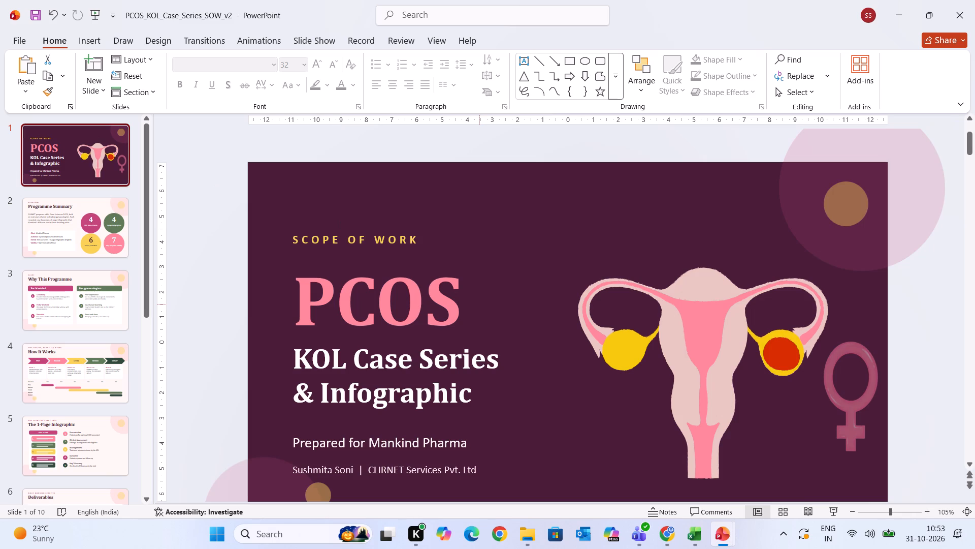
Shorten the female symbol beside the uterus illustration on the v2 cover, keeping its width, so the ring looks rounder.
scroll(479, 304, "right", 1)
scroll(516, 343, "down", 1)
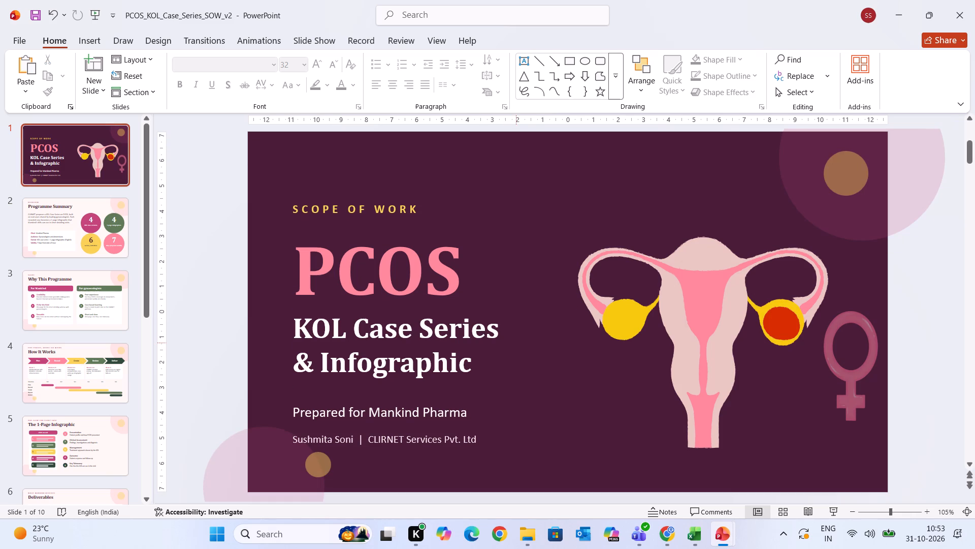
left_click(846, 359)
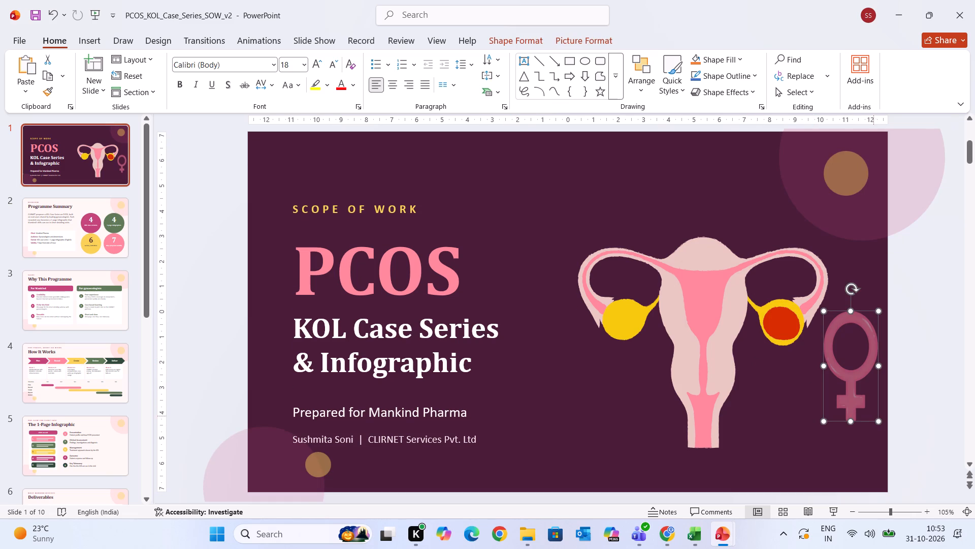
left_click_drag(881, 421, 881, 383)
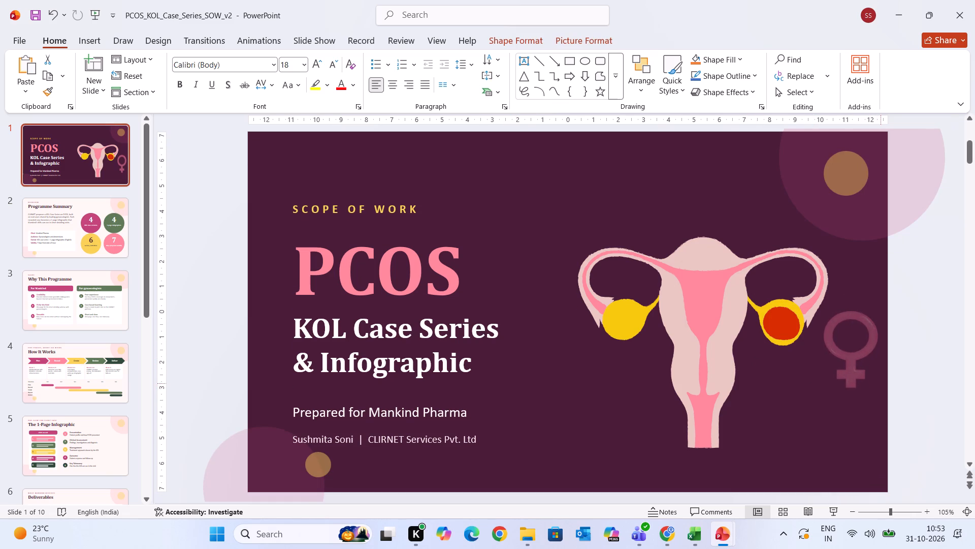
left_click_drag(881, 383, 881, 389)
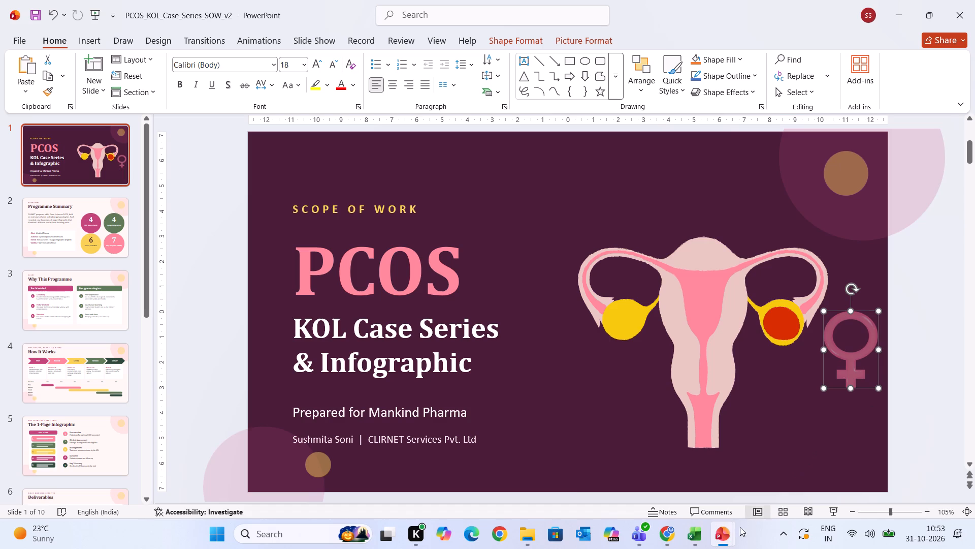
left_click(732, 534)
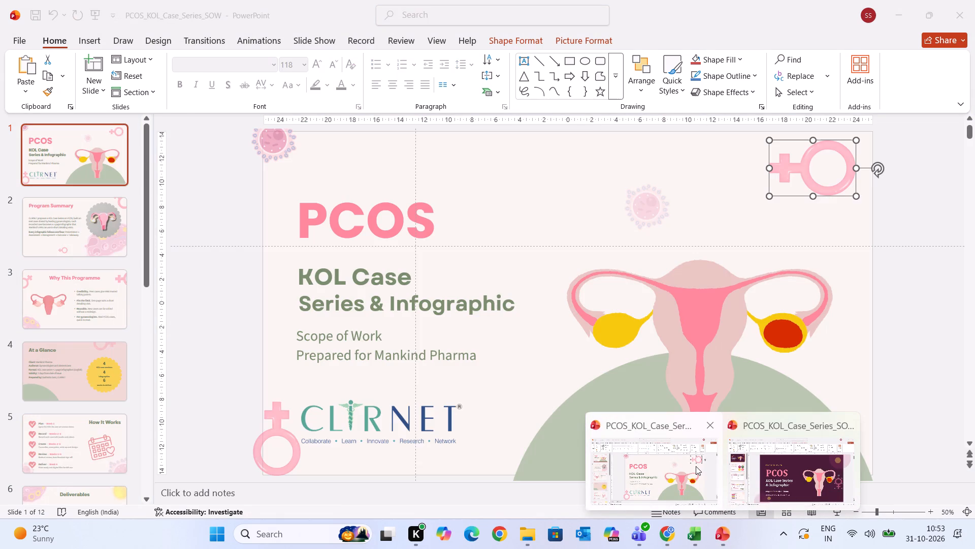
left_click(744, 466)
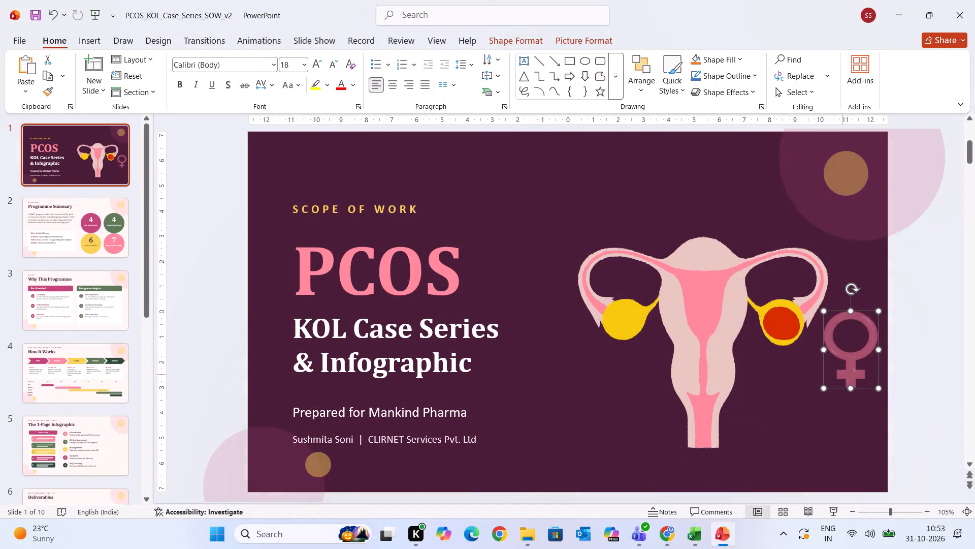
Move the female symbol to the cover's lower-right corner, tilt it clockwise, and let it run partly over the slide edges.
left_click_drag(862, 348, 870, 450)
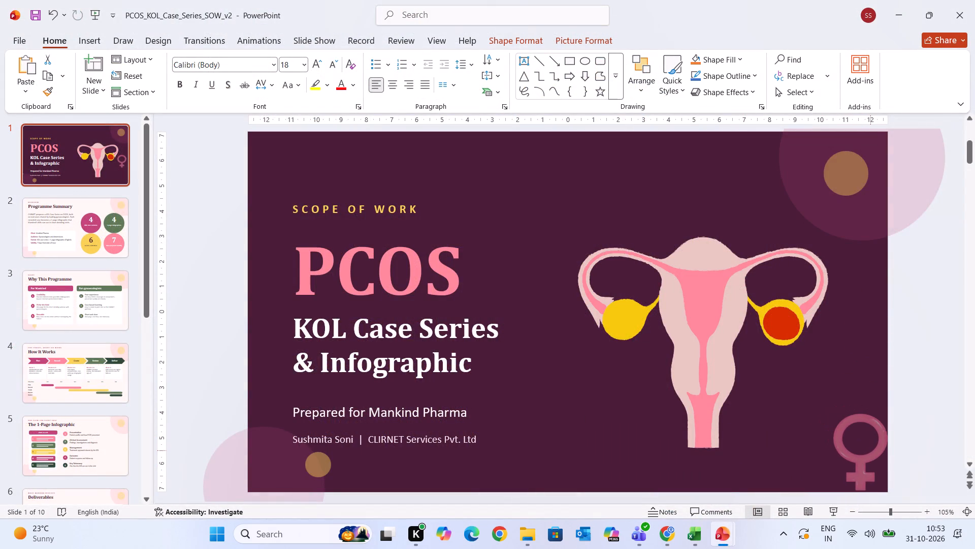
left_click_drag(870, 450, 869, 445)
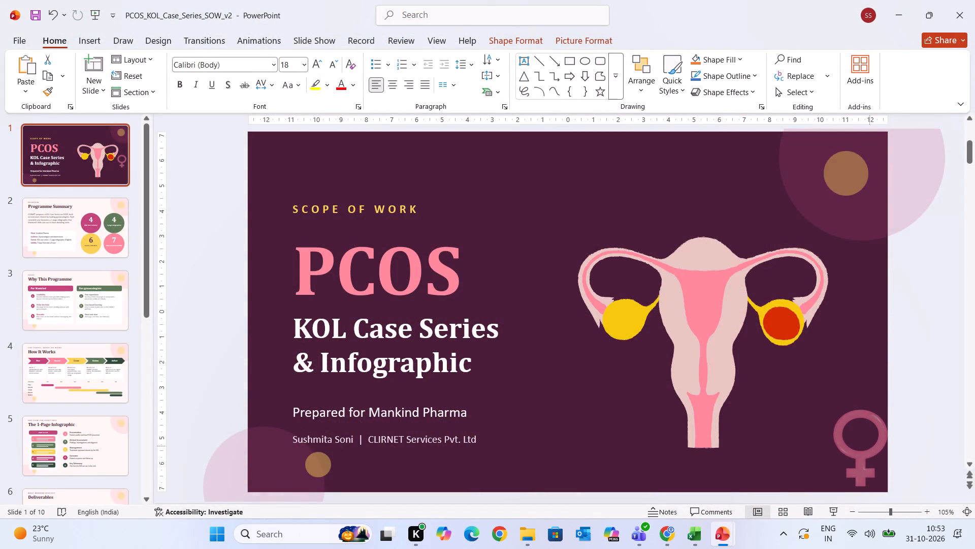
left_click_drag(869, 445, 865, 442)
left_click_drag(853, 379, 884, 389)
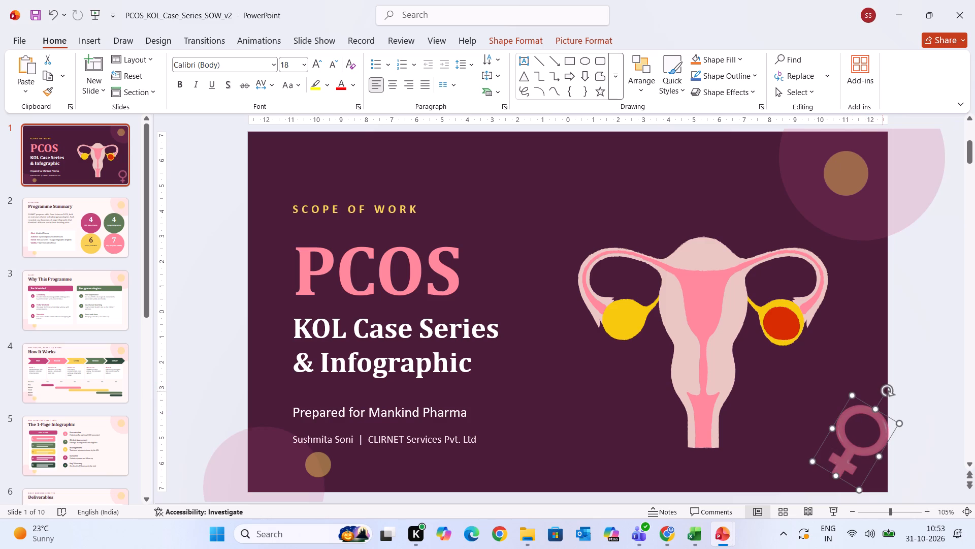
left_click_drag(851, 444, 853, 457)
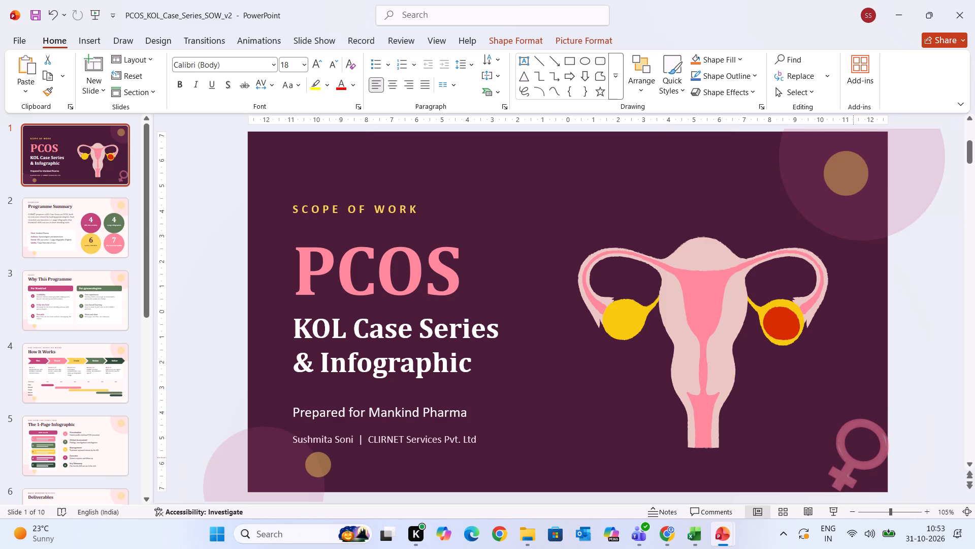
left_click_drag(853, 457, 865, 463)
left_click(835, 511)
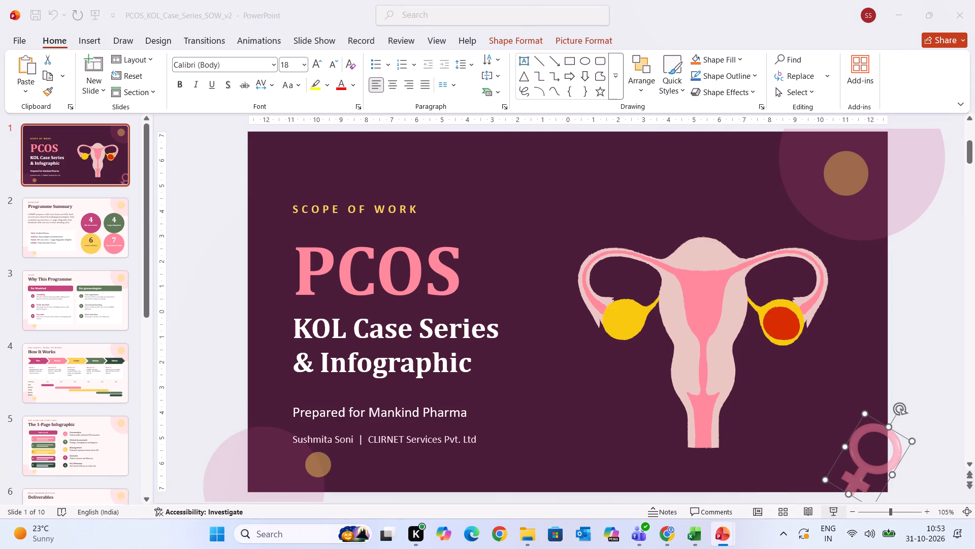
key("Escape")
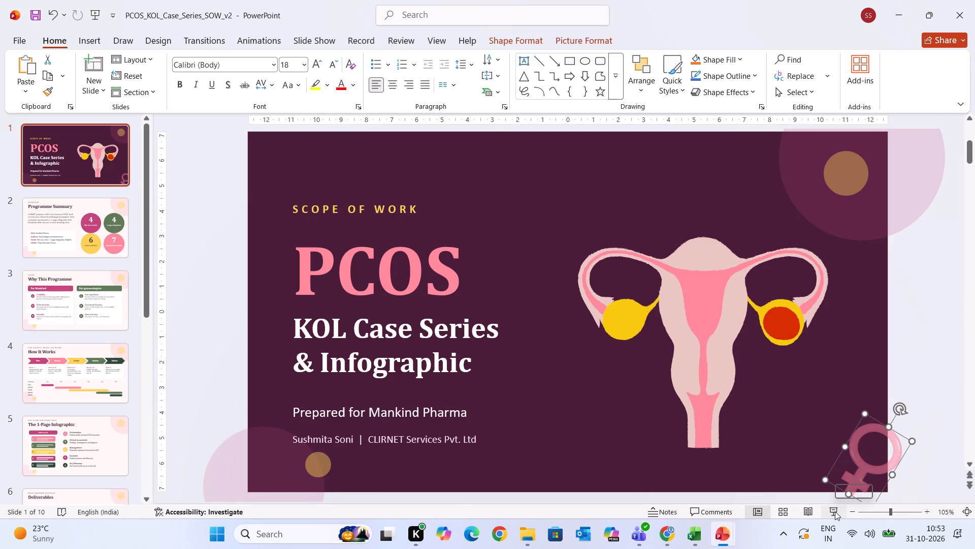
left_click(947, 368)
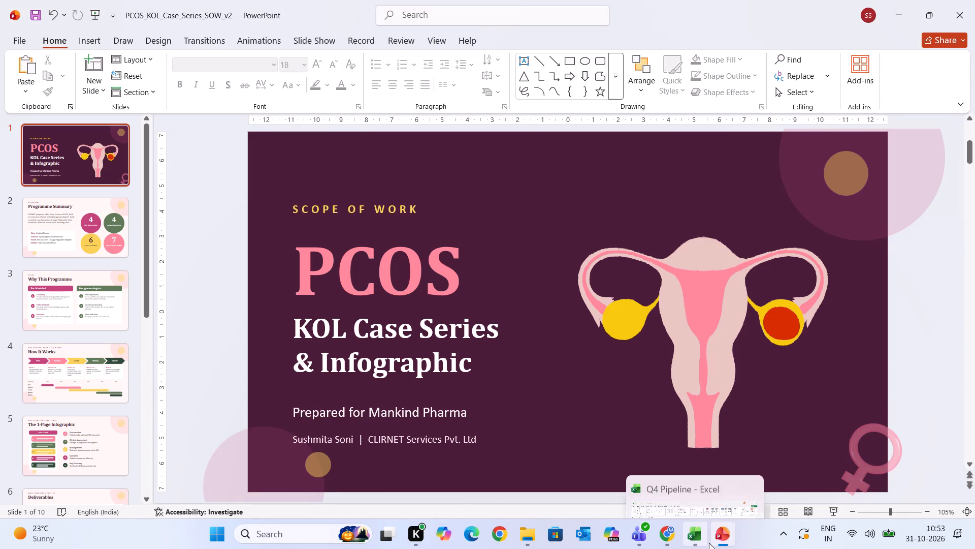
Copy the large sage-green circle behind the uterus in the original PCOS_KOL_Case_Series_SOW deck and paste it onto the v2 cover.
left_click(699, 466)
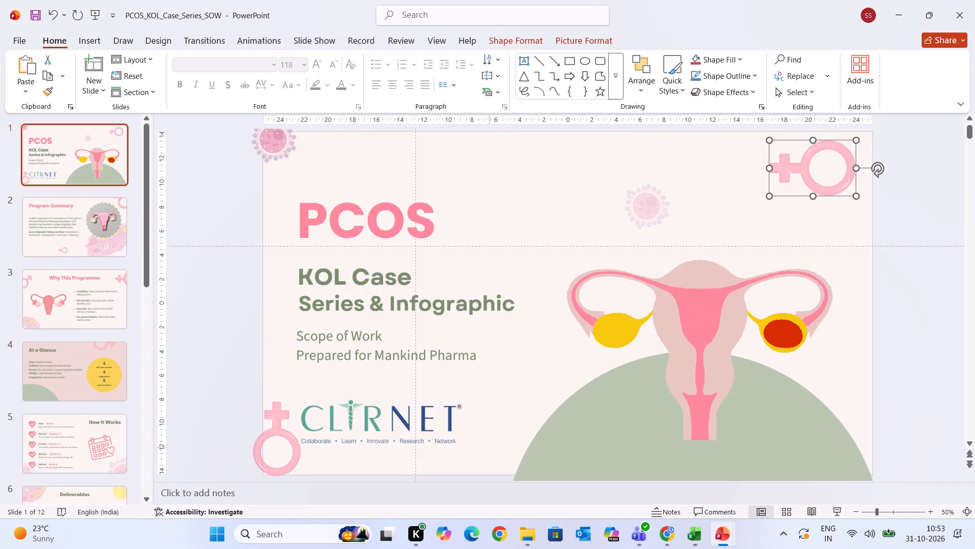
left_click(278, 149)
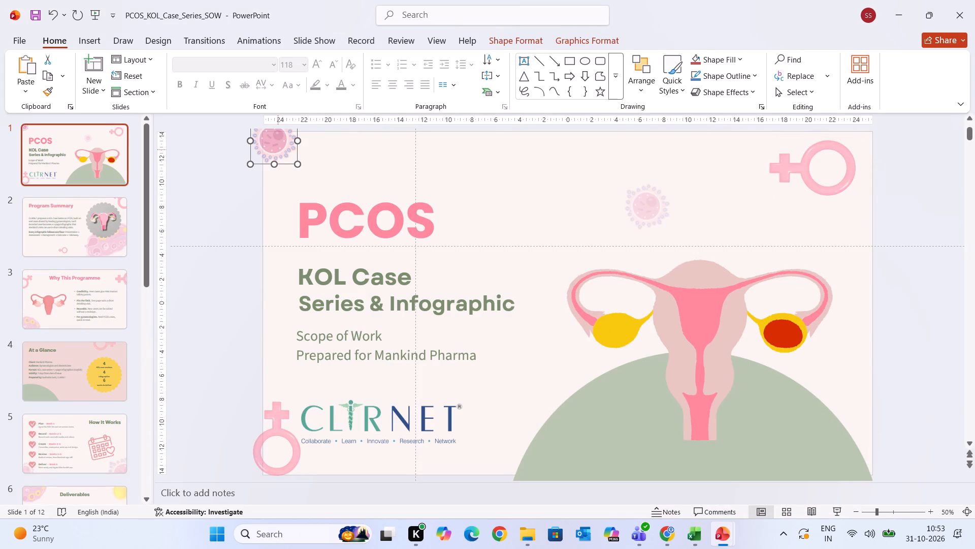
key("ctrl+c")
left_click(747, 445)
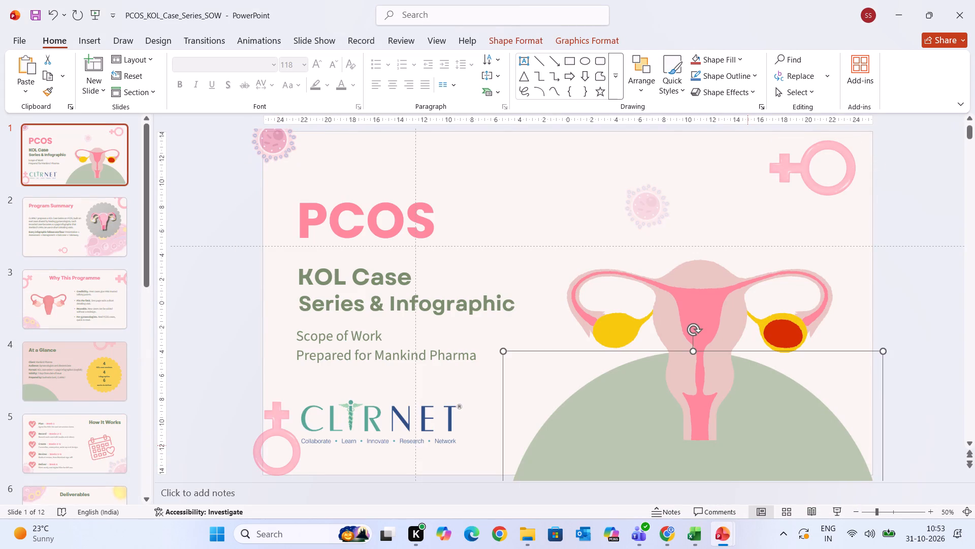
key("ctrl+c")
left_click(723, 530)
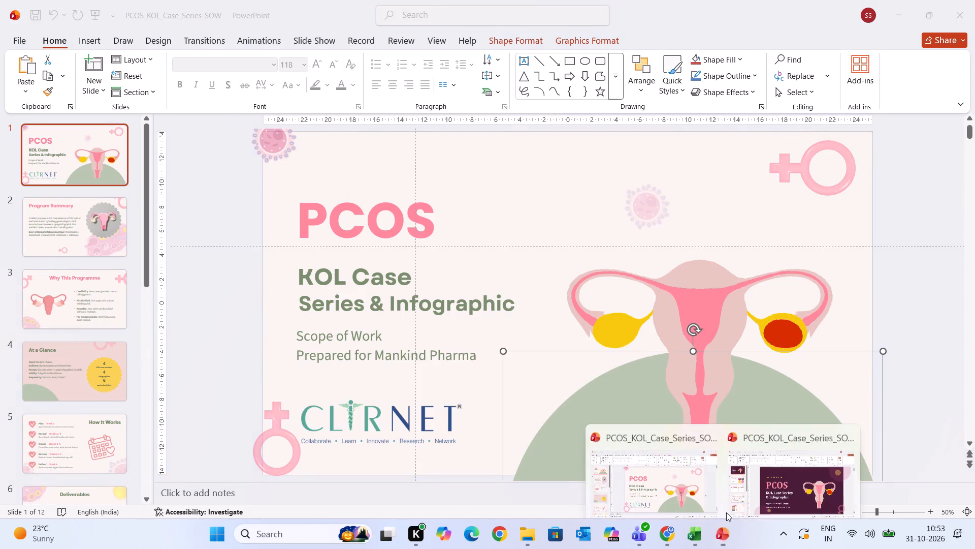
left_click(783, 477)
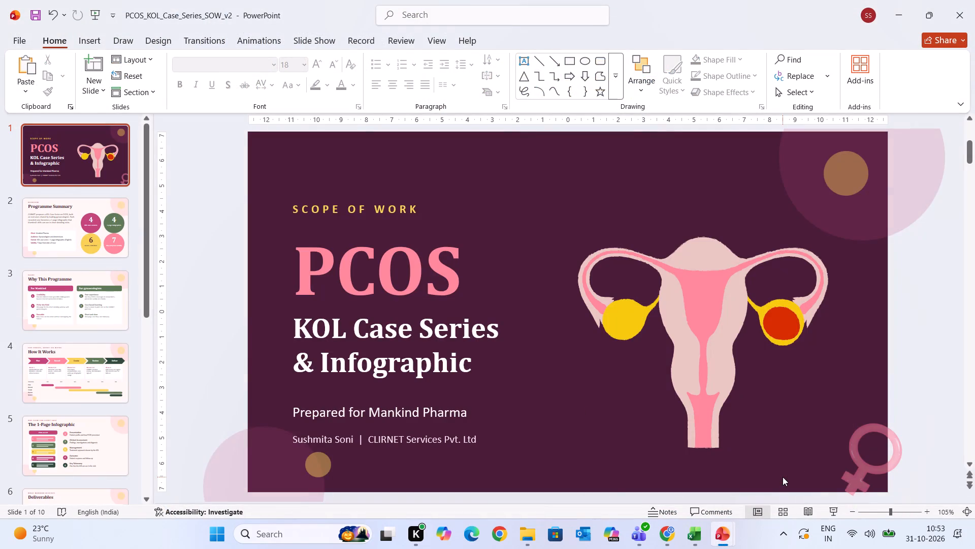
key("ctrl+v")
Shrink the pasted green circle into an upright oval about 16.94 cm high and 8.7 cm wide.
scroll(759, 408, "up", 6)
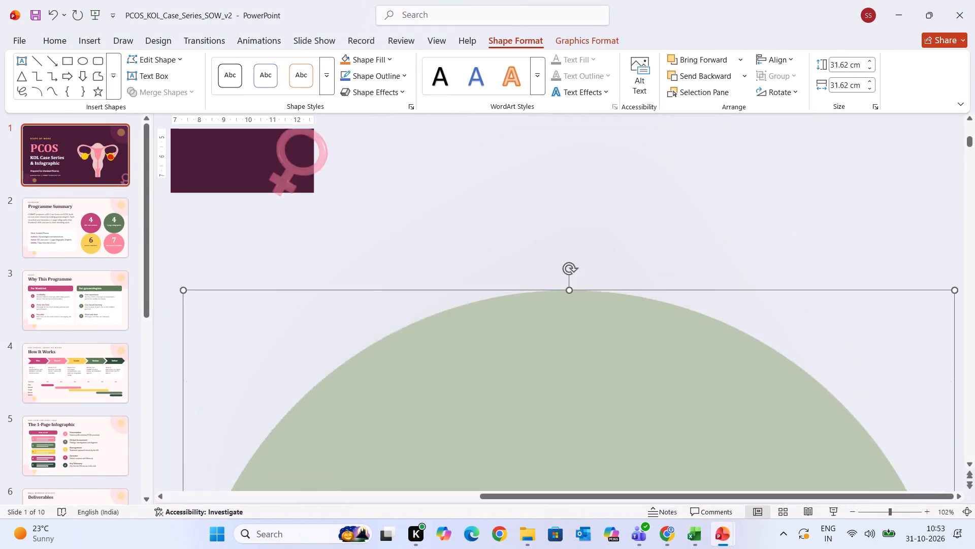
scroll(663, 221, "down", 2)
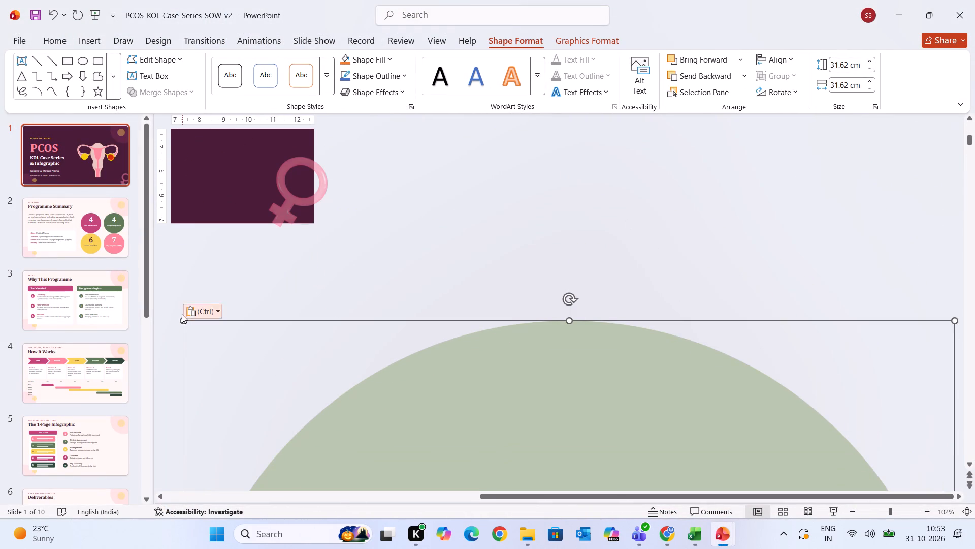
left_click_drag(182, 323, 561, 525)
scroll(604, 395, "down", 1)
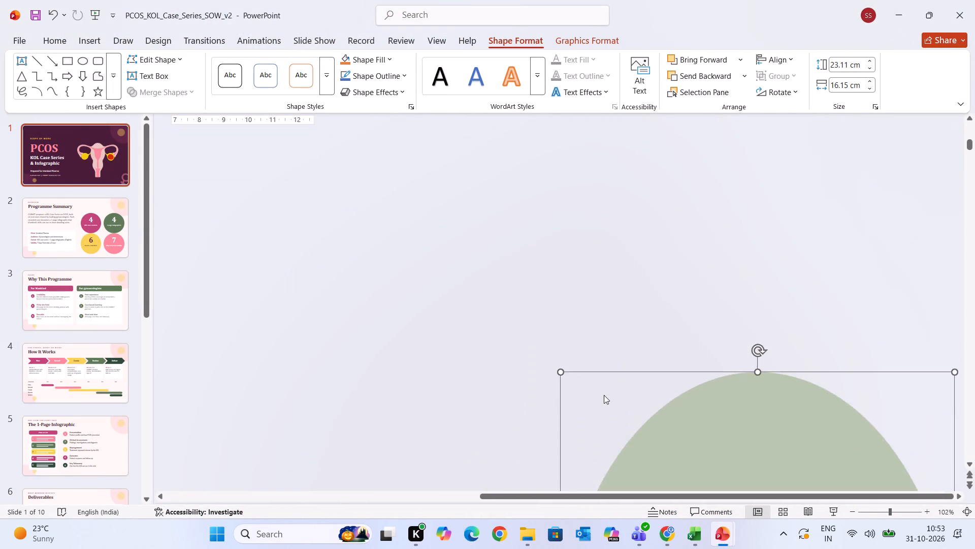
scroll(604, 395, "down", 3)
left_click_drag(694, 373, 442, 113)
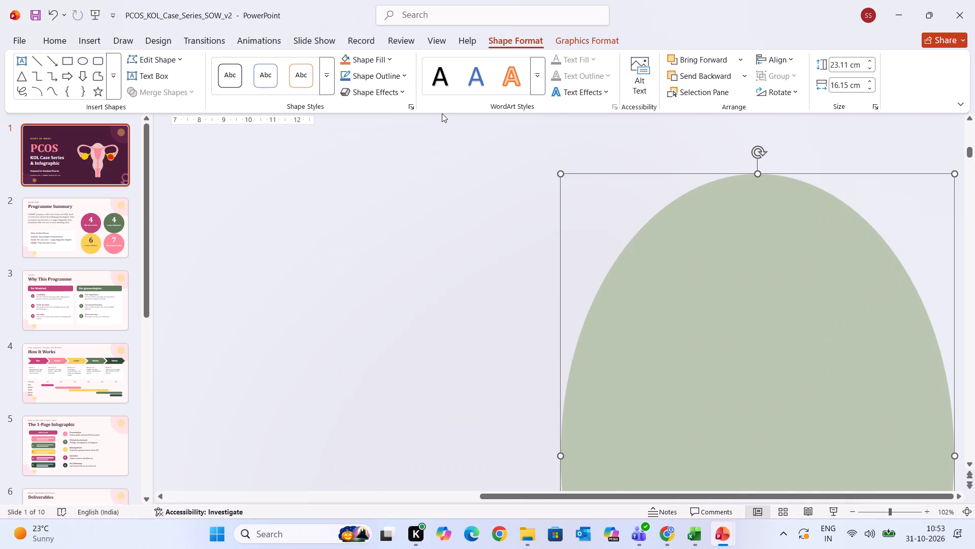
left_click_drag(956, 171, 890, 219)
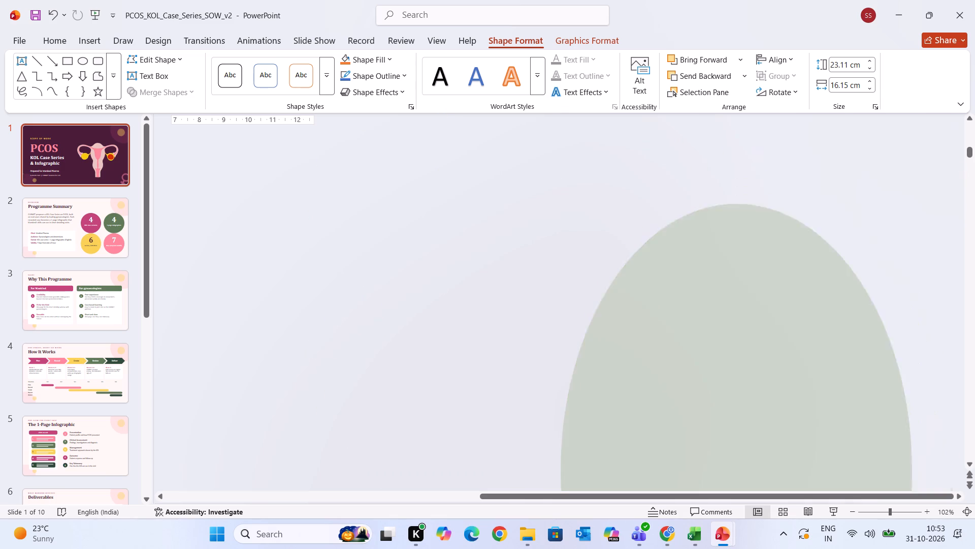
left_click_drag(890, 219, 773, 324)
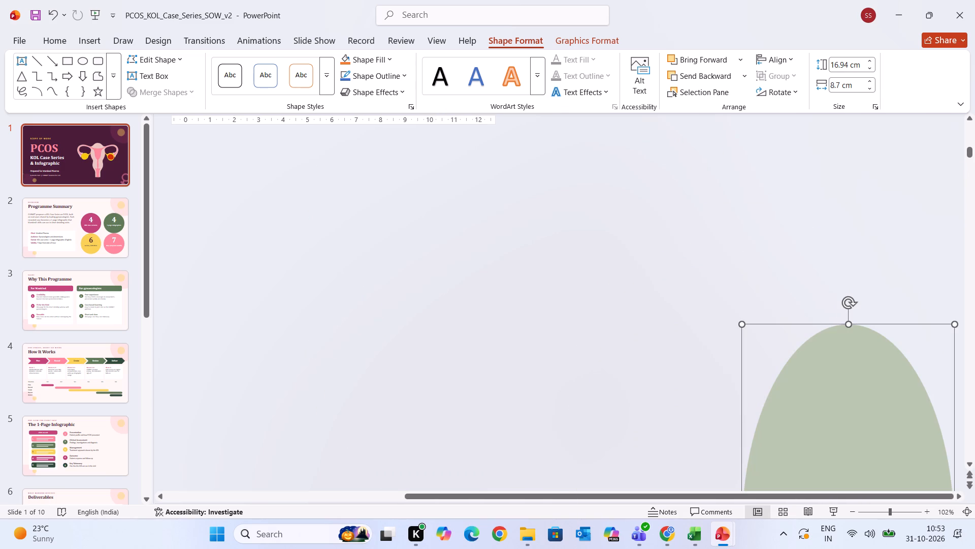
Rotate the green oval onto its side so it lies horizontally, and shrink it to about 13.55 × 6.33 cm.
left_click_drag(847, 301, 624, 454)
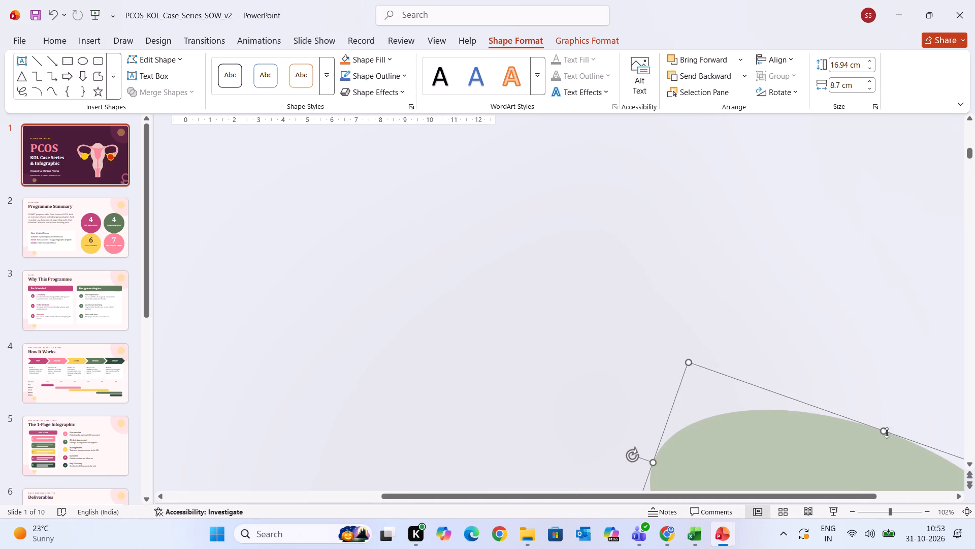
left_click_drag(894, 430, 839, 404)
left_click_drag(838, 443, 599, 278)
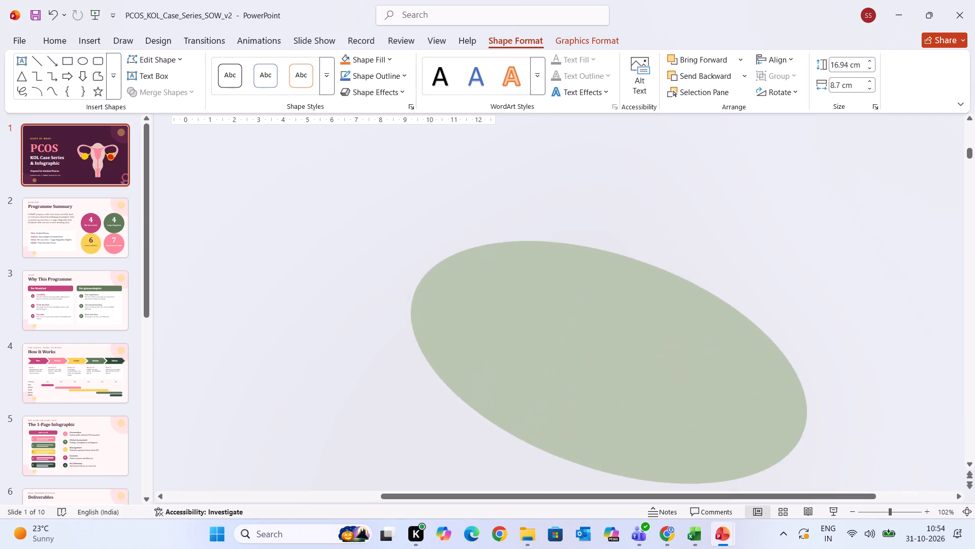
left_click_drag(599, 278, 516, 192)
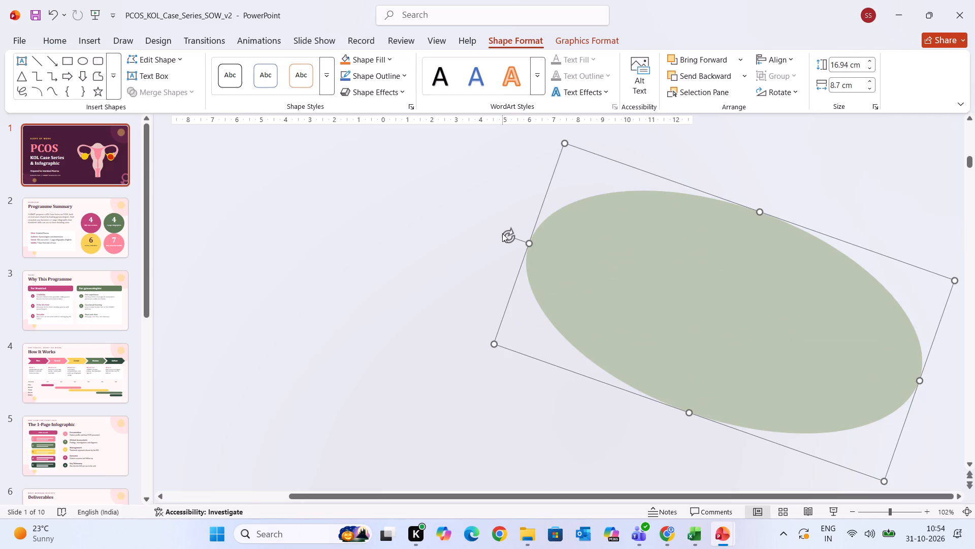
left_click_drag(508, 234, 494, 301)
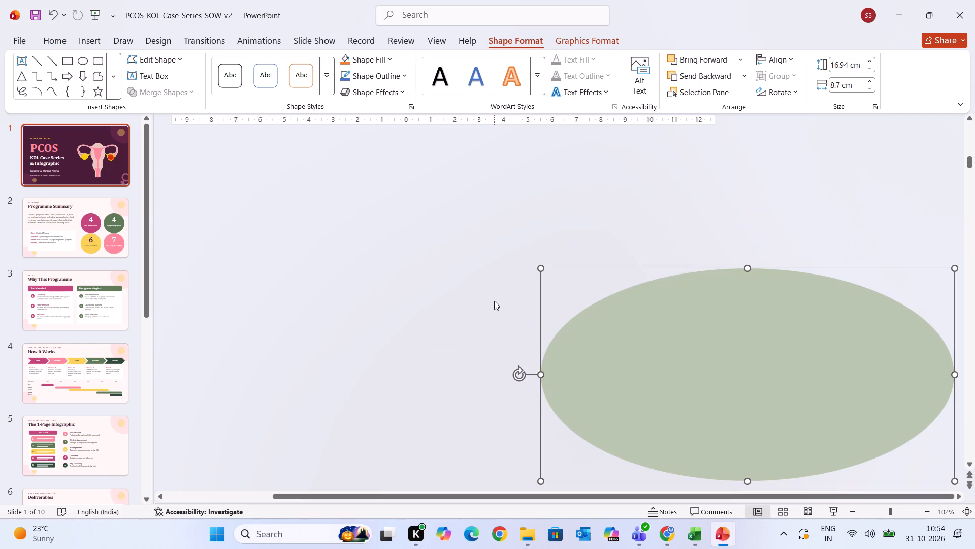
left_click_drag(957, 269, 901, 306)
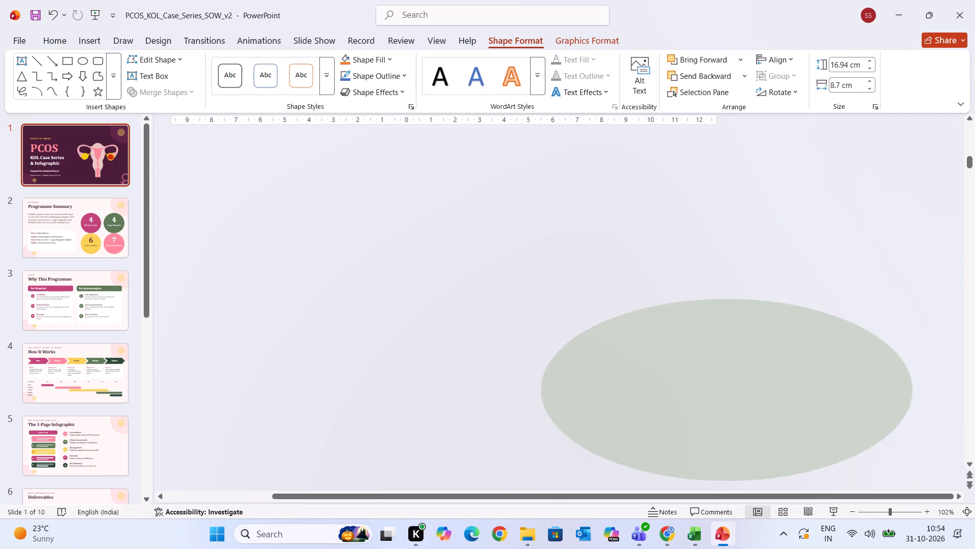
left_click_drag(901, 306, 871, 326)
Move the green oval onto the cover over the lower part of the uterus illustration, extending past the slide's bottom edge.
left_click_drag(813, 383, 222, 70)
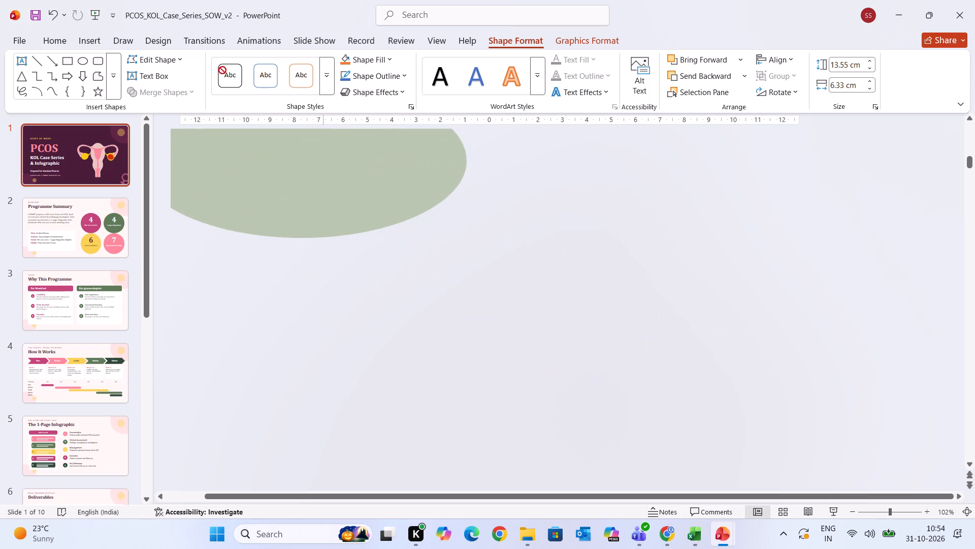
left_click_drag(222, 70, 217, 68)
scroll(359, 249, "right", 3)
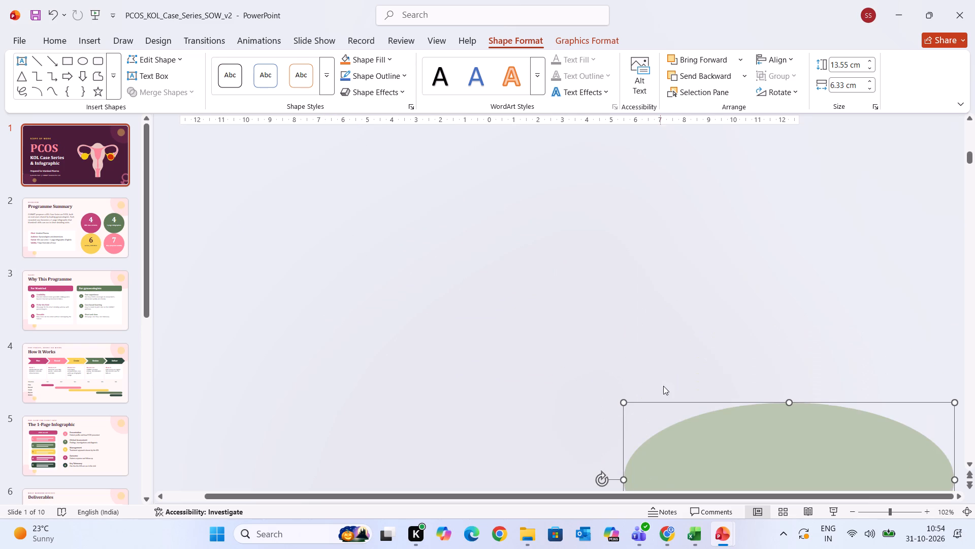
left_click_drag(688, 435, 539, 321)
scroll(539, 321, "right", 1)
left_click_drag(604, 361, 392, 278)
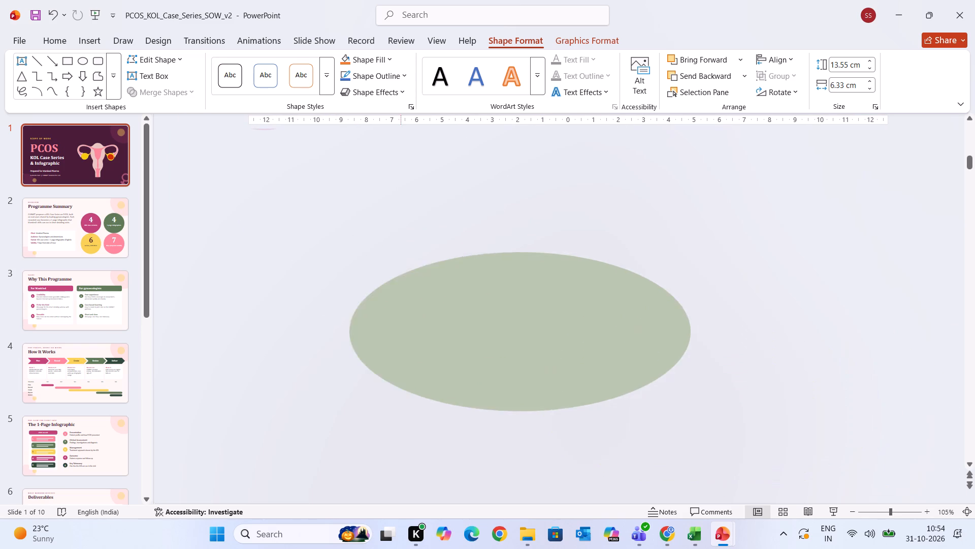
left_click_drag(392, 278, 379, 273)
scroll(379, 273, "right", 1)
left_click_drag(456, 364, 438, 189)
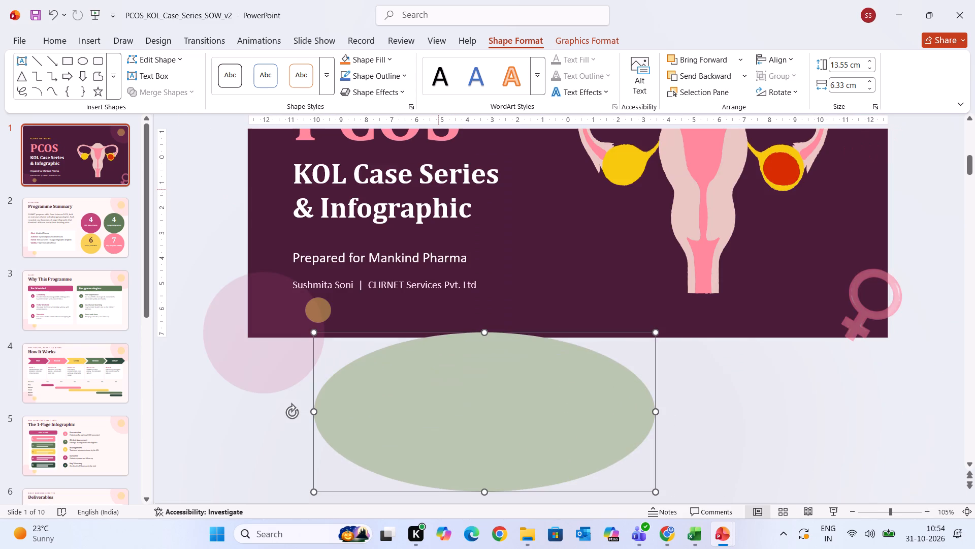
left_click_drag(472, 415, 670, 285)
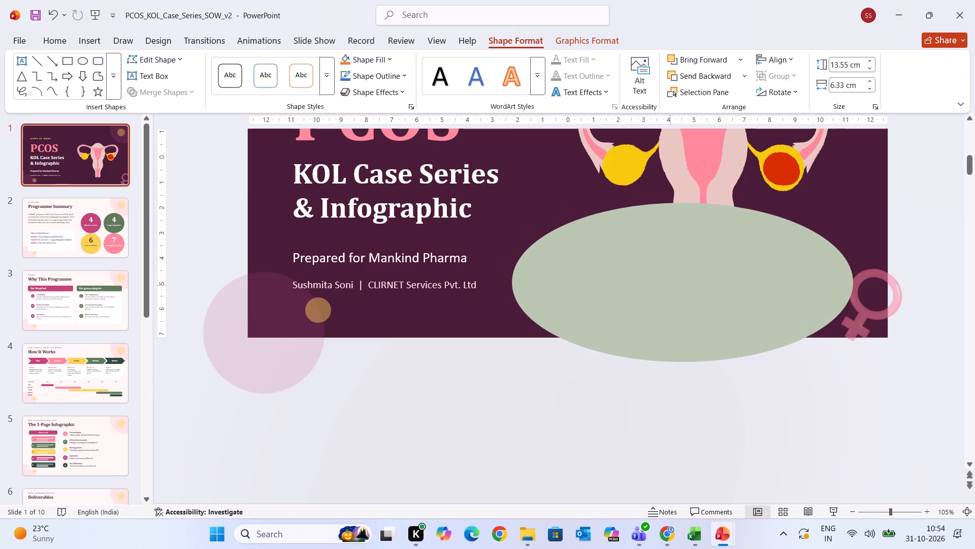
left_click_drag(670, 285, 680, 297)
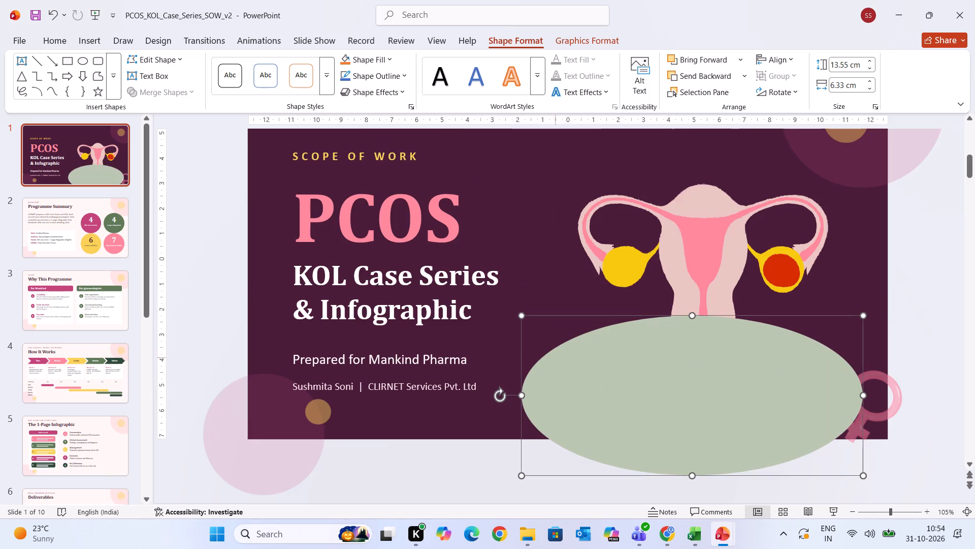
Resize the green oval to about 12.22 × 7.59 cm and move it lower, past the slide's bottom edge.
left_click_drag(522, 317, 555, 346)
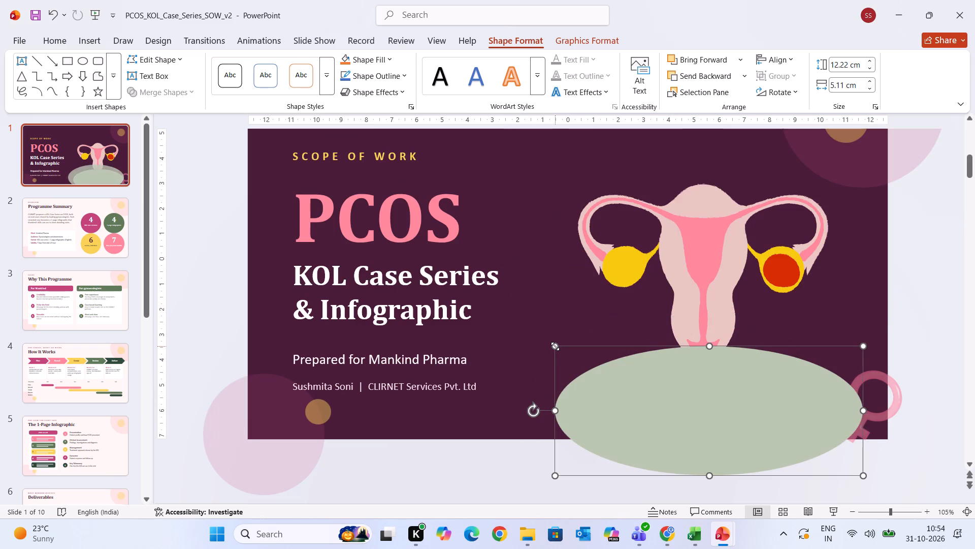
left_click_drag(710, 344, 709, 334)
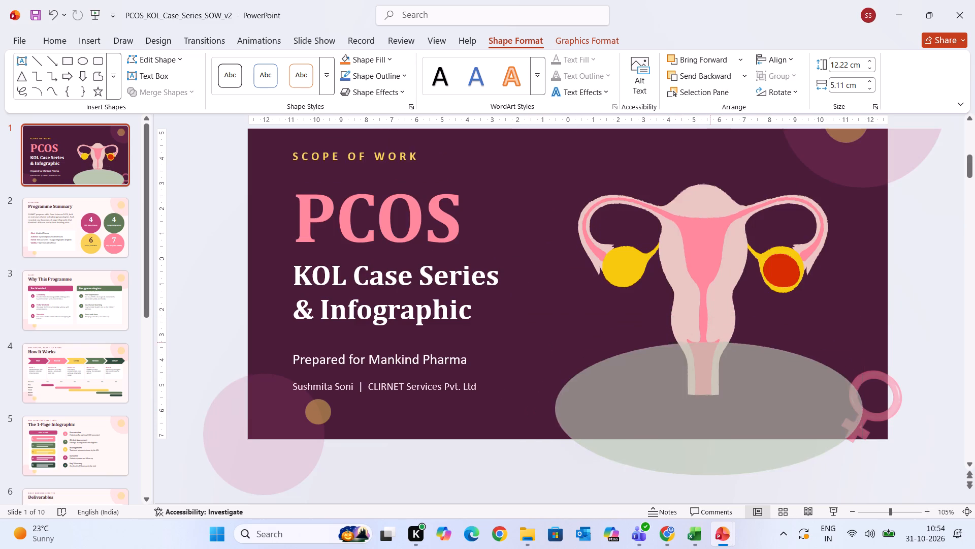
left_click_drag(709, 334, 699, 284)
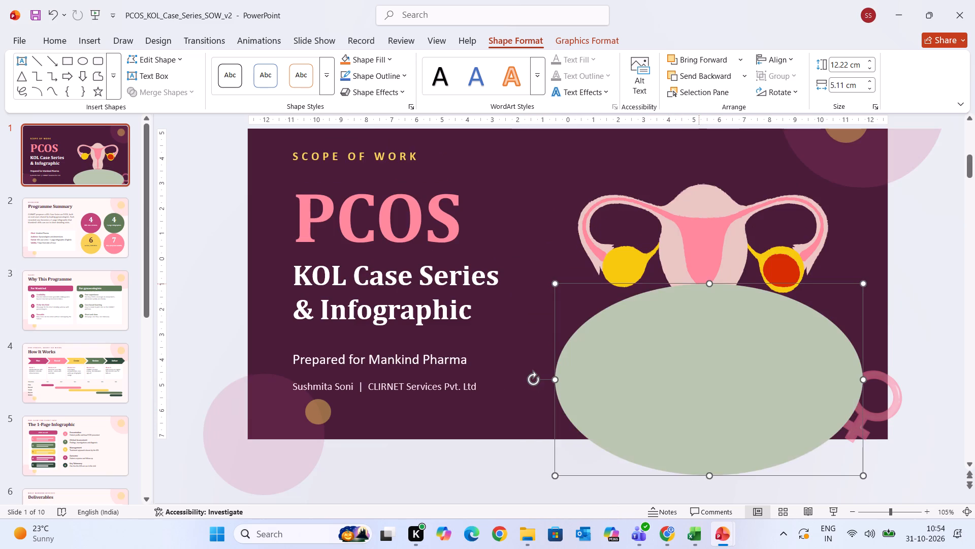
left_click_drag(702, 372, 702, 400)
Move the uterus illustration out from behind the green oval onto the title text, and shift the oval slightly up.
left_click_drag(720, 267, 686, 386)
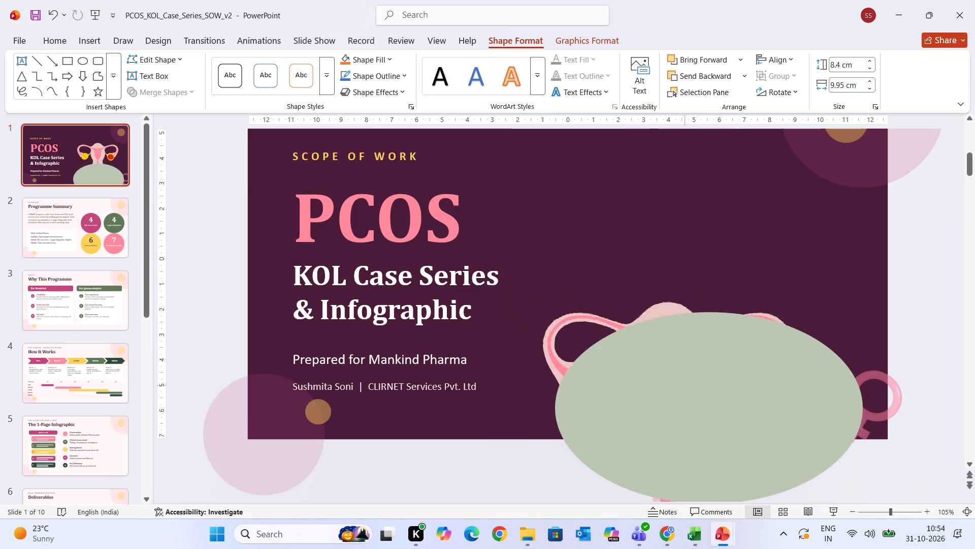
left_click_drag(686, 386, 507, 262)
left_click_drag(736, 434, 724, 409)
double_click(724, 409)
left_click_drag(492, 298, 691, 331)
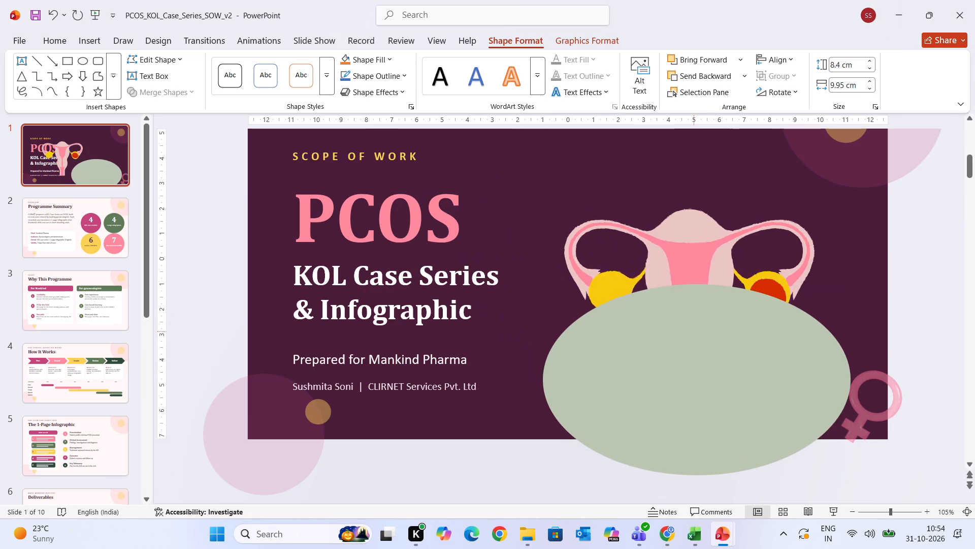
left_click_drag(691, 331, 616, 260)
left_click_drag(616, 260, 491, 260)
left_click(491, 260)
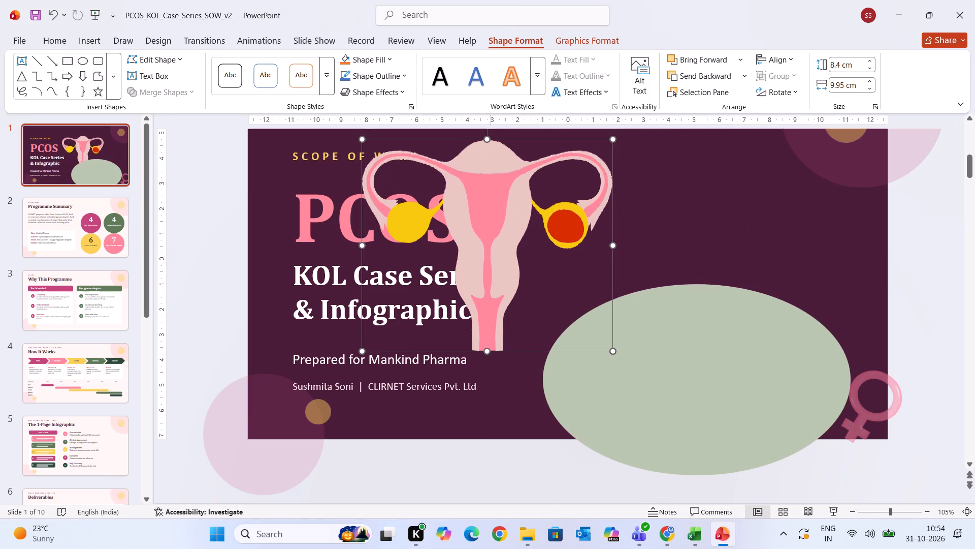
Paste a copy of the uterus illustration and position it in front of the green oval, with the oval moved down behind its lower part.
key("ctrl+c")
left_click(643, 329)
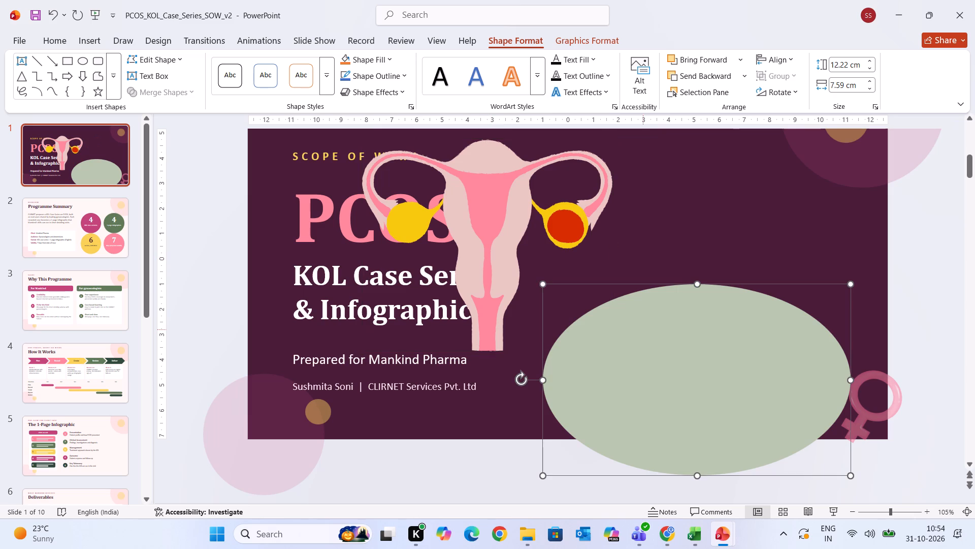
key("ctrl+v")
left_click_drag(489, 274, 681, 328)
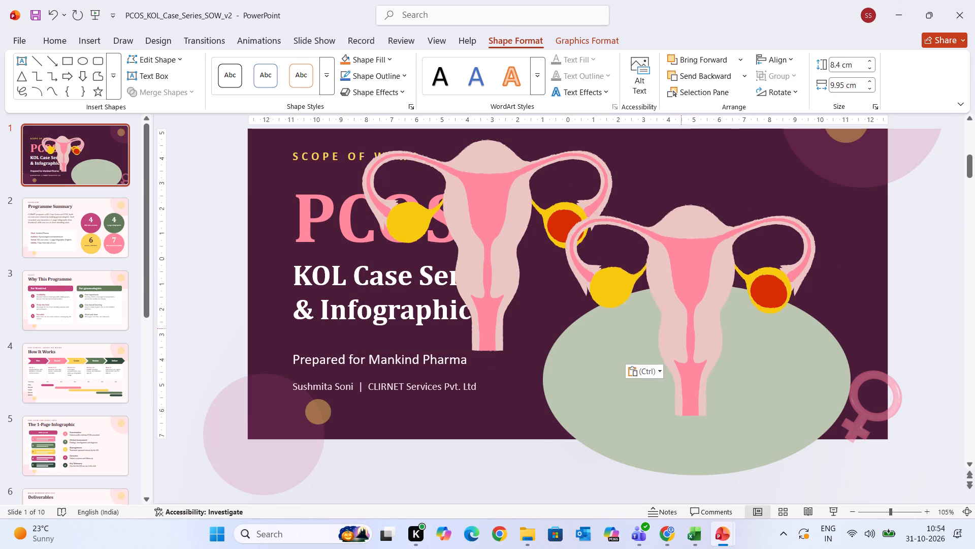
left_click_drag(681, 328, 687, 272)
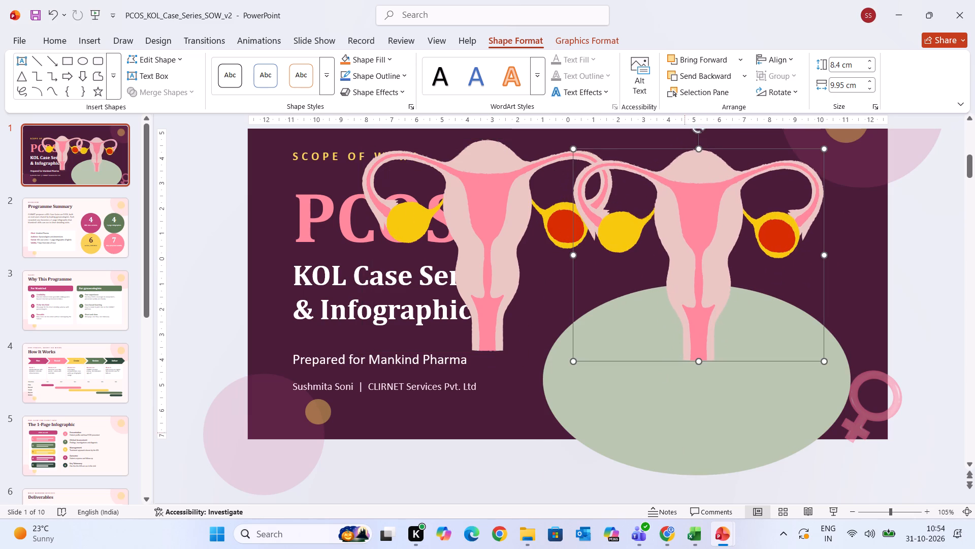
left_click_drag(667, 420, 669, 451)
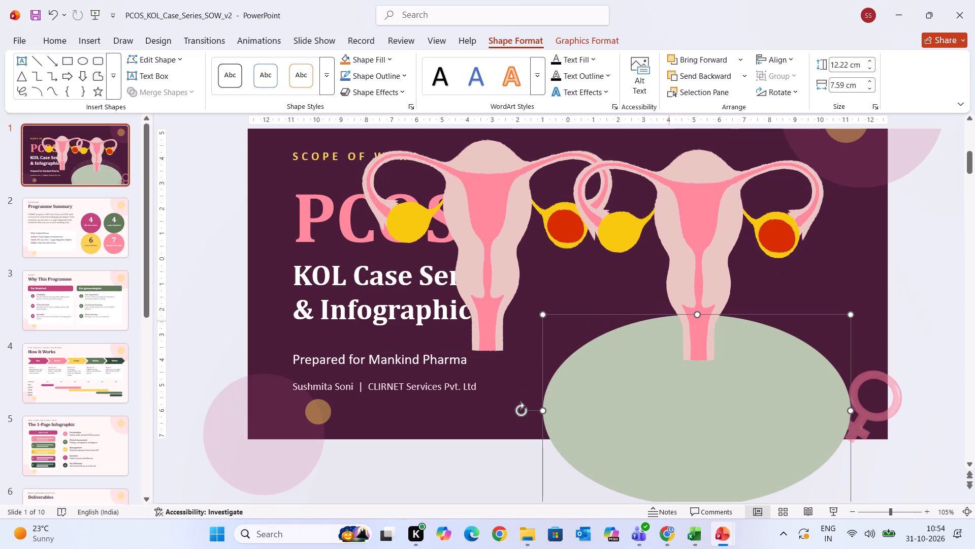
left_click_drag(703, 280, 706, 332)
Delete the original uterus illustration covering the title text.
left_click(505, 287)
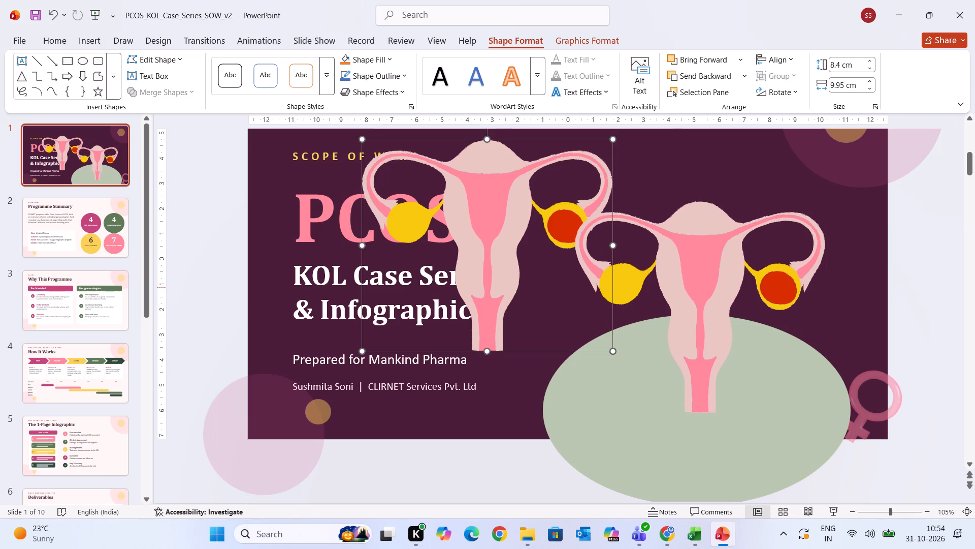
key("Delete")
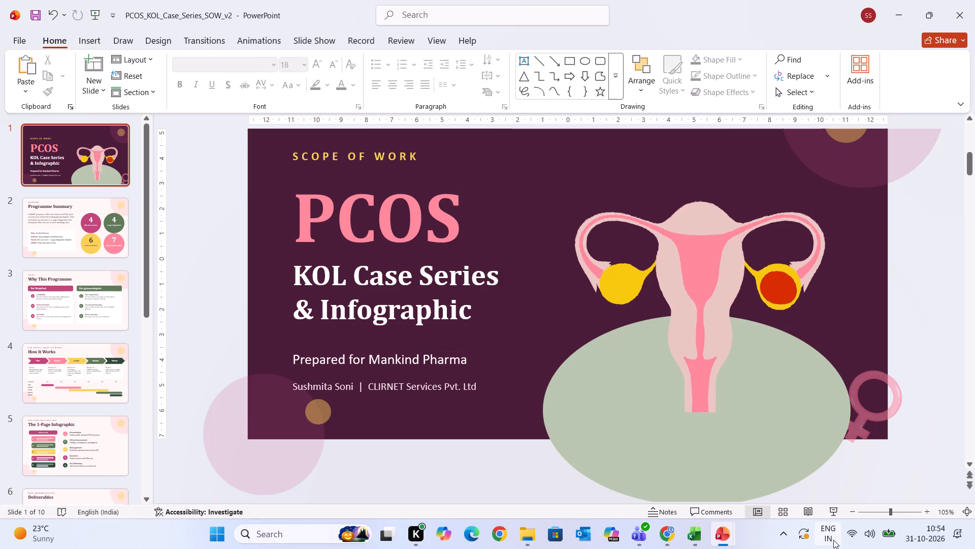
Preview the cover as a full-screen slide show and return to editing.
left_click(836, 512)
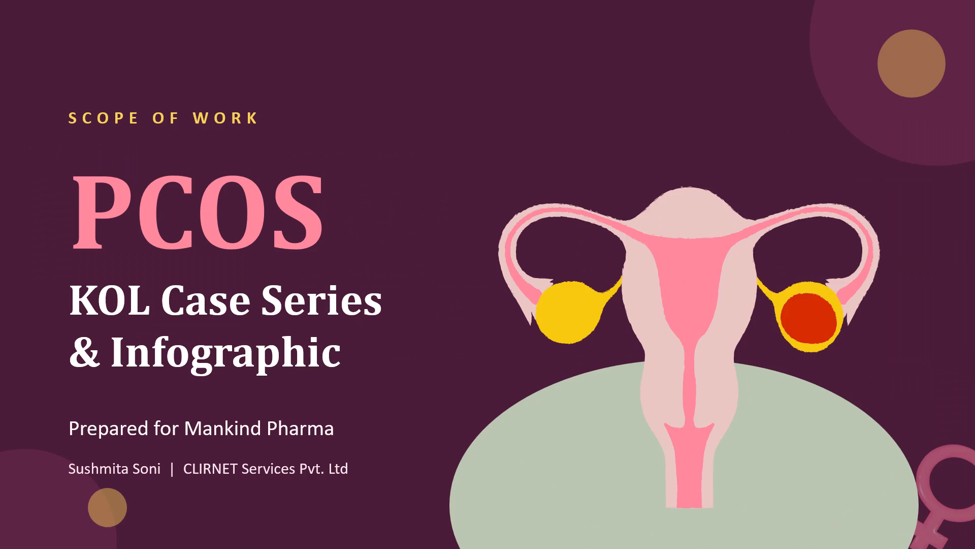
key("Escape")
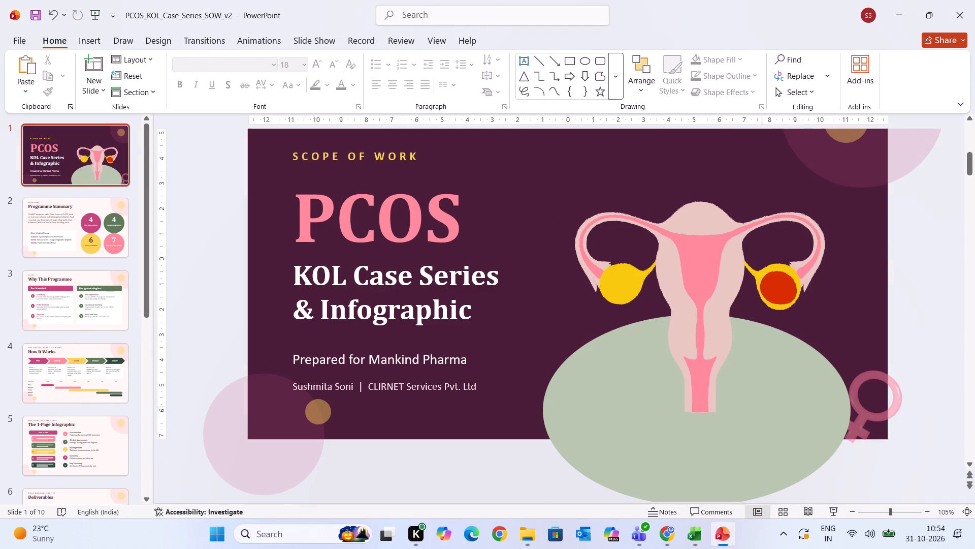
Delete the green oval behind the uterus illustration on the cover.
left_click(757, 396)
key("Delete")
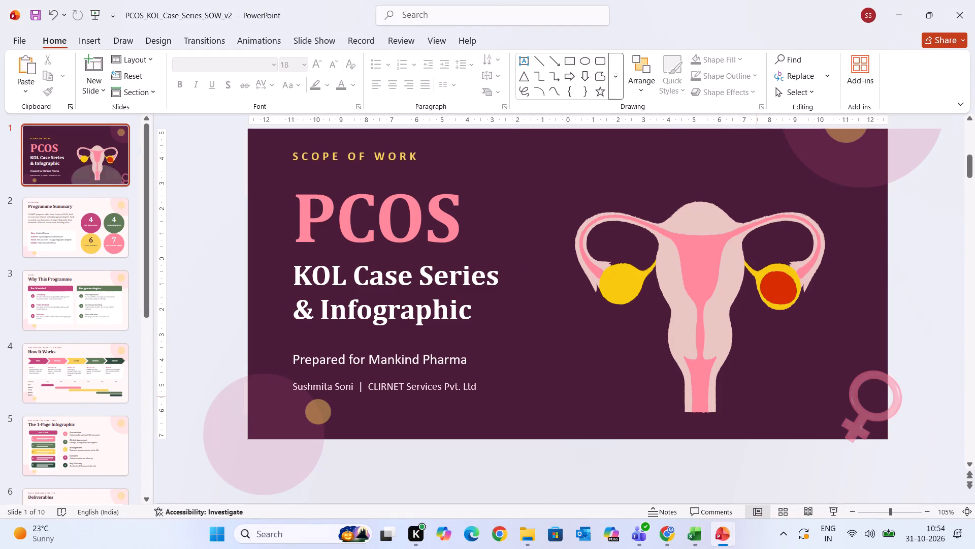
Move the uterus illustration slightly up on the cover.
left_click_drag(718, 355, 718, 339)
scroll(718, 339, "up", 2)
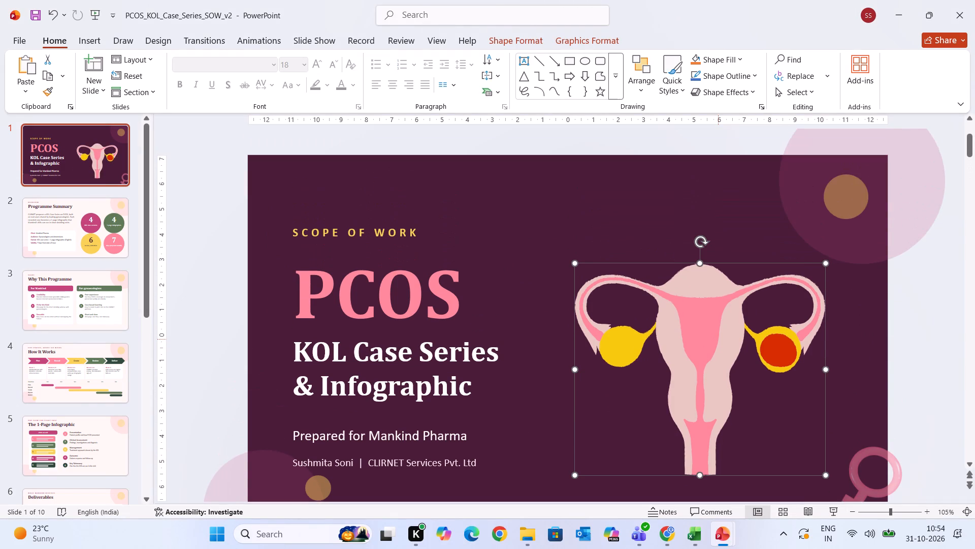
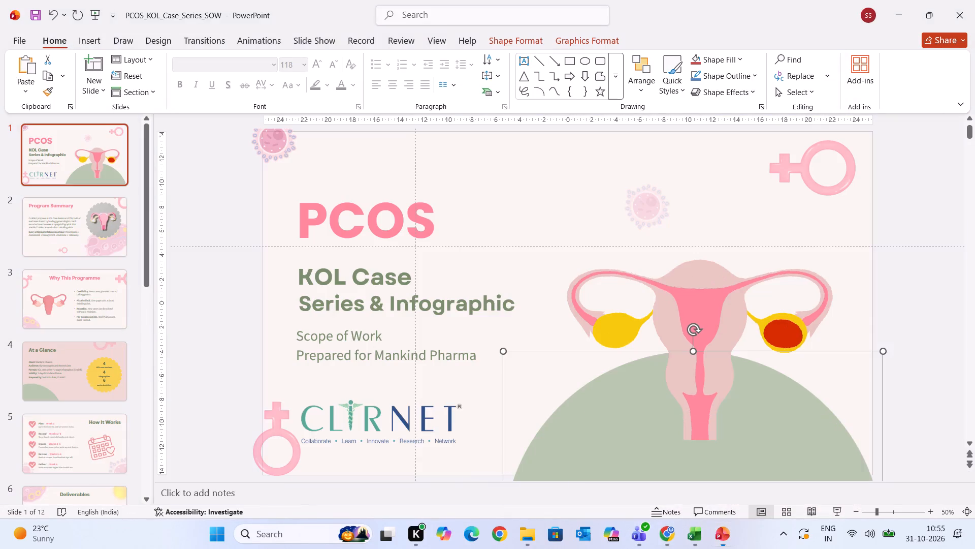
Copy the pink cell graphic from the top-left corner of the original deck's cover onto the PCOS_KOL_Case_Series_SOW_v2 cover.
left_click(274, 140)
key("ctrl+c")
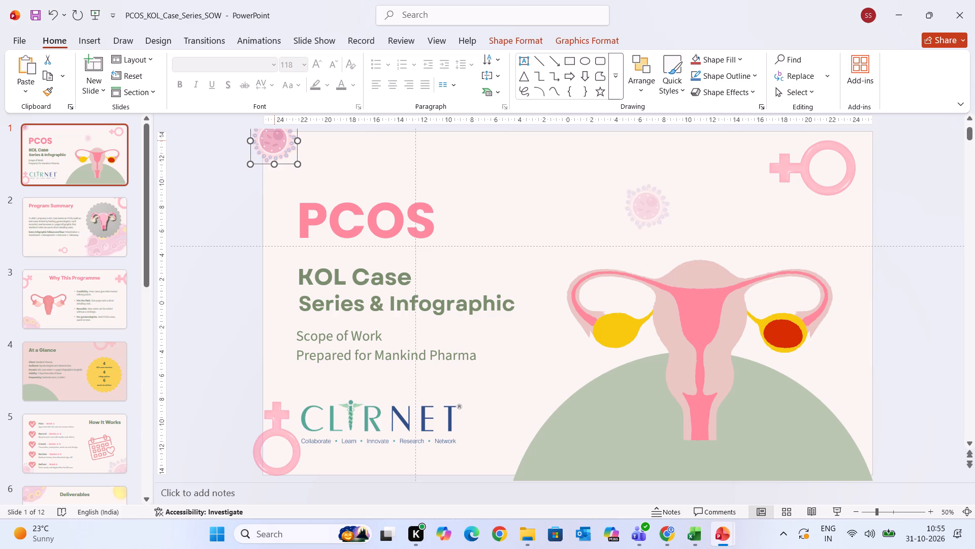
left_click(713, 531)
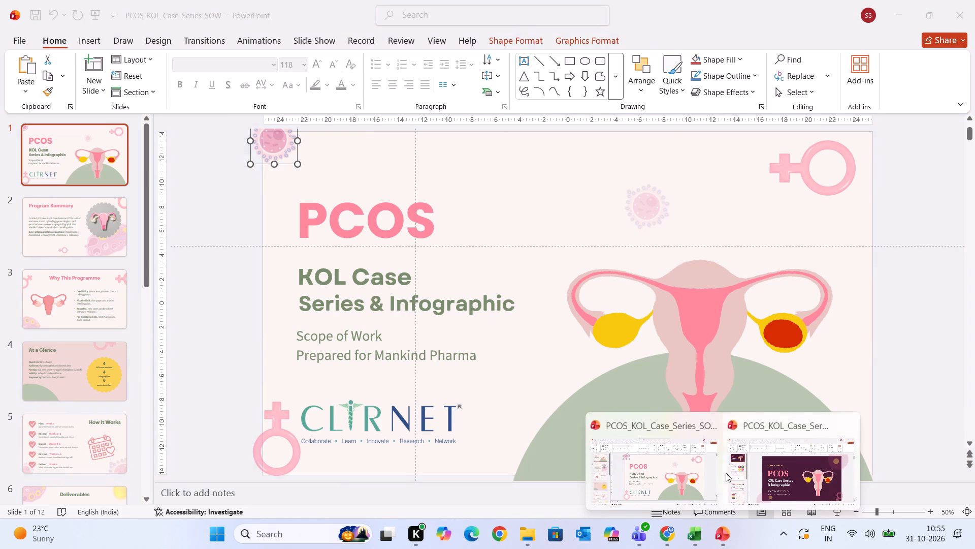
left_click(792, 450)
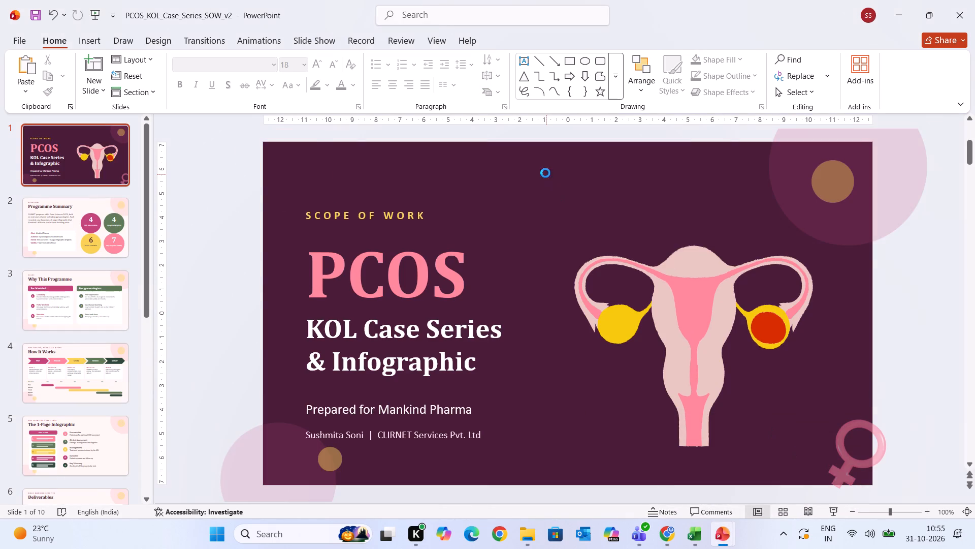
key("ctrl+v")
left_click(506, 246)
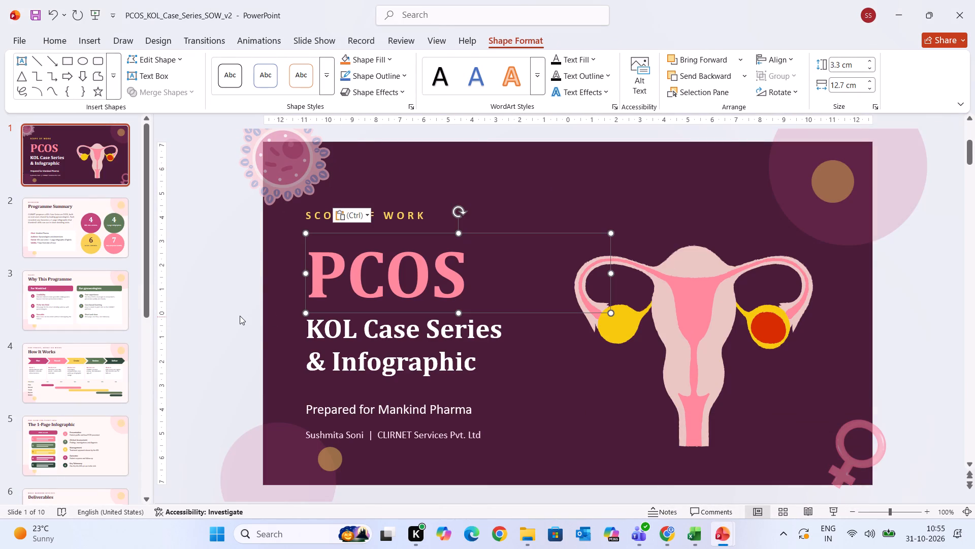
left_click(235, 314)
Duplicate the pink cell graphic on the v2 cover and place the copy beside the base of the uterus illustration.
left_click(283, 174)
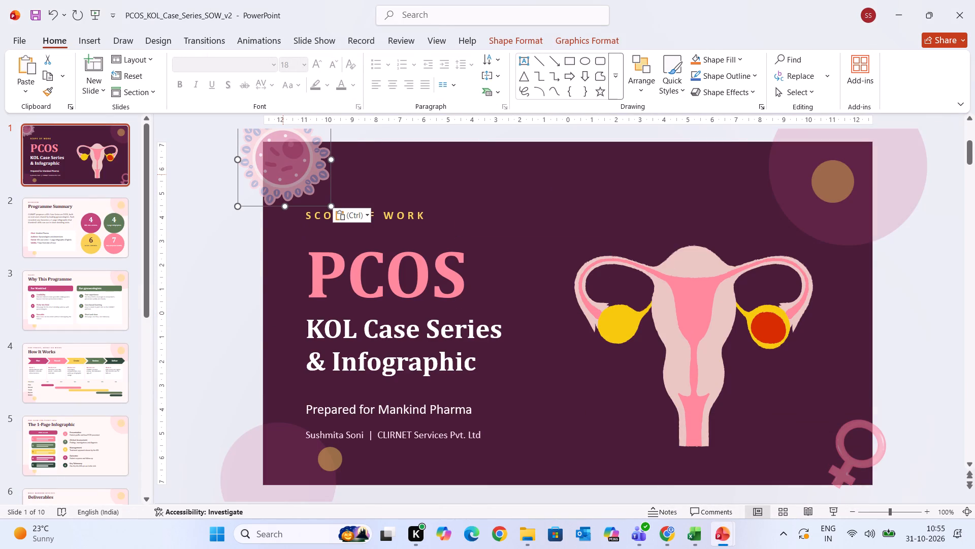
key("ctrl+c")
left_click(552, 404)
key("ctrl+v")
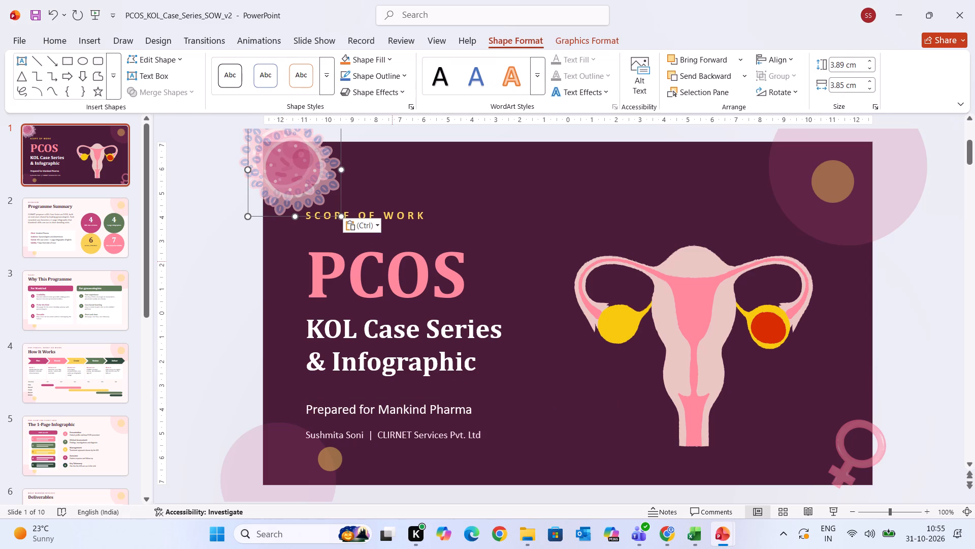
left_click_drag(280, 169, 590, 392)
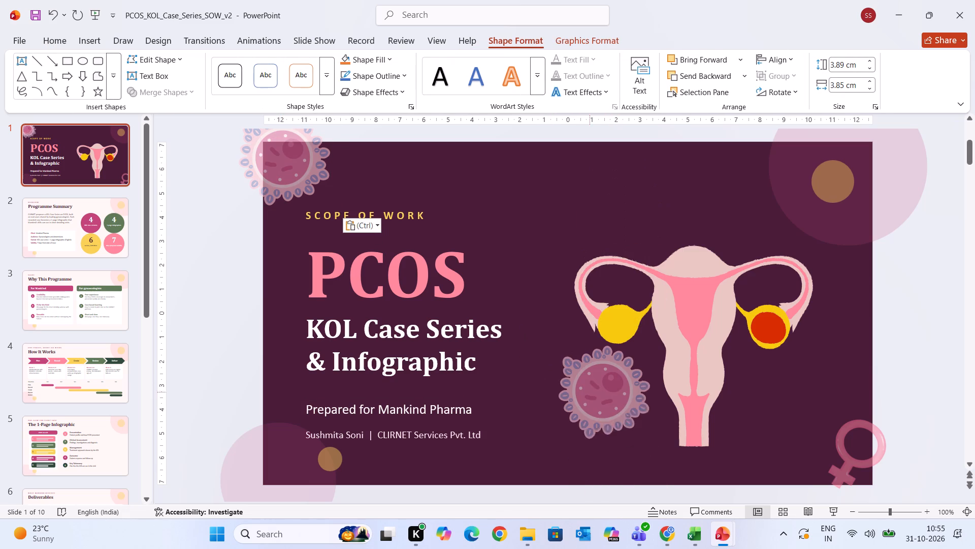
left_click_drag(590, 392, 593, 428)
Shrink the duplicated cell graphic to about 1.8 by 1.9 cm and place it near the cover's bottom edge.
left_click_drag(562, 383, 592, 413)
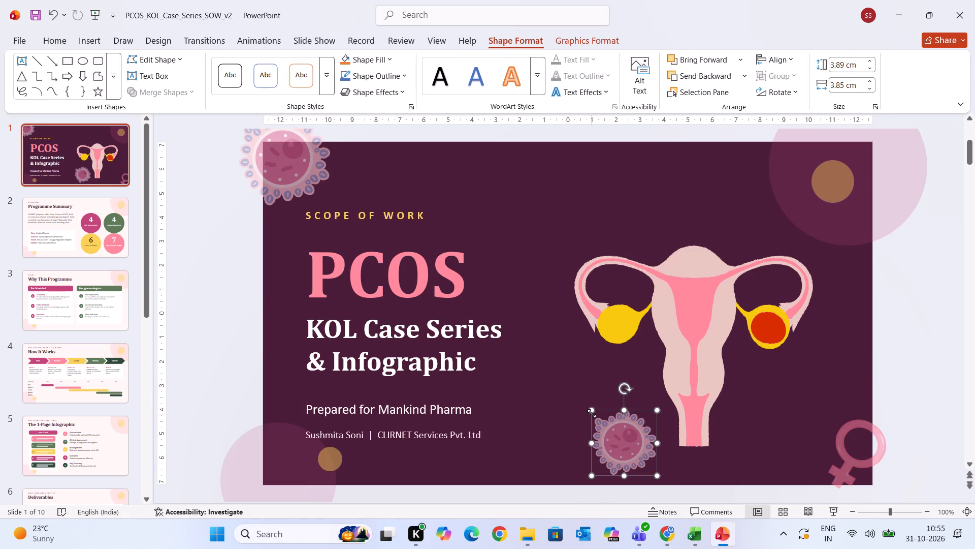
left_click_drag(656, 410, 636, 420)
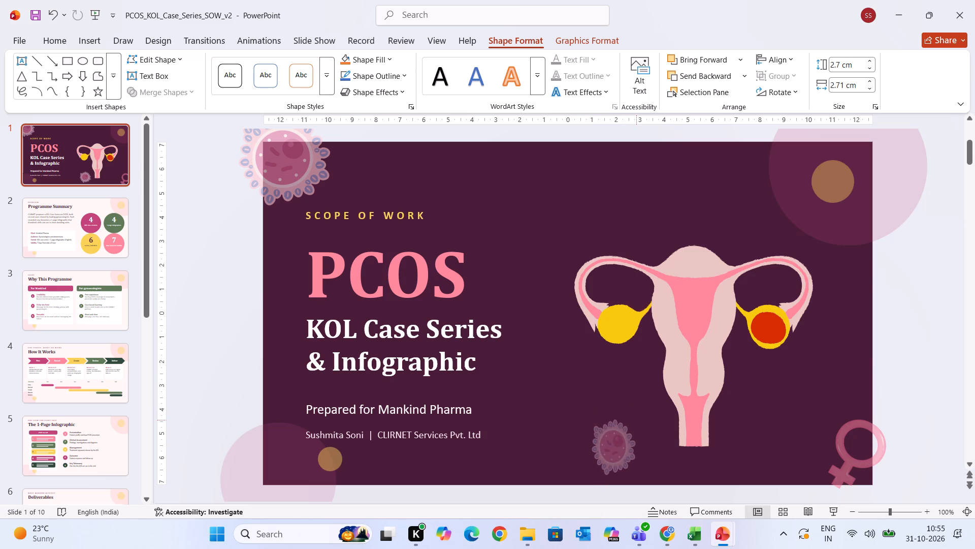
left_click_drag(636, 420, 641, 421)
left_click_drag(641, 475, 638, 470)
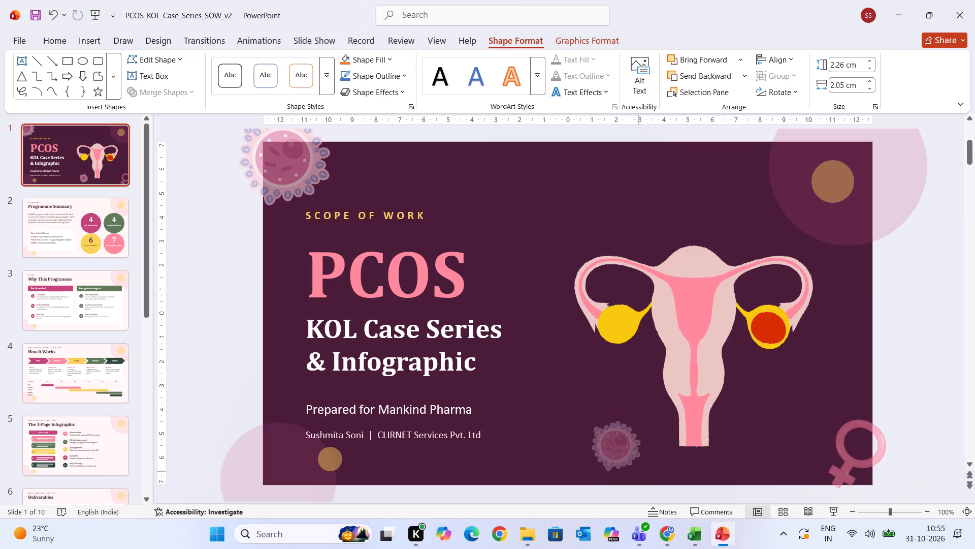
left_click_drag(638, 470, 636, 464)
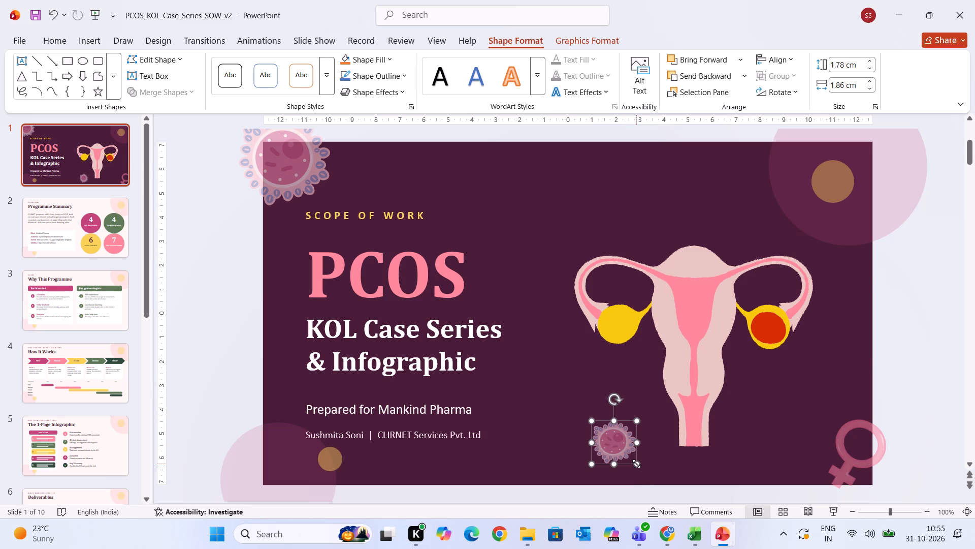
left_click(677, 464)
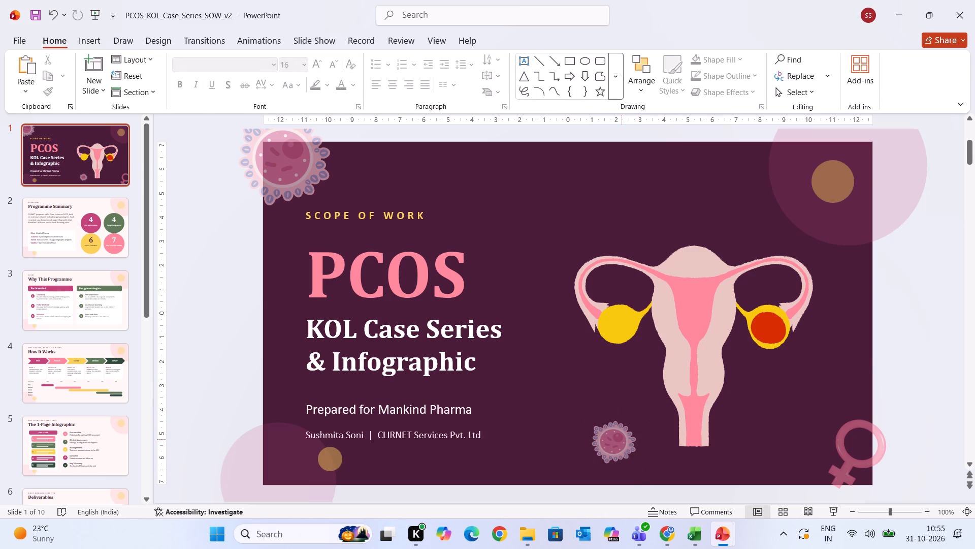
left_click_drag(617, 442, 592, 456)
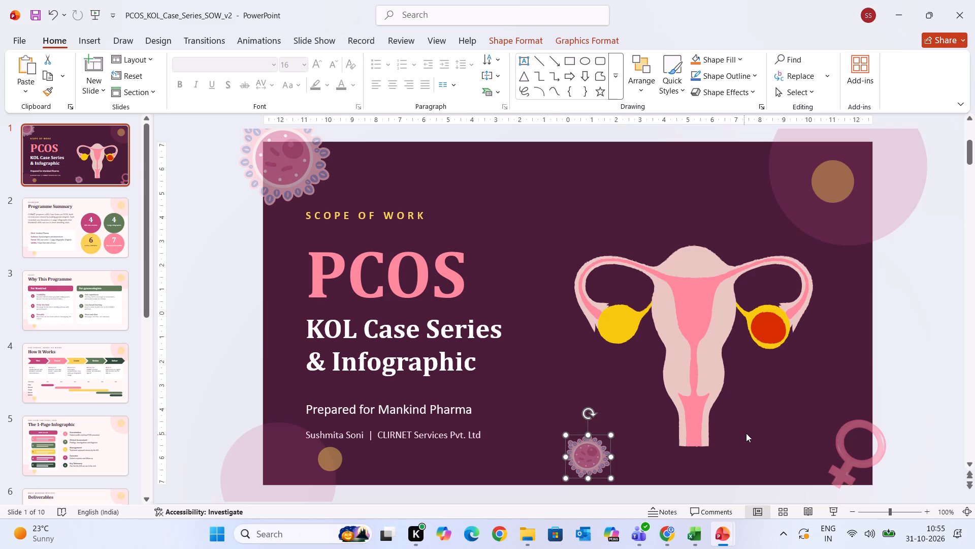
left_click(917, 365)
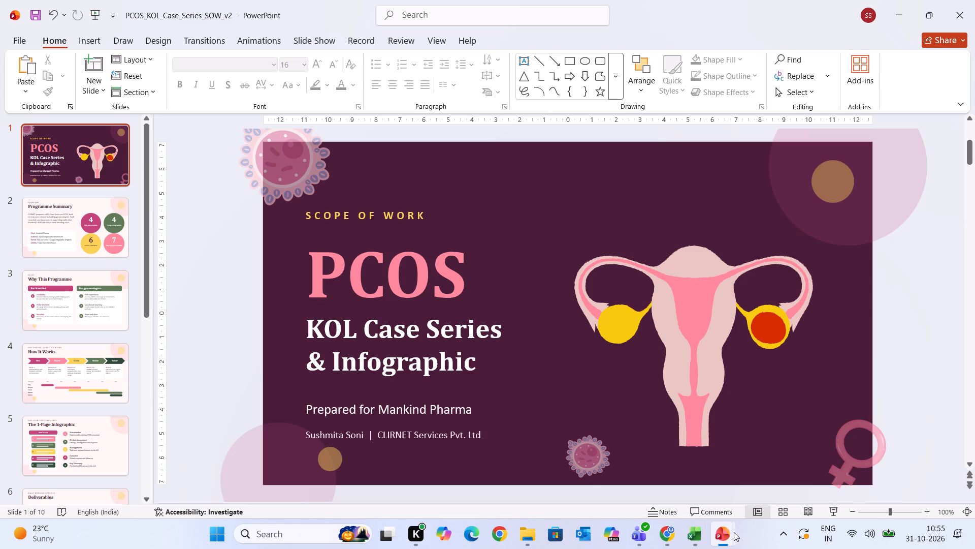
Open Top 5 Gynaecologists_PPT from Downloads, copy the white CLIRNET logo from its cover, and close that presentation.
left_click(536, 536)
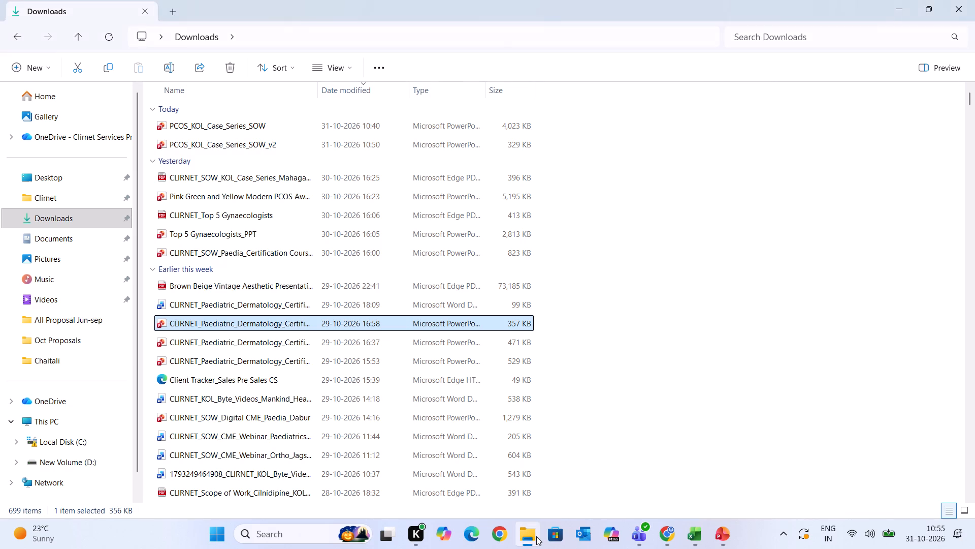
left_click(214, 217)
double_click(214, 232)
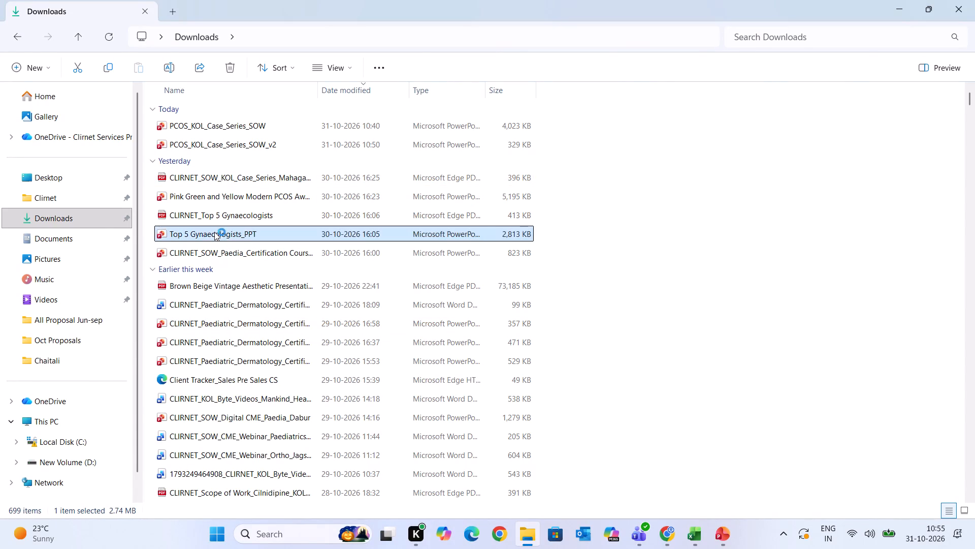
left_click(357, 440)
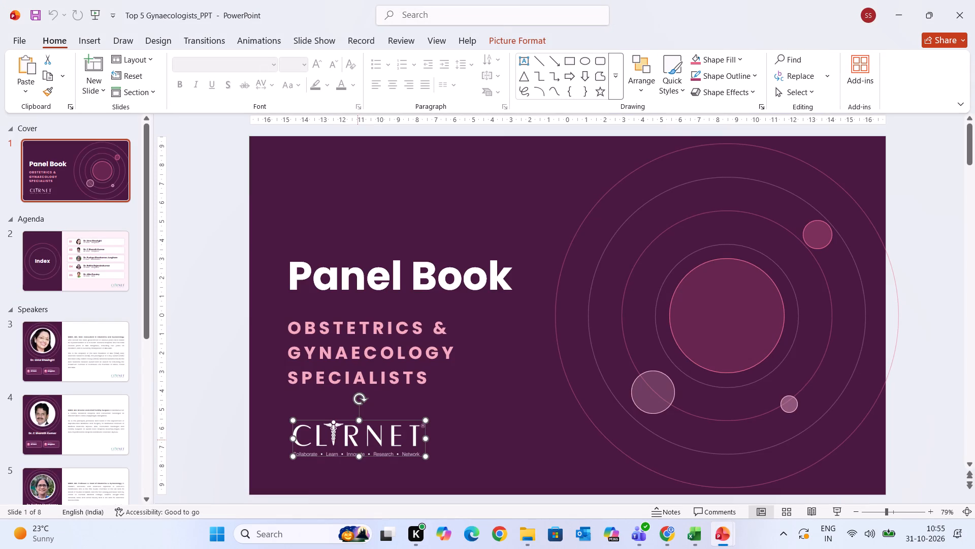
key("ctrl+c")
left_click(974, 5)
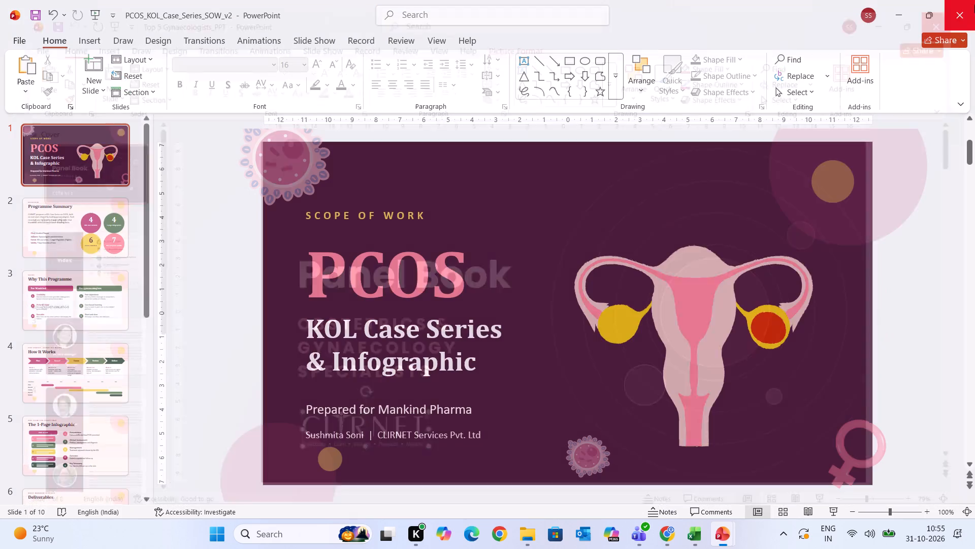
Paste the white CLIRNET logo on the v2 cover and place it above the SCOPE OF WORK line.
key("ctrl+v")
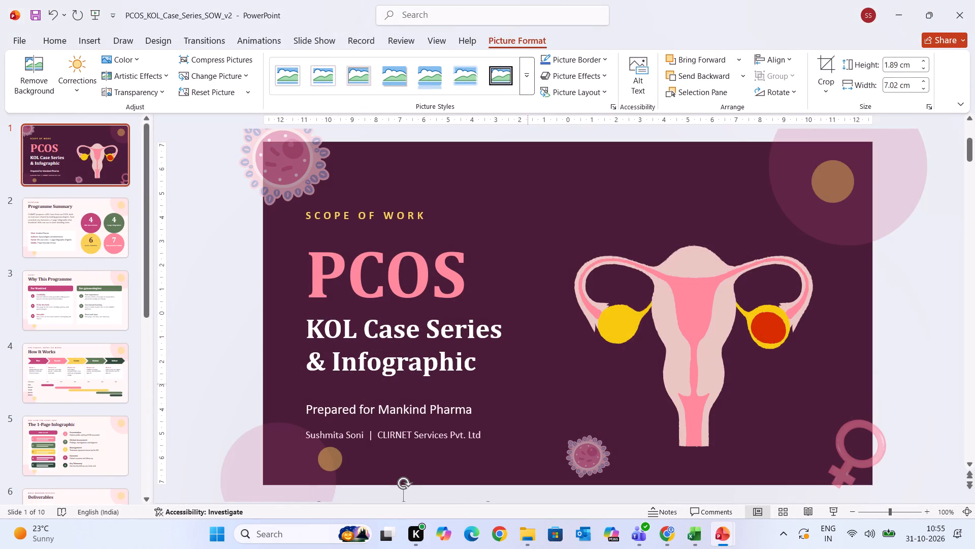
scroll(430, 334, "down", 1)
left_click_drag(404, 476, 503, 195)
scroll(503, 195, "up", 3)
left_click_drag(511, 302, 431, 251)
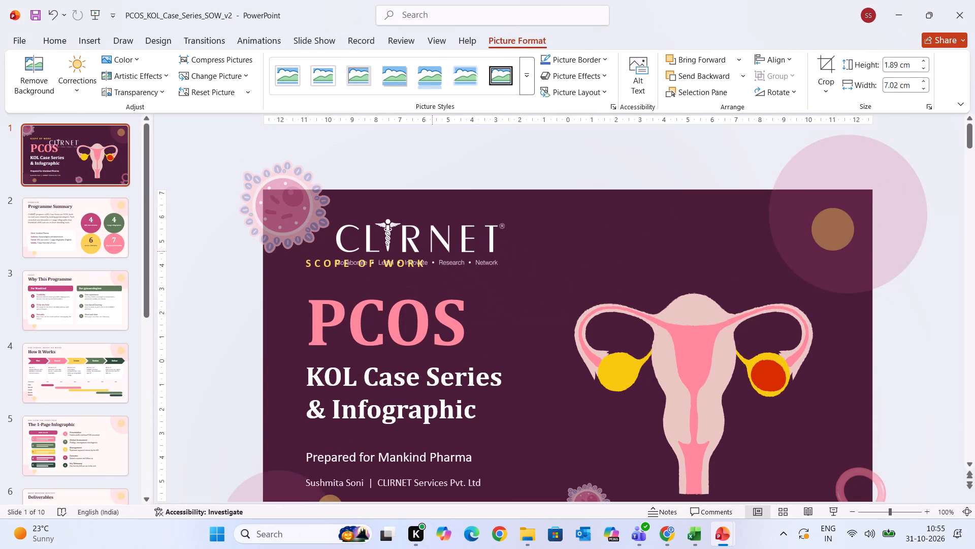
left_click_drag(431, 251, 425, 234)
Move the SCOPE OF WORK text slightly down, closer to the PCOS title.
left_click(408, 261)
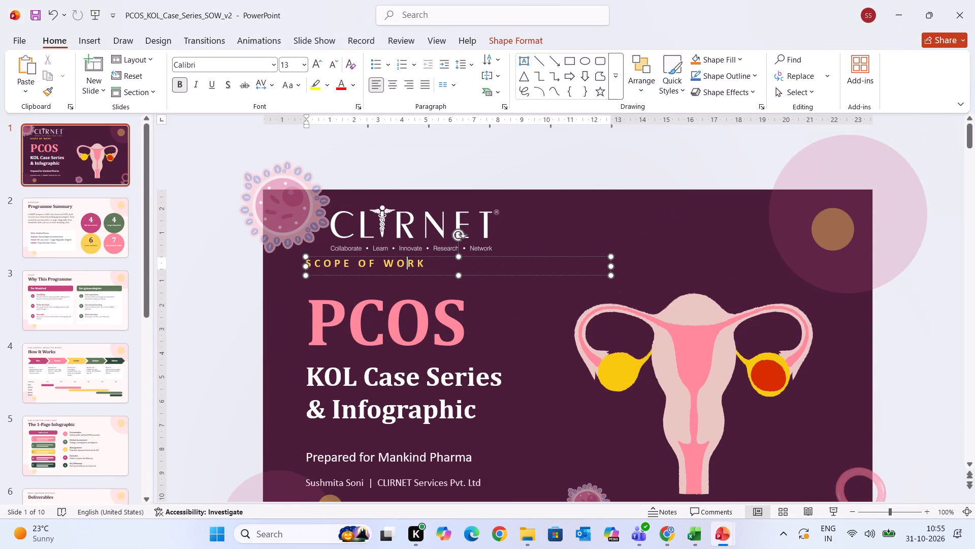
left_click_drag(420, 258, 424, 276)
Shrink the CLIRNET logo and left-align it directly above the SCOPE OF WORK text.
left_click(422, 232)
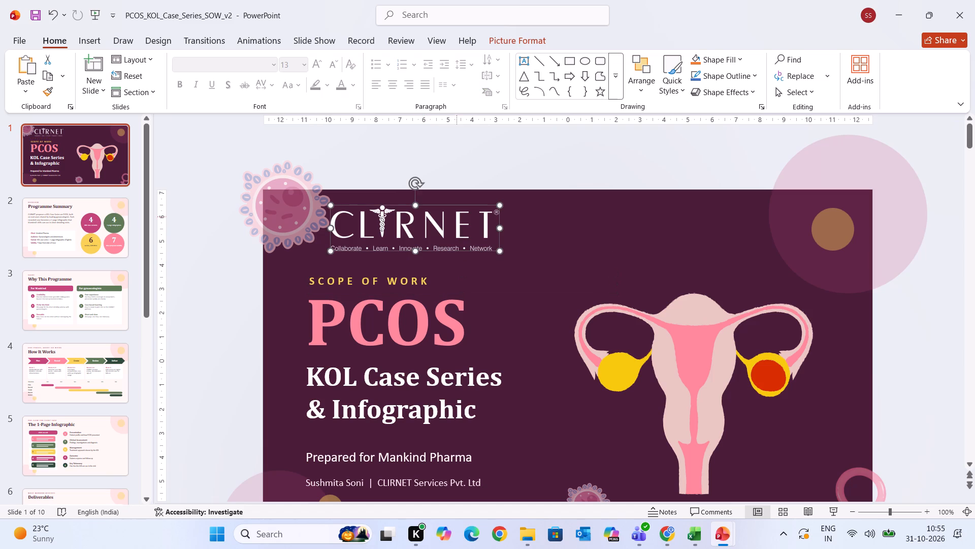
left_click_drag(502, 205, 463, 218)
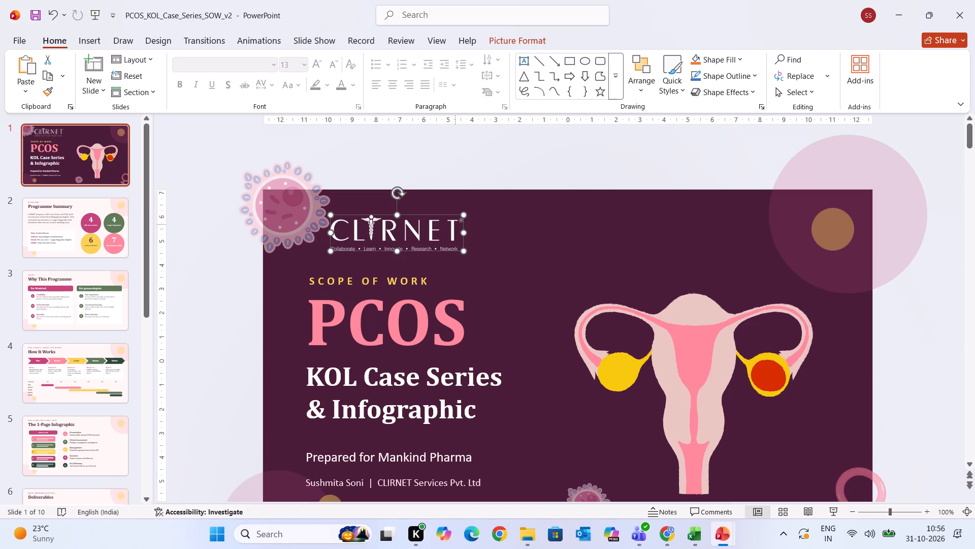
left_click_drag(454, 225, 433, 242)
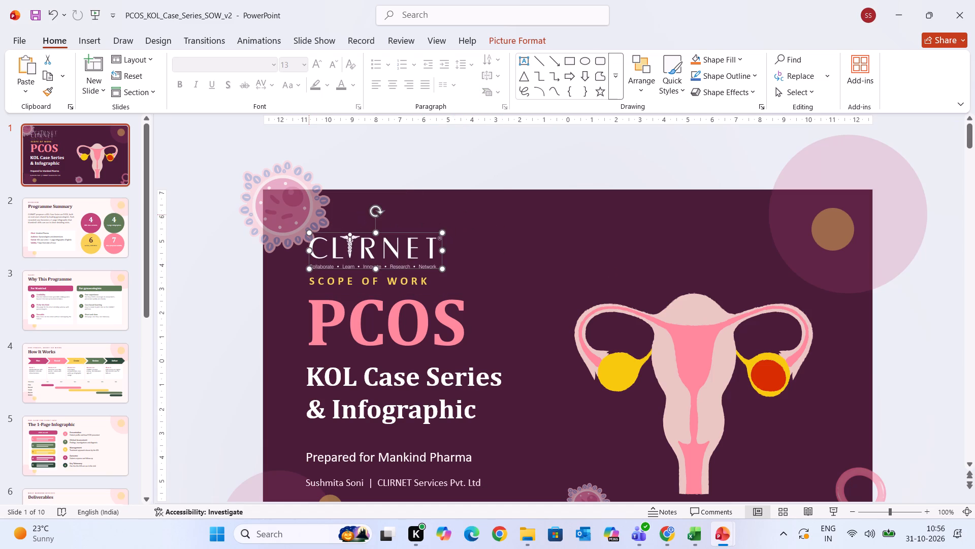
Shift the large cell graphic in the cover's top corner slightly outward, away from the CLIRNET logo.
left_click_drag(308, 215, 297, 214)
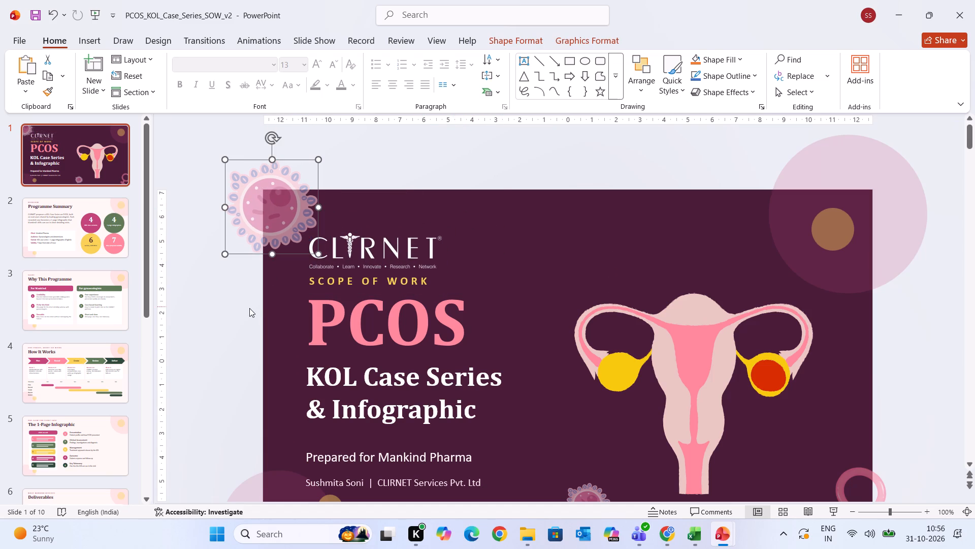
right_click(249, 308)
Preview the updated cover as a full-screen slide show and return to editing.
left_click(834, 507)
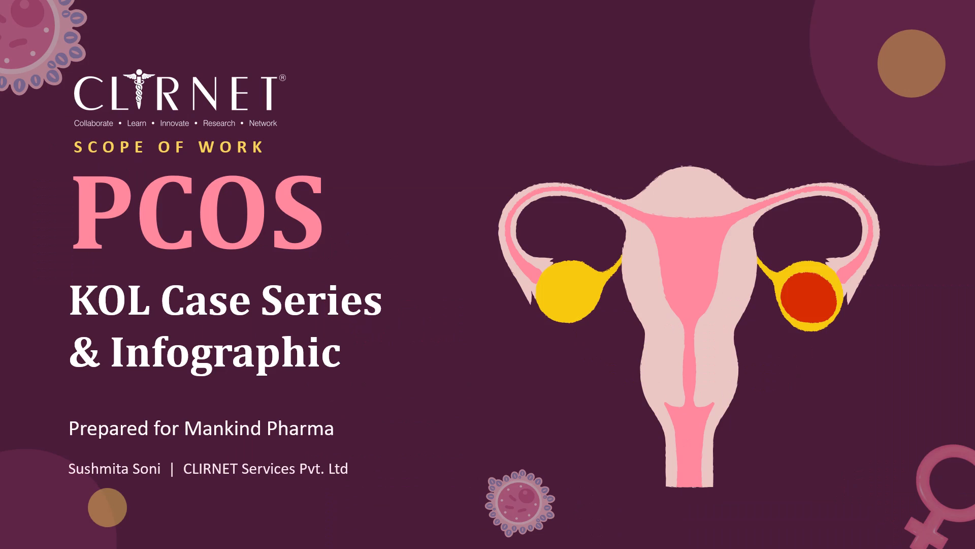
key("Escape")
Move the Prepared for Mankind Pharma line slightly down, closer to the presenter and company line.
scroll(663, 405, "down", 1)
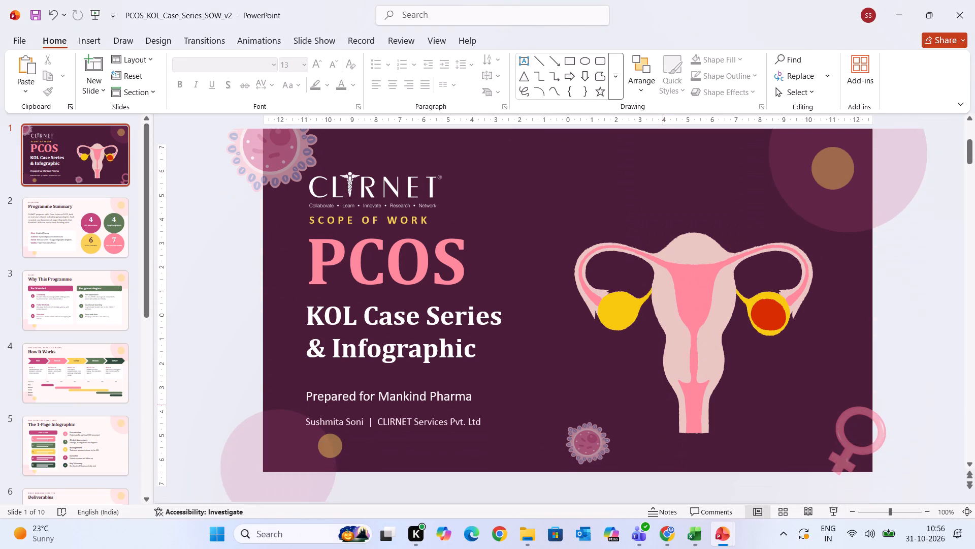
scroll(663, 405, "down", 1)
left_click(427, 424)
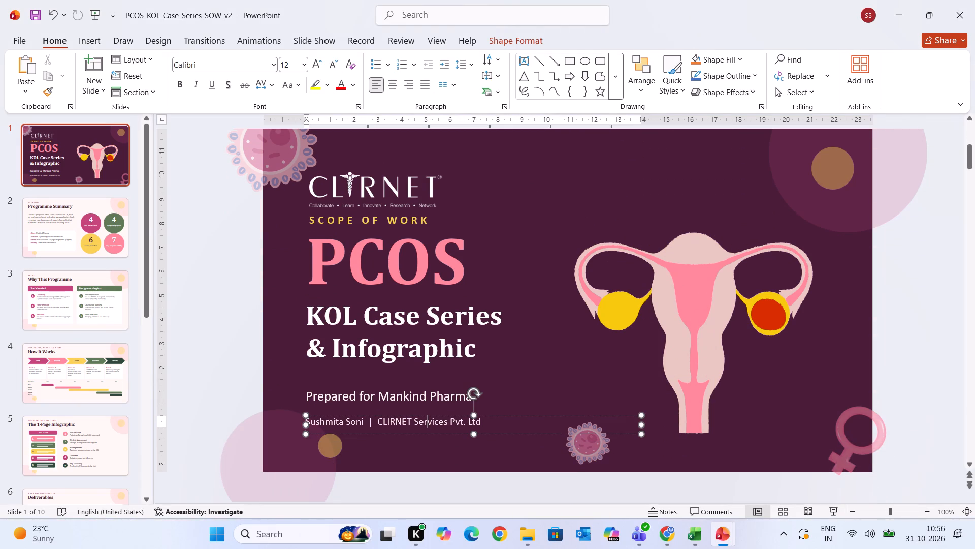
left_click(430, 412)
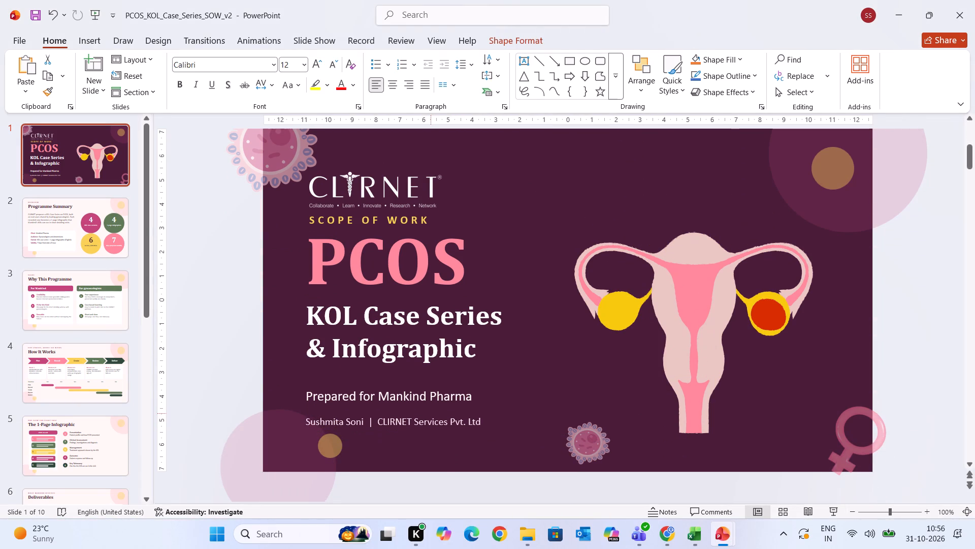
left_click(428, 399)
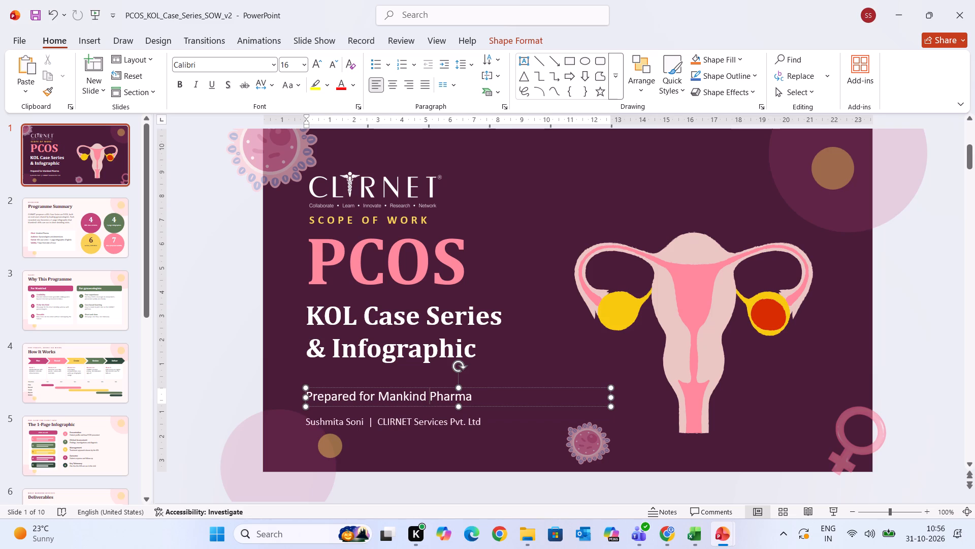
left_click_drag(431, 389, 431, 395)
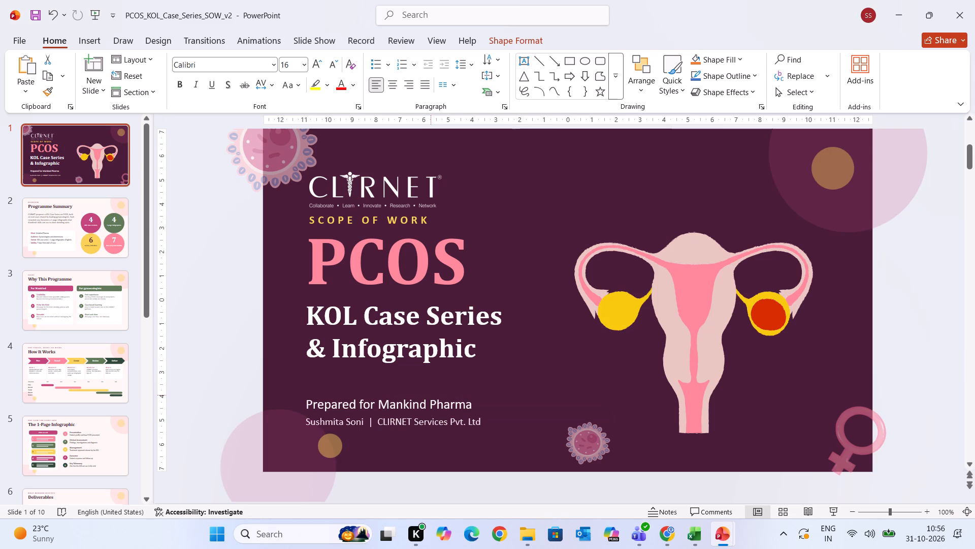
left_click_drag(431, 395, 431, 394)
Widen the KOL Case Series & Infographic text box to the right on the cover.
left_click(428, 347)
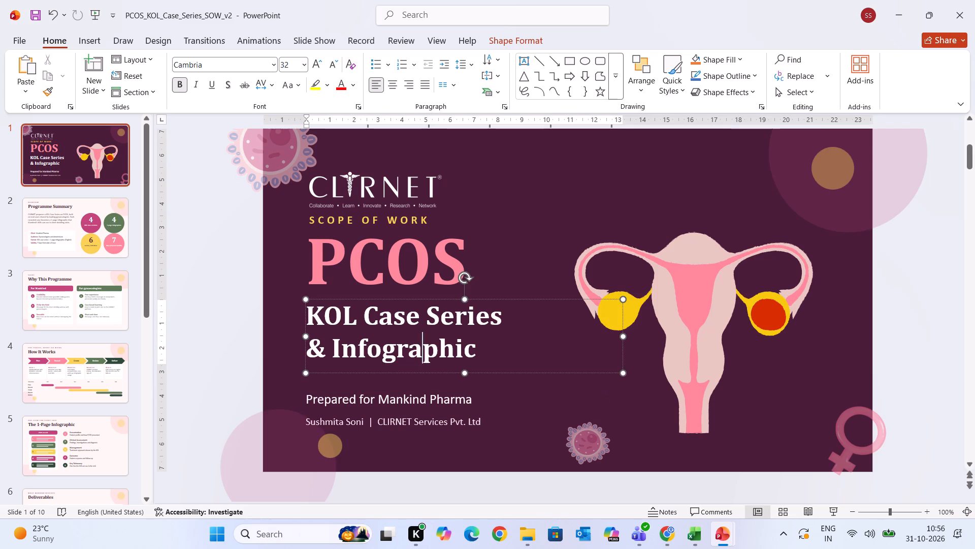
left_click(623, 332)
left_click_drag(623, 339, 629, 338)
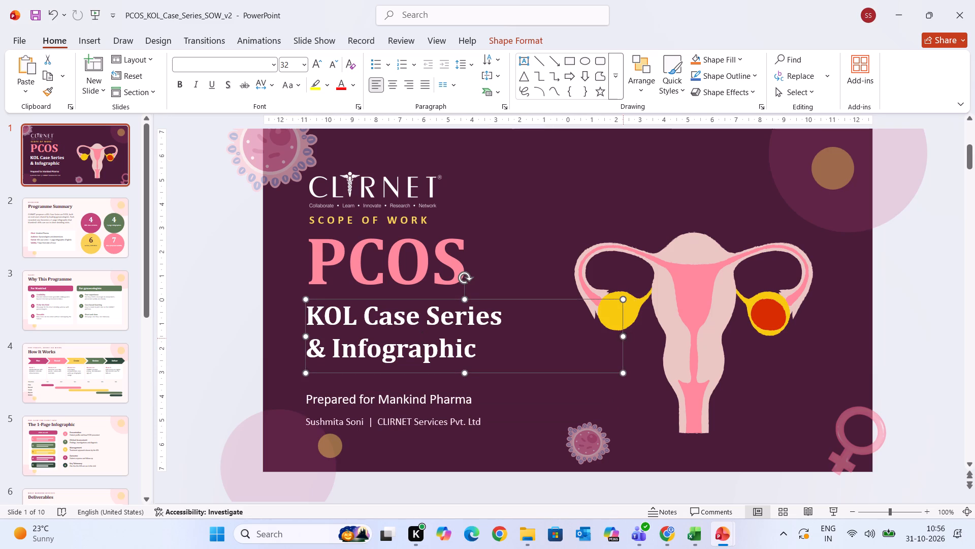
left_click_drag(629, 338, 657, 335)
right_click(473, 348)
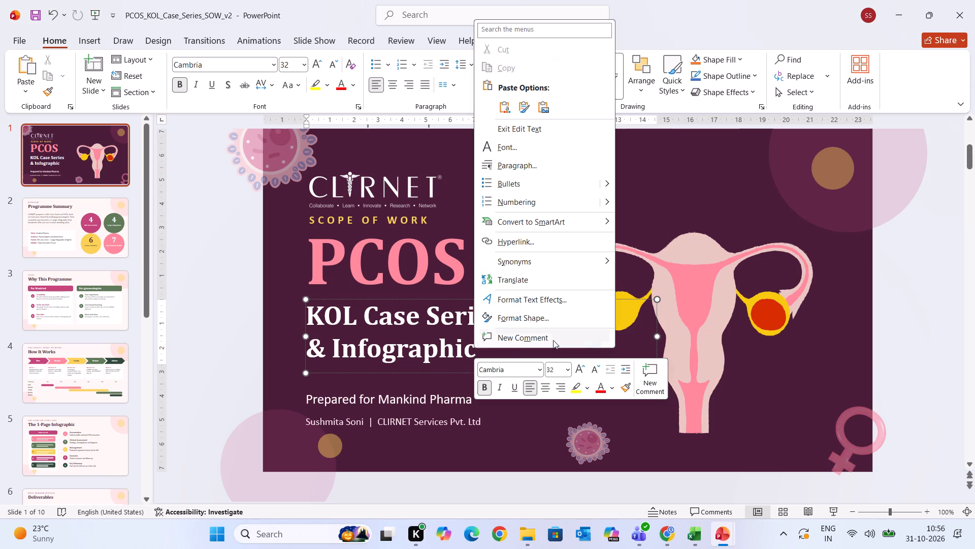
left_click(716, 410)
left_click(624, 350)
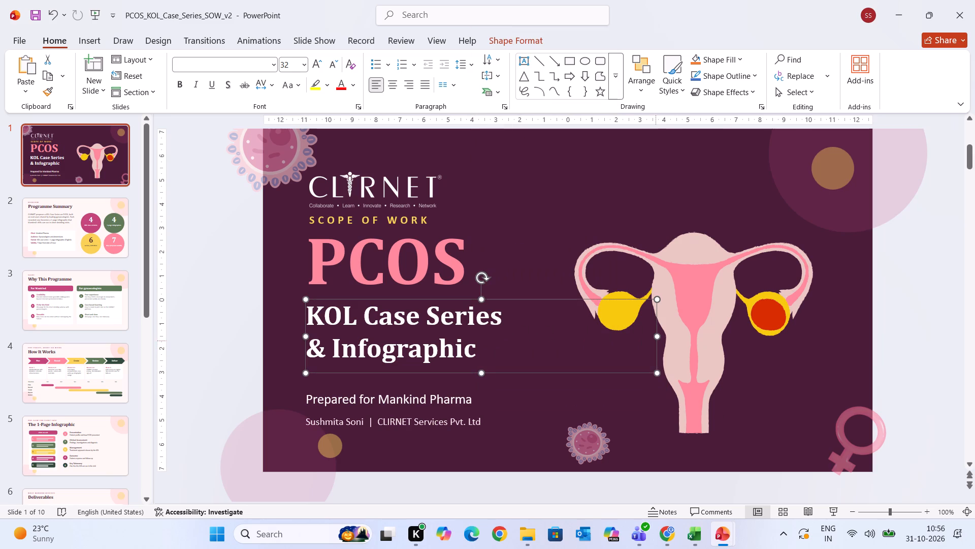
Narrow the KOL Case Series & Infographic text box so it ends just before the uterus illustration.
left_click_drag(659, 335, 606, 337)
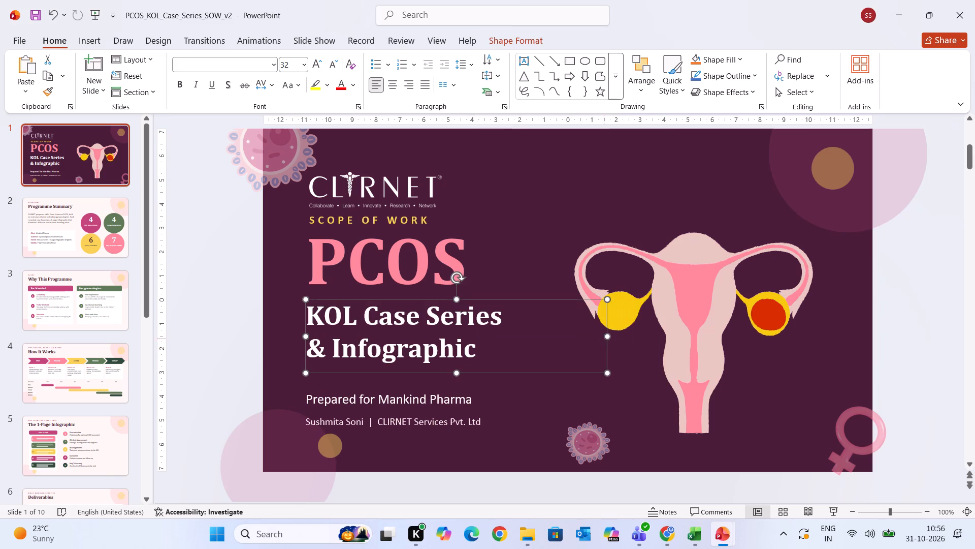
left_click_drag(608, 338, 571, 341)
left_click(597, 367)
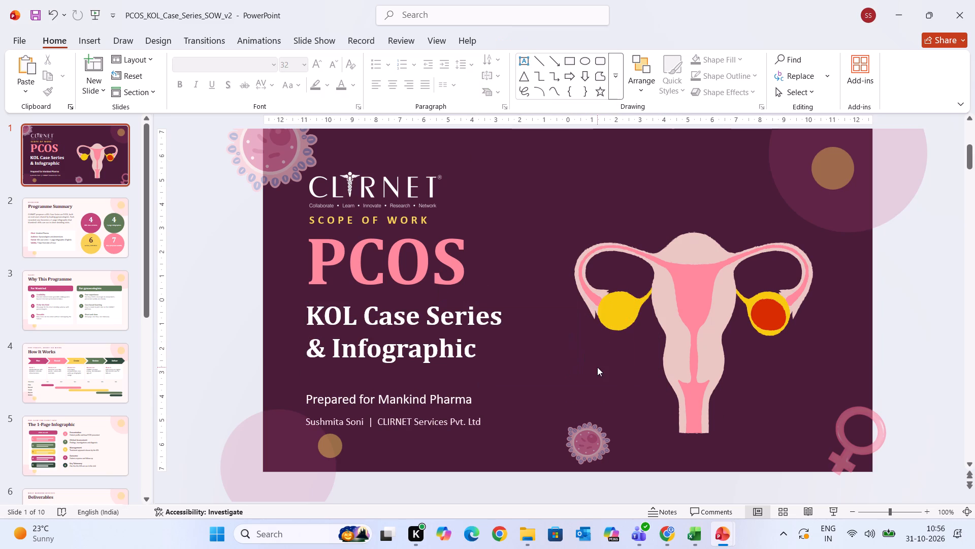
Shift the KOL Case Series & Infographic, PCOS and SCOPE OF WORK texts down, leaving a gap below the CLIRNET logo.
left_click(439, 343)
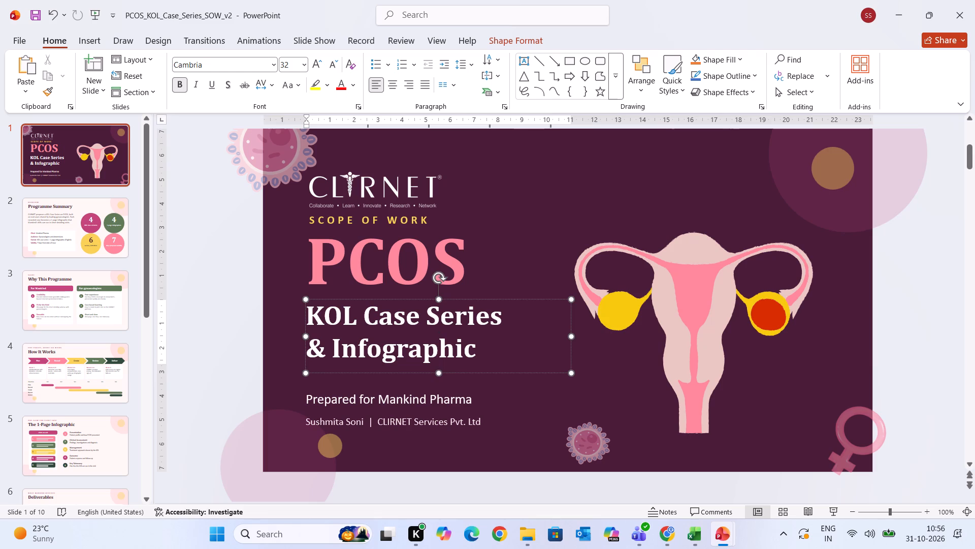
left_click_drag(415, 300, 414, 313)
left_click(406, 260)
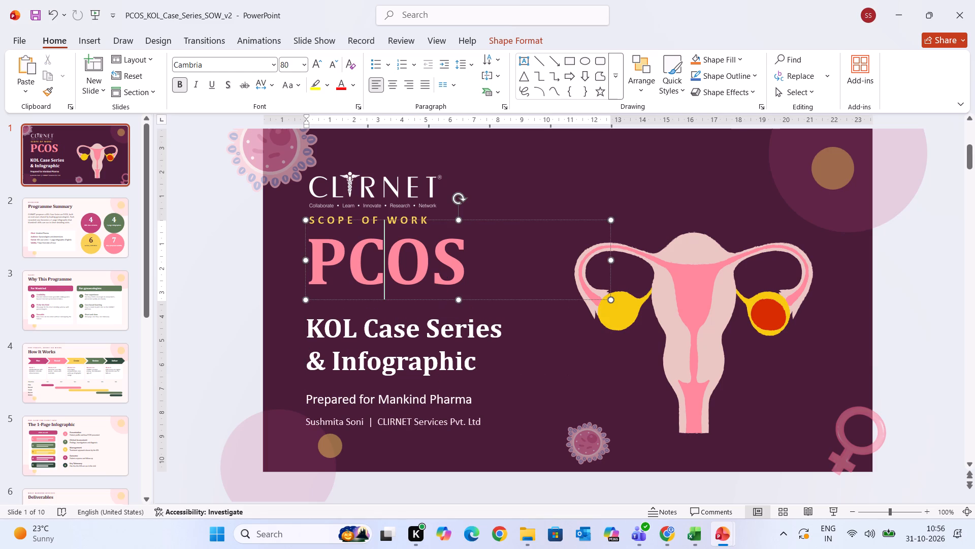
left_click_drag(441, 300, 440, 320)
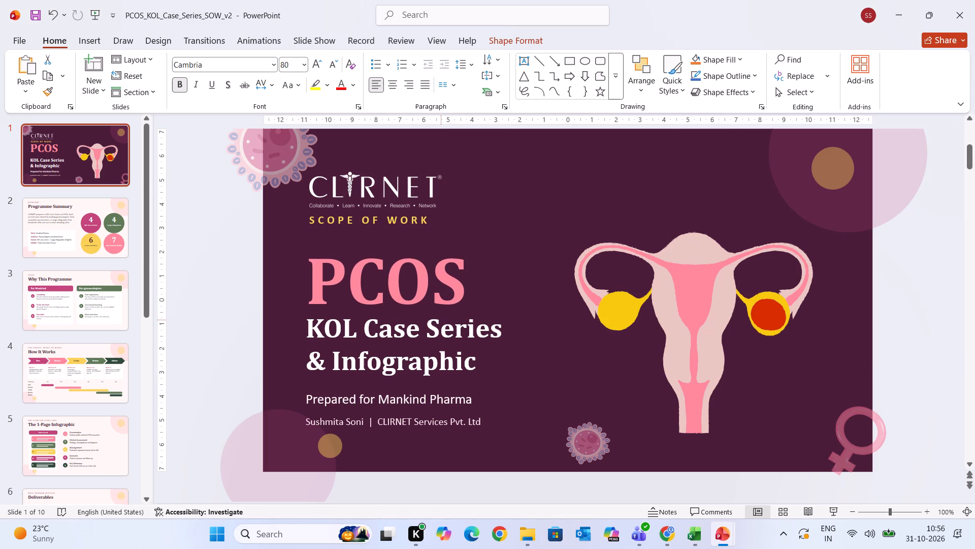
left_click_drag(440, 320, 438, 321)
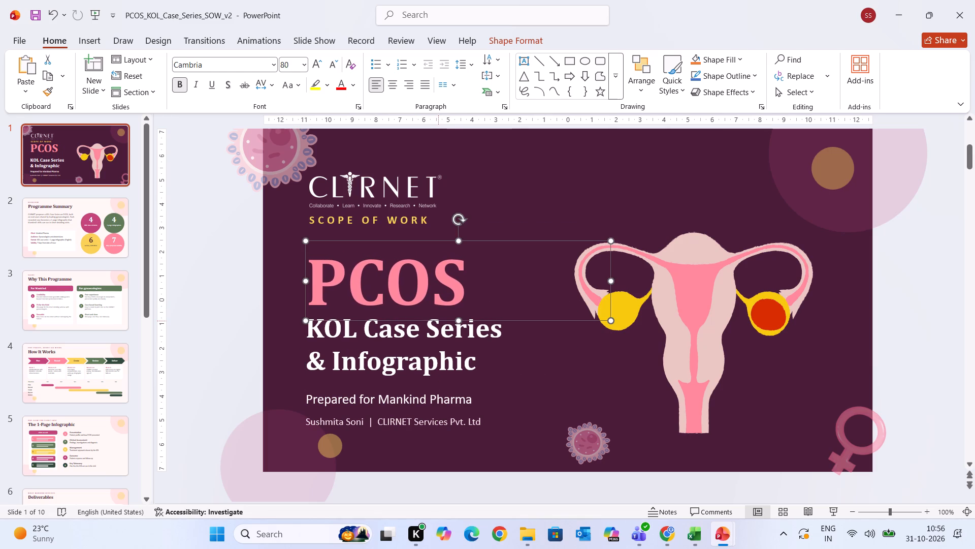
left_click(414, 224)
left_click_drag(419, 229, 419, 246)
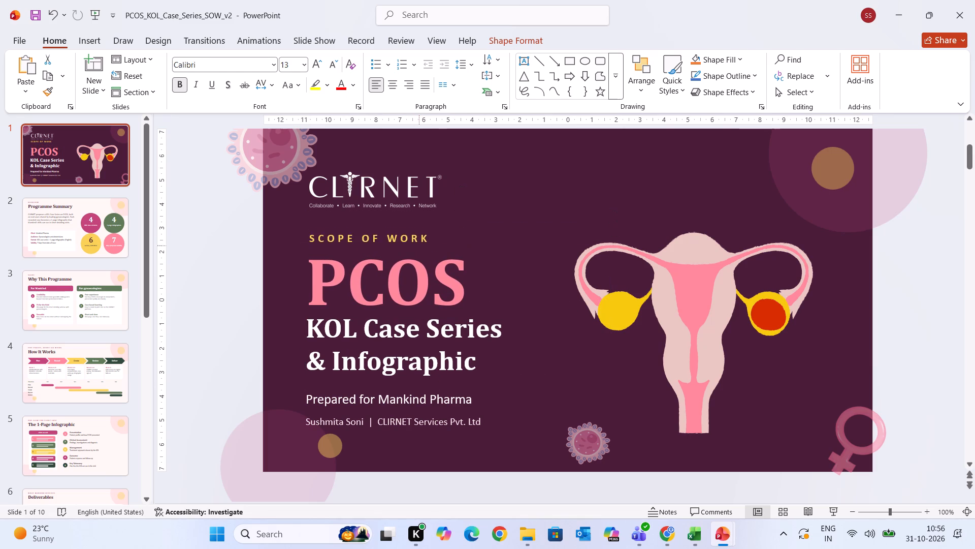
left_click_drag(419, 246, 418, 249)
Enlarge the CLIRNET logo proportionally so it extends slightly wider than the PCOS title.
left_click(410, 181)
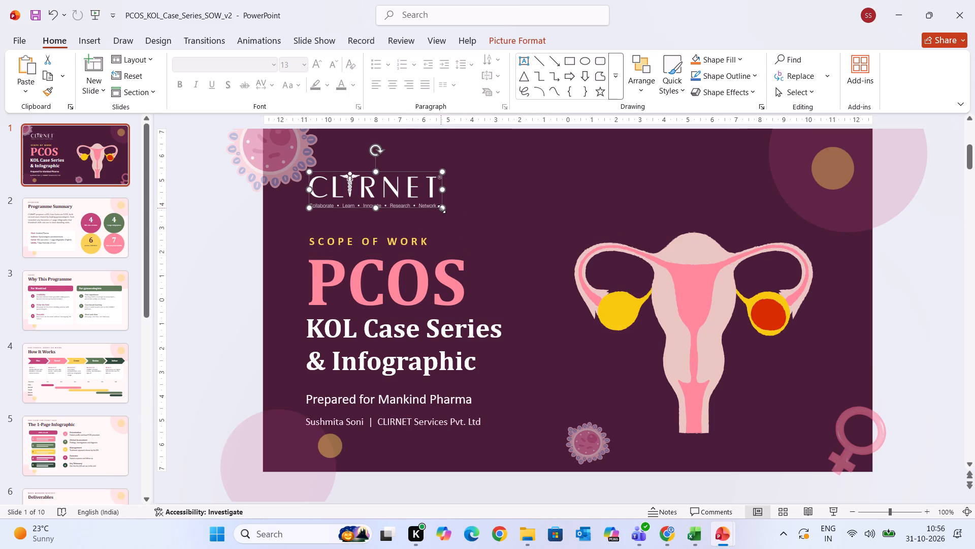
left_click_drag(442, 209, 464, 219)
left_click(497, 249)
Change the SCOPE OF WORK line's font to Poppins and reduce its size by a few increments.
left_click(421, 240)
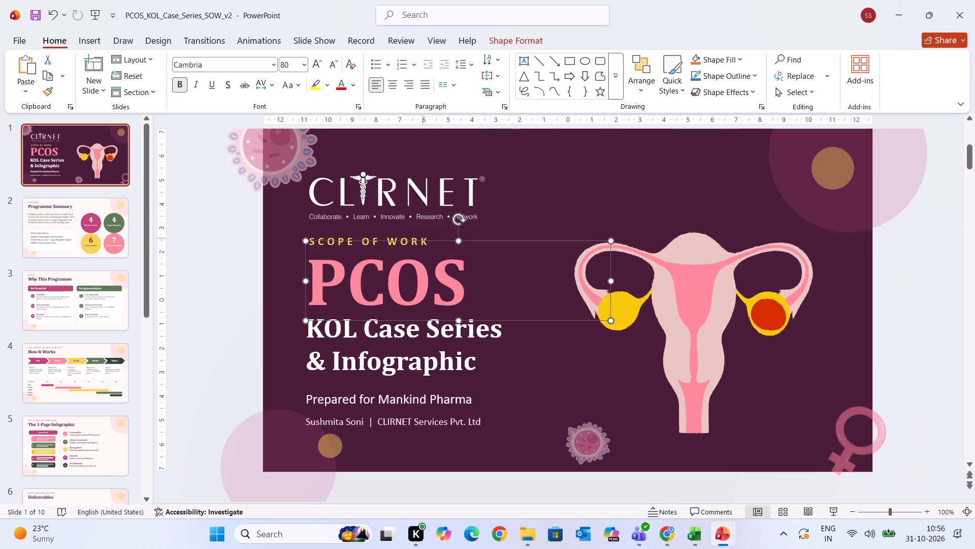
left_click(422, 238)
left_click_drag(428, 239, 225, 253)
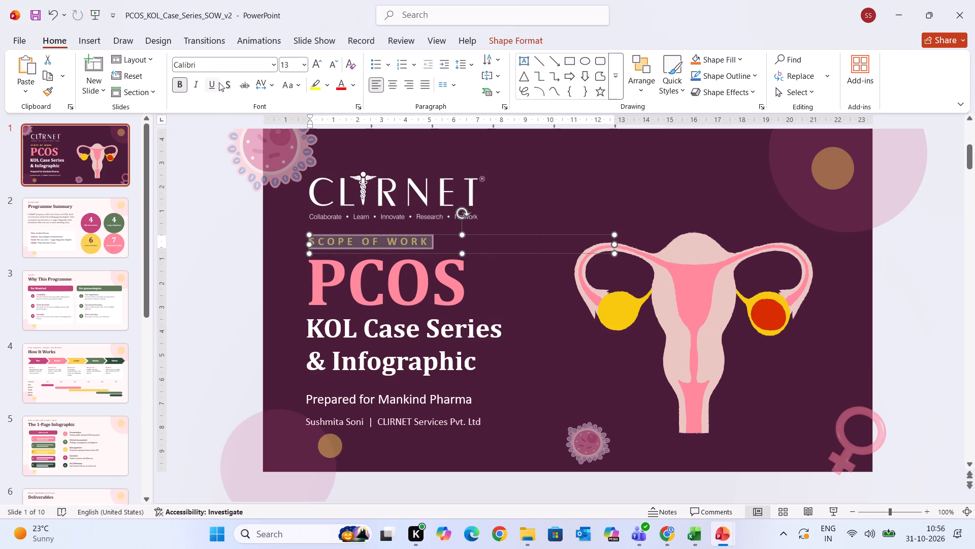
left_click(215, 62)
type("pop")
key("Return")
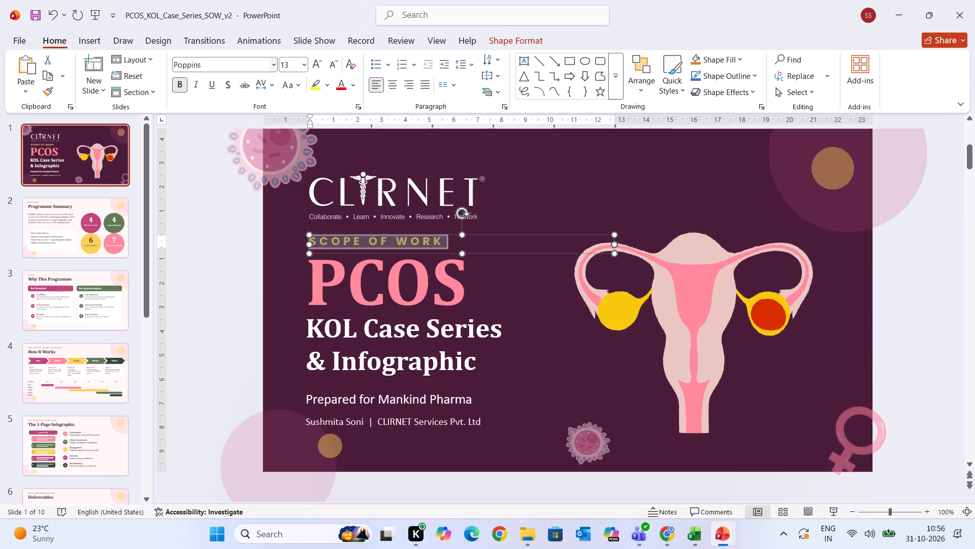
left_click(331, 63)
left_click(331, 63)
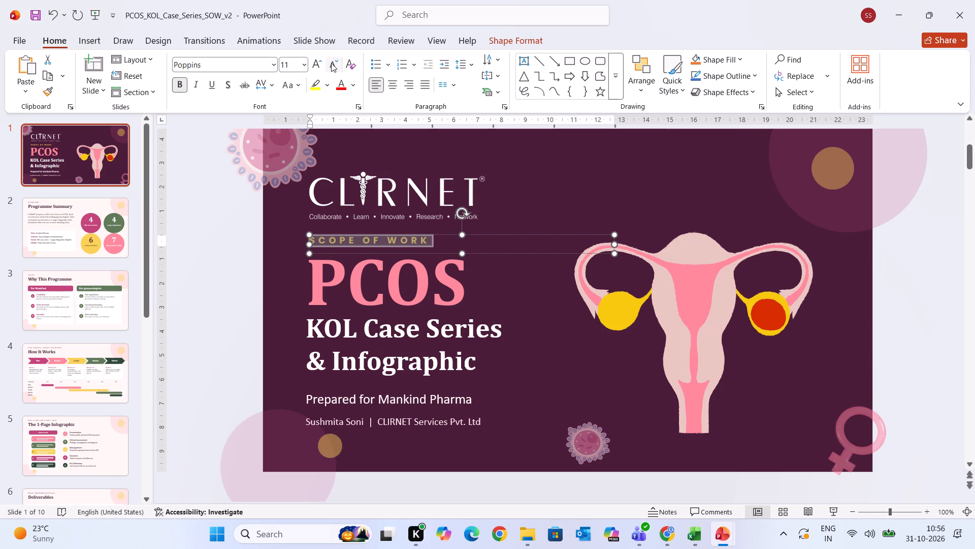
left_click(331, 65)
Change the PCOS title's font to Poppins and reduce its size to 66.
left_click(434, 268)
left_click_drag(462, 277, 290, 284)
left_click(245, 69)
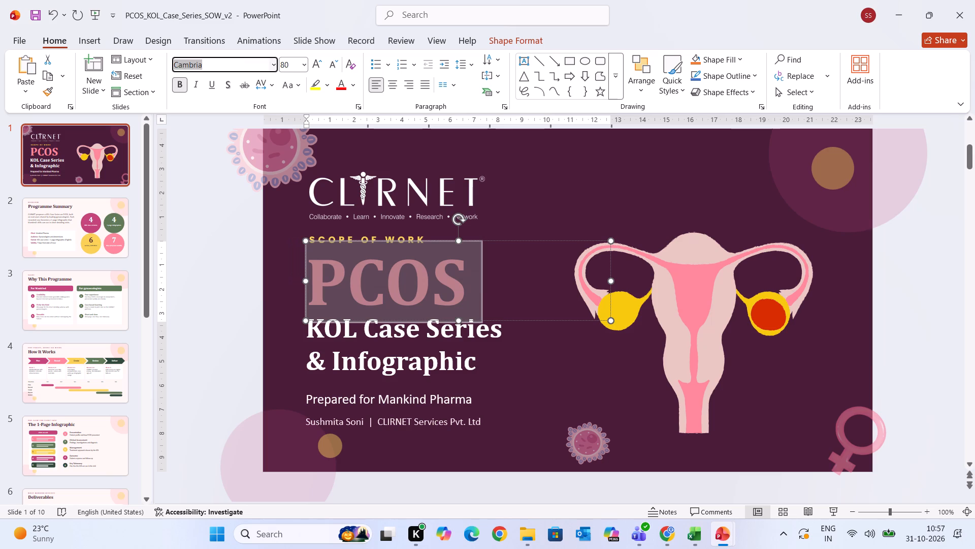
type("po")
key("Return")
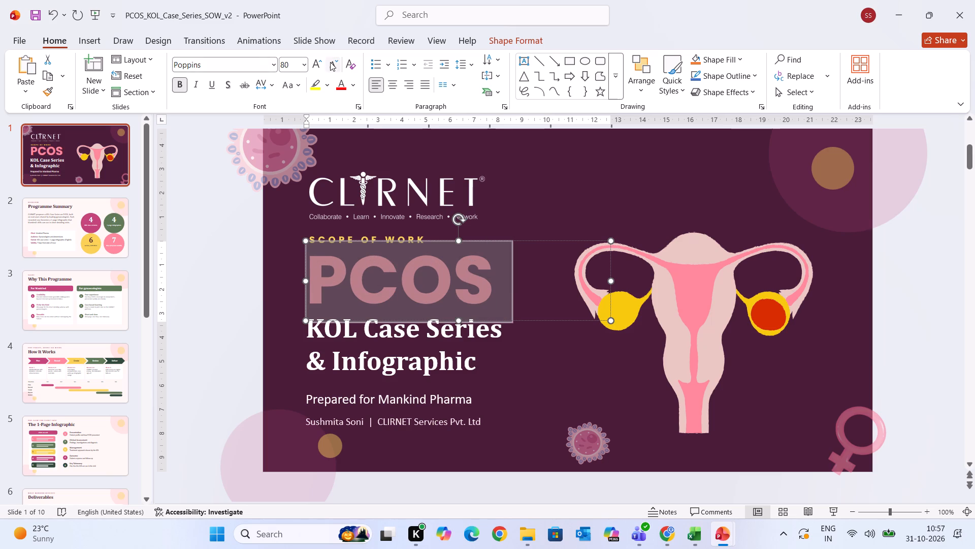
double_click(330, 63)
left_click(529, 353)
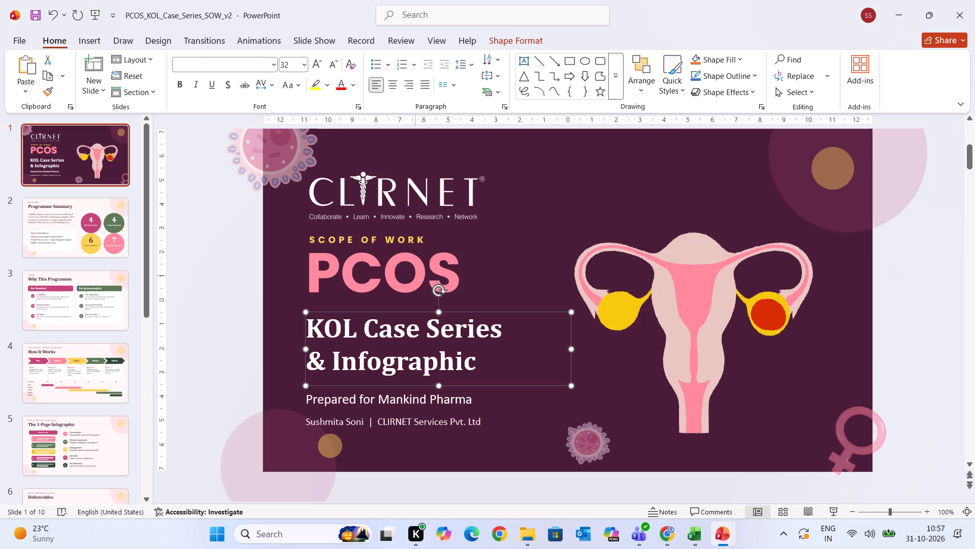
Shorten the PCOS text box to fit its text and move it slightly down, away from SCOPE OF WORK.
left_click(405, 271)
left_click_drag(458, 320, 457, 300)
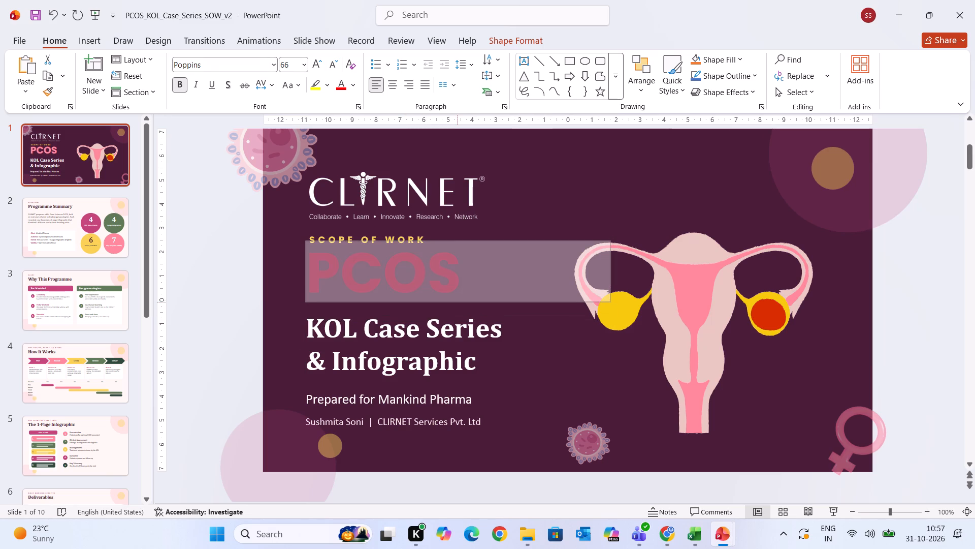
left_click_drag(457, 300, 457, 298)
left_click(515, 325)
left_click(446, 286)
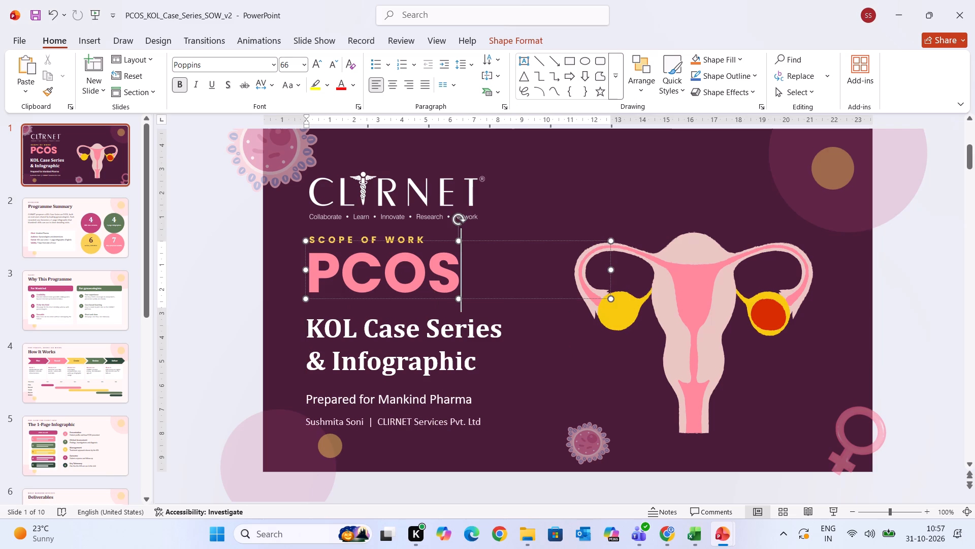
left_click_drag(482, 241, 480, 248)
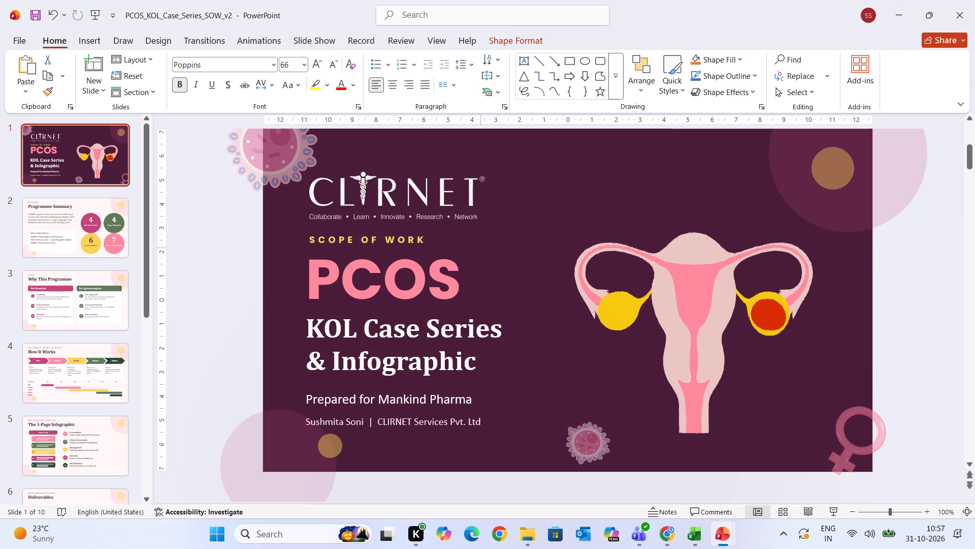
left_click_drag(480, 248, 480, 247)
Change the KOL Case Series & Infographic text to Poppins and reduce its size to 28.
left_click(468, 339)
left_click_drag(478, 370, 328, 344)
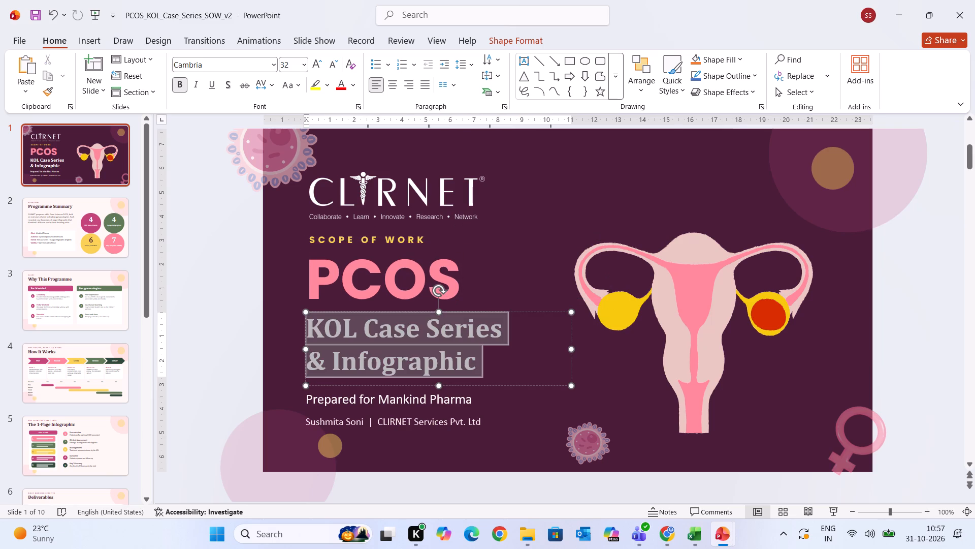
left_click_drag(328, 344, 296, 318)
left_click(197, 61)
type("pop")
key("Return")
left_click(333, 64)
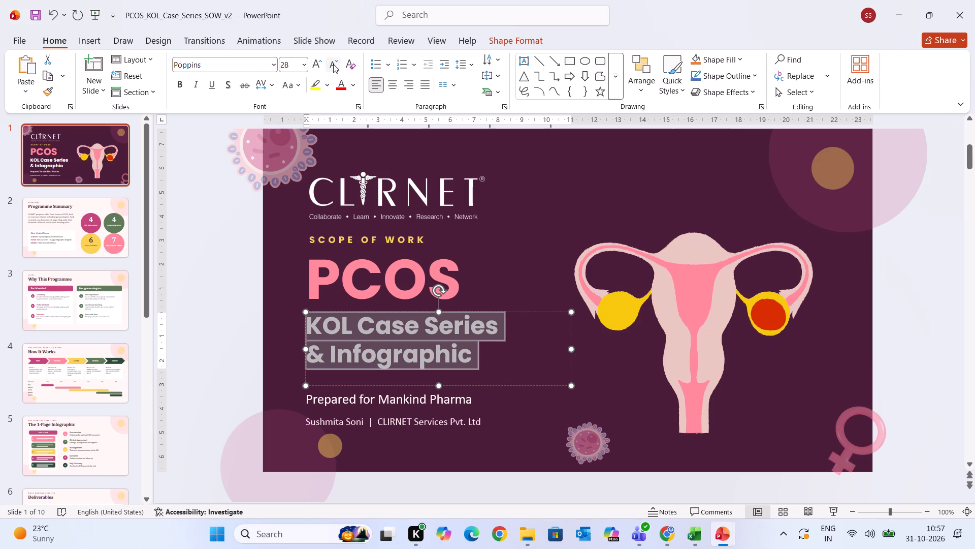
Change the Prepared for Mankind Pharma line to Poppins and reduce its size to 14.
left_click(514, 409)
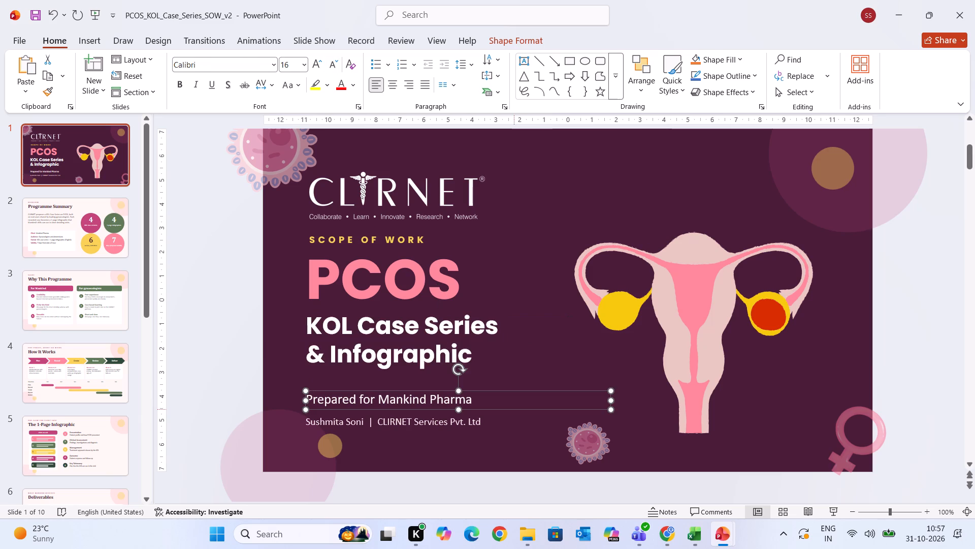
left_click_drag(472, 403, 324, 410)
left_click(230, 65)
type("pop")
key("Return")
left_click(331, 68)
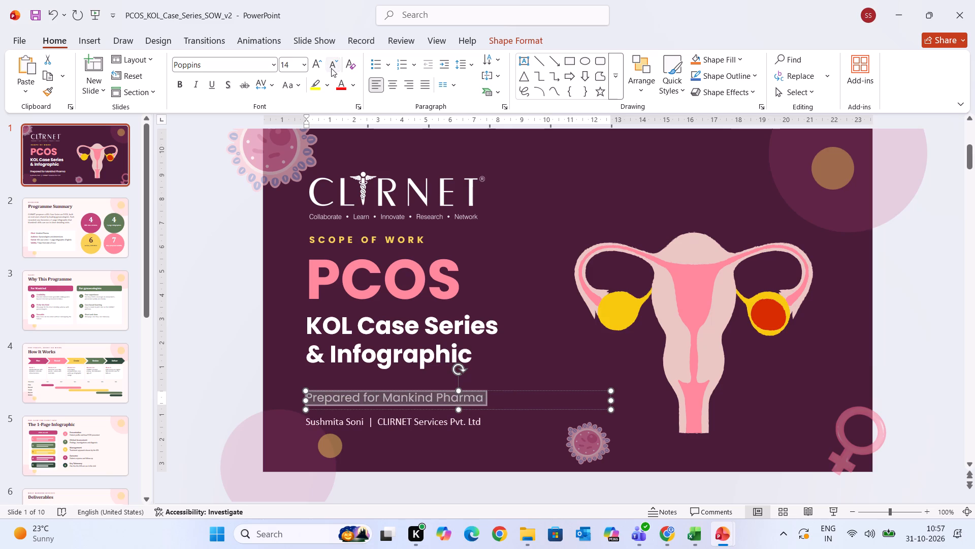
left_click(547, 389)
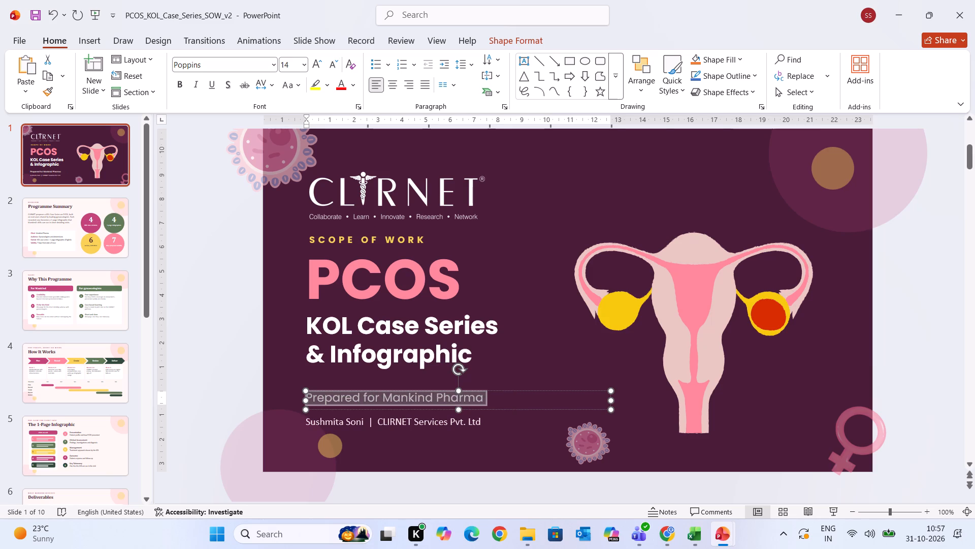
left_click(542, 382)
left_click(487, 396)
left_click(486, 392)
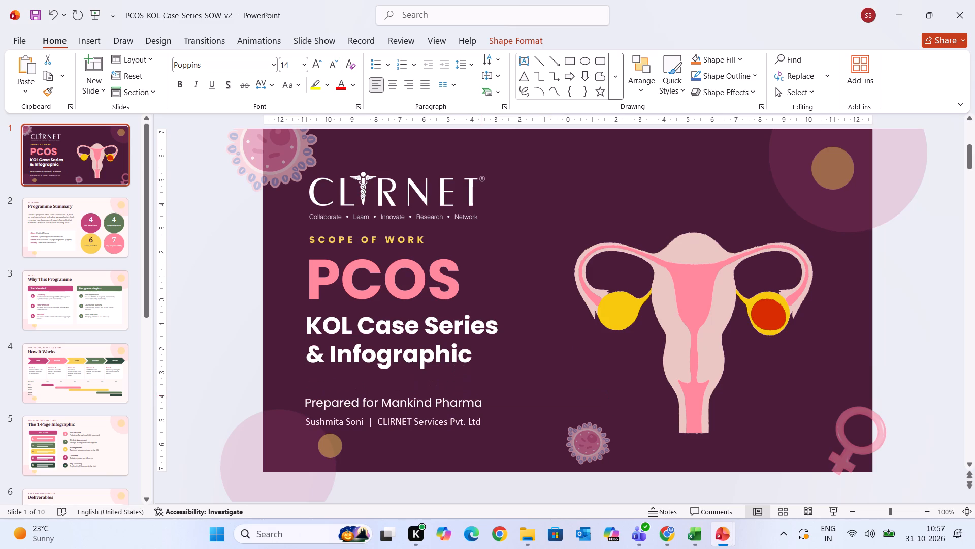
Change the presenter and company line's font to Poppins and reduce its size by two increments.
left_click(492, 430)
left_click_drag(480, 421, 243, 452)
left_click(226, 64)
type("pop")
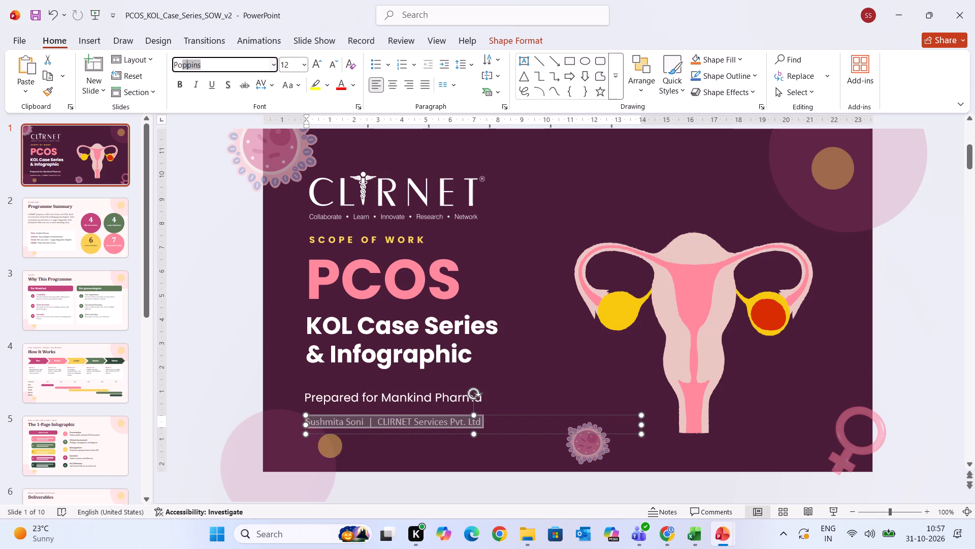
key("Return")
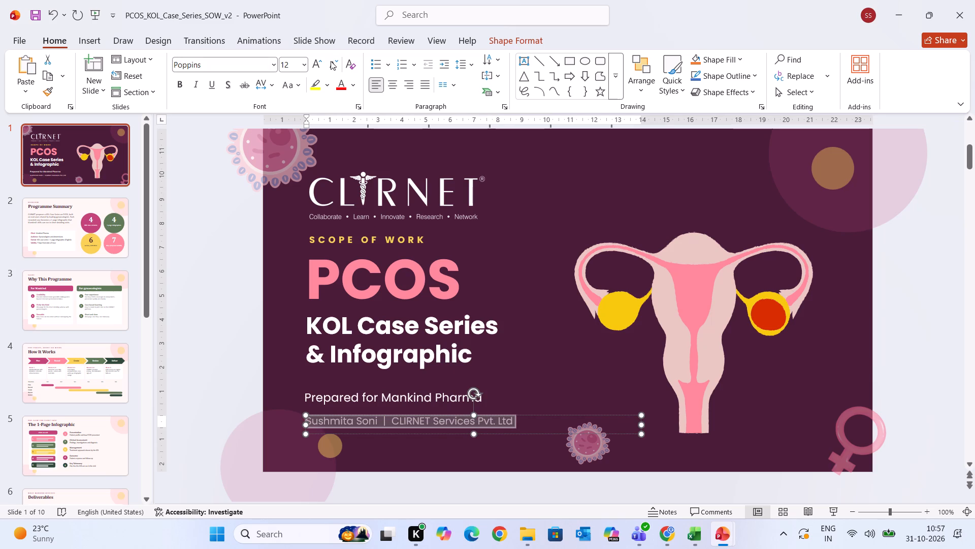
double_click(331, 61)
left_click(511, 365)
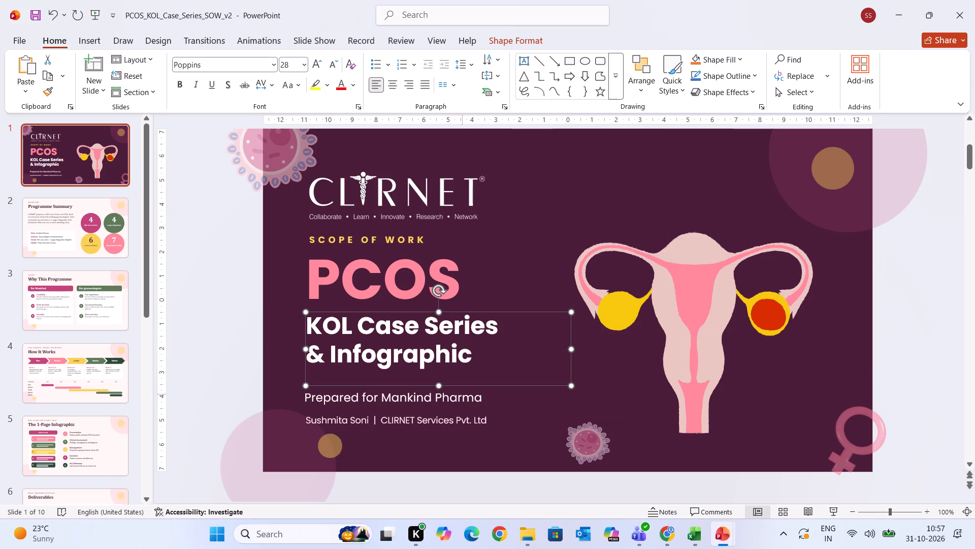
Open the Prepared for Mankind Pharma text box on the cover for editing.
left_click(436, 416)
left_click(432, 401)
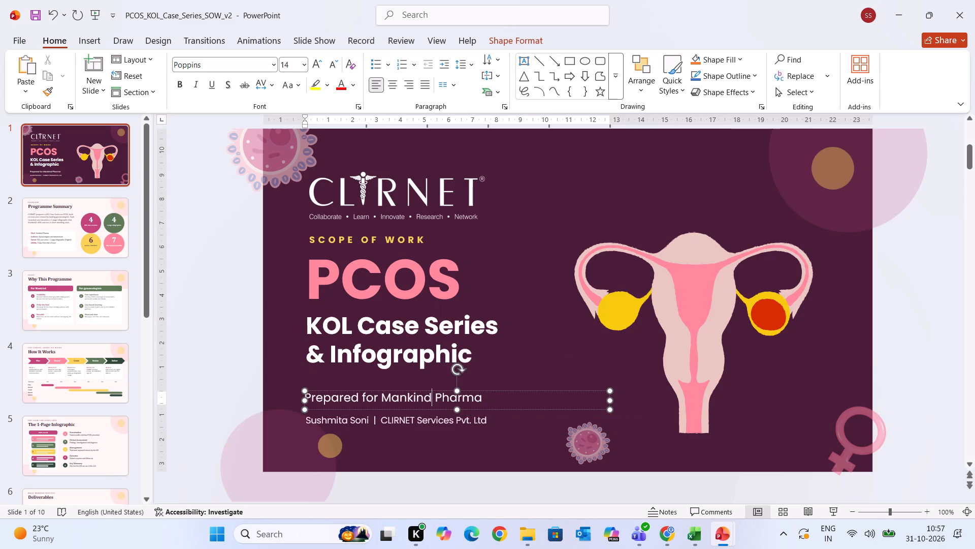
Move the Prepared for Mankind Pharma text box slightly down, closer to the presenter and company line on the cover.
left_click(435, 391)
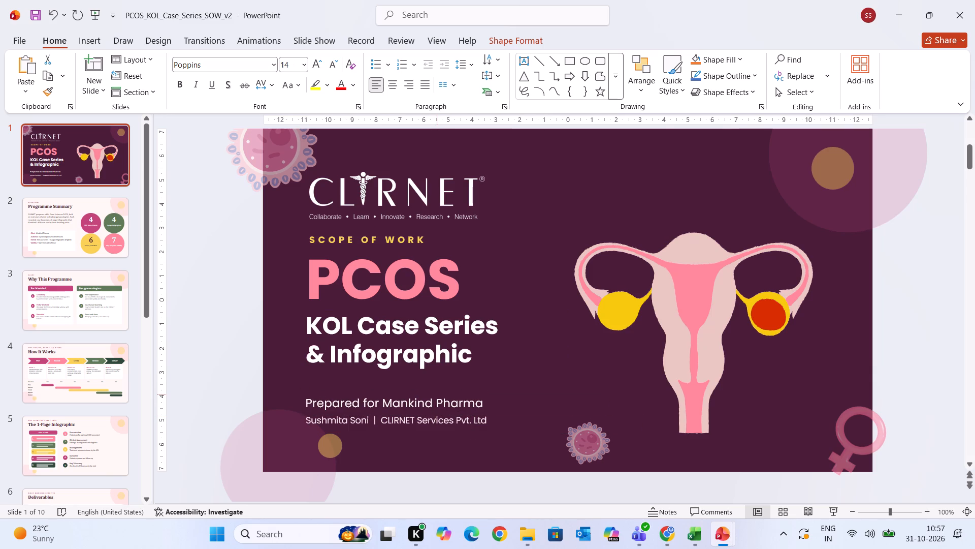
left_click(542, 448)
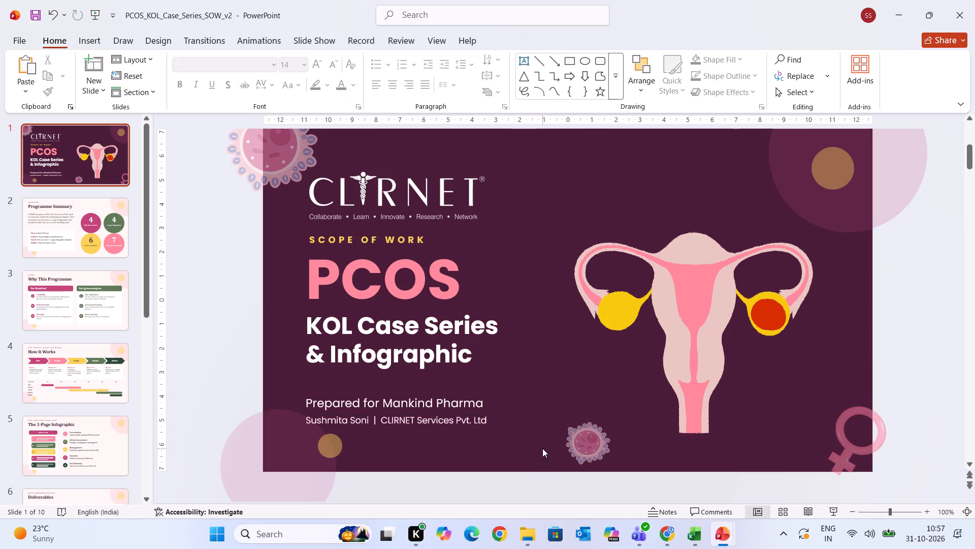
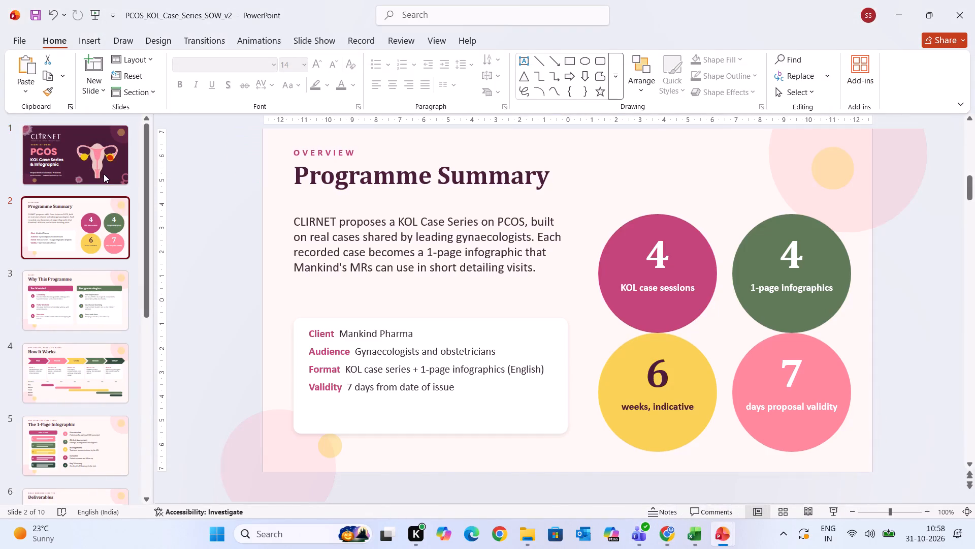
Review the slides from the cover through Deliverables for their fonts and layout, ending on the Programme Summary slide.
key("Up")
key("Up")
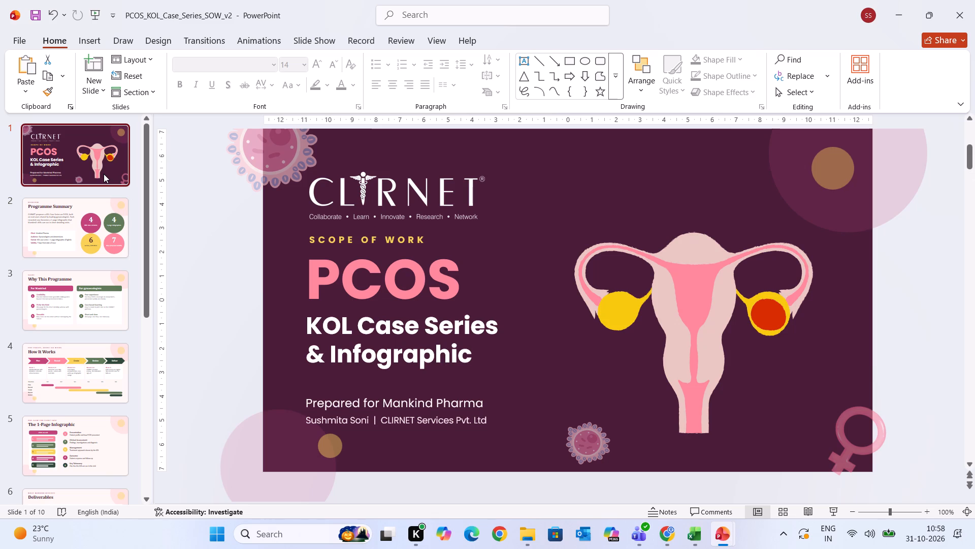
key("Down")
key("Down")
key("Down")
key("Down")
key("Down")
key("Up")
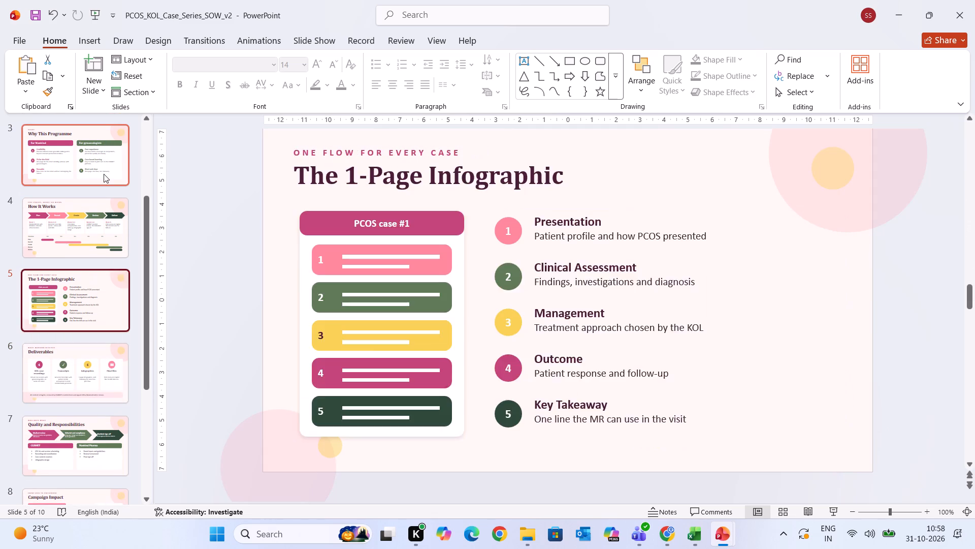
key("Up")
key("Up")
key("Up")
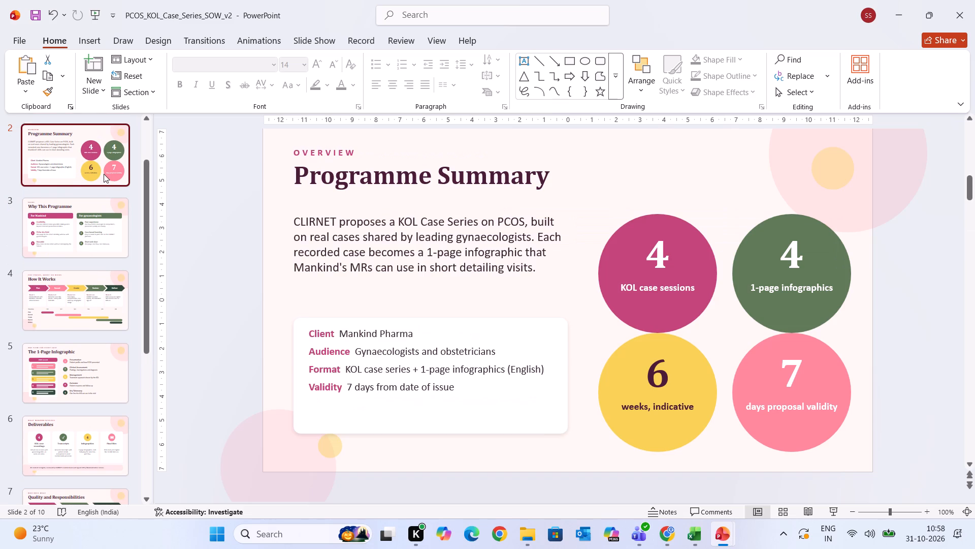
key("Up")
key("Down")
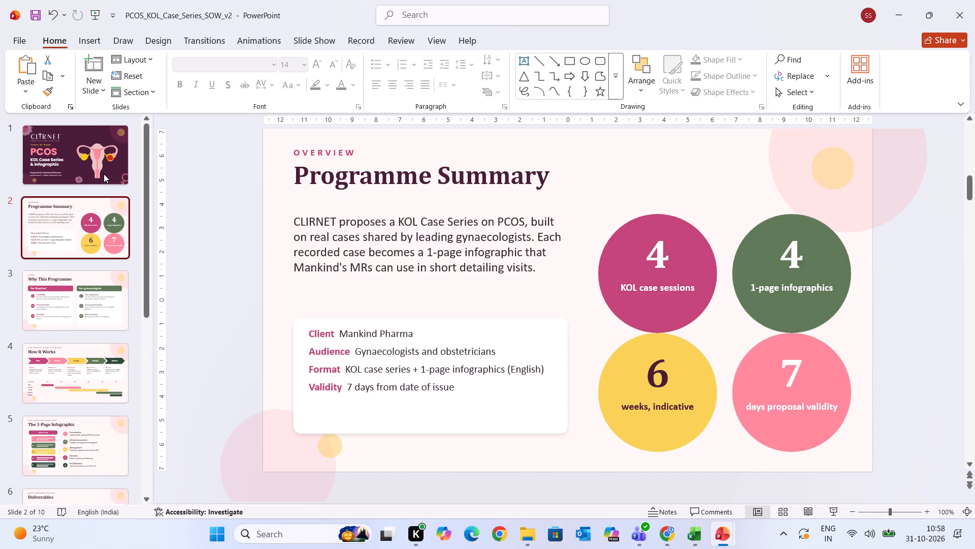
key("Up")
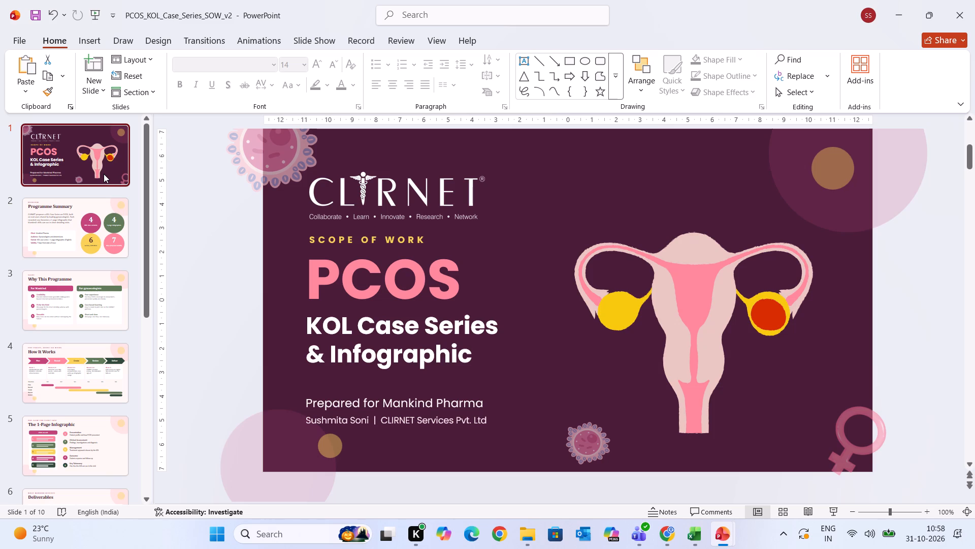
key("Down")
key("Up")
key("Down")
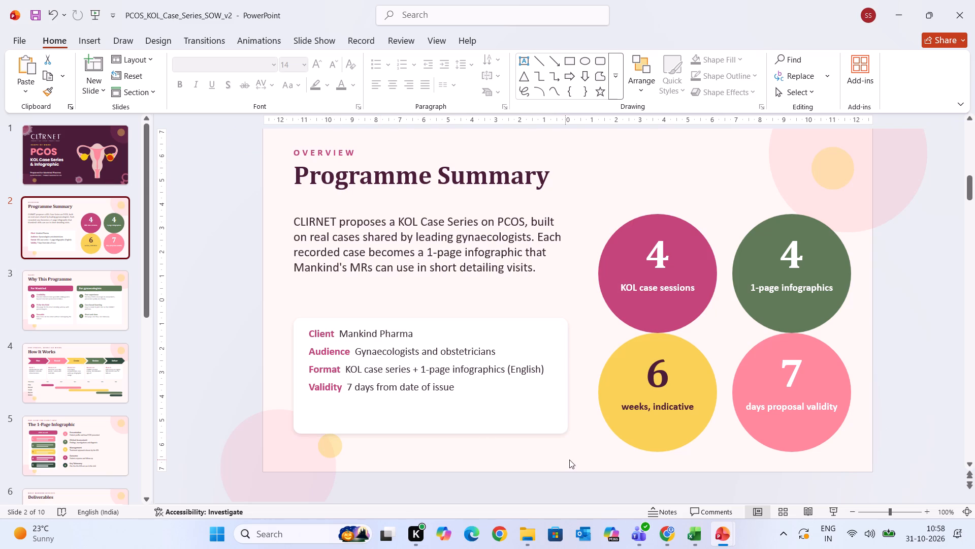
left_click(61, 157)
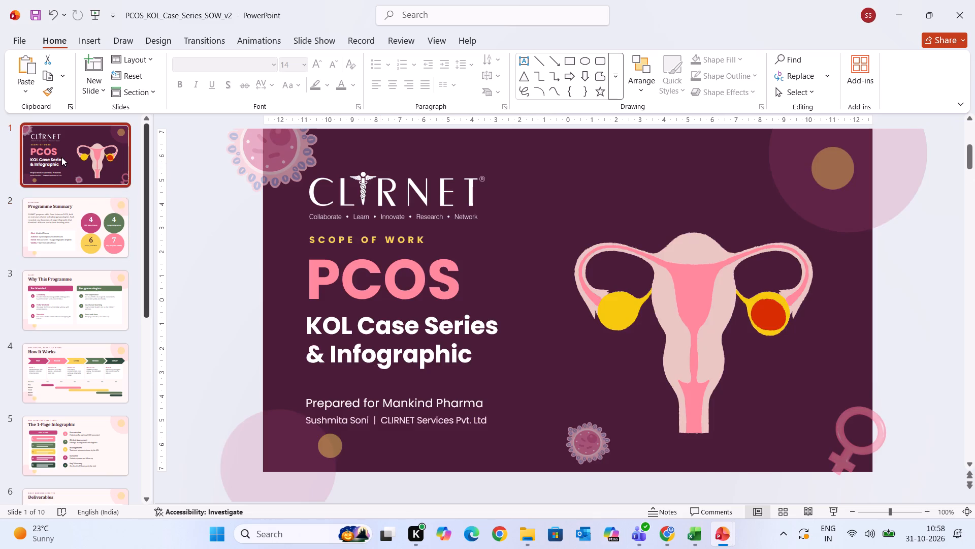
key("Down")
Copy the coloured CLIRNET logo from the PCOS_KOL_Case_Series_SOW cover and paste it onto the v2 deck's Programme Summary slide.
left_click(716, 533)
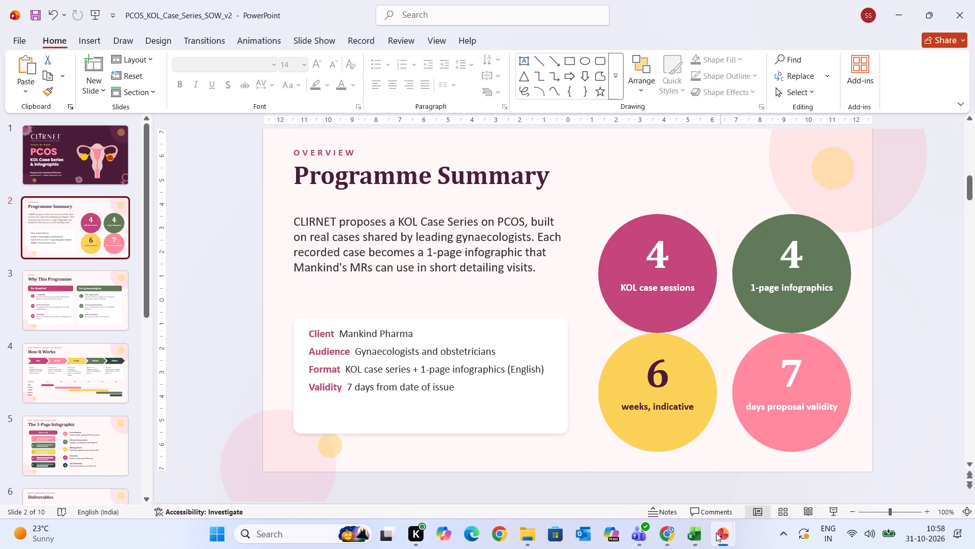
left_click(618, 466)
left_click(387, 443)
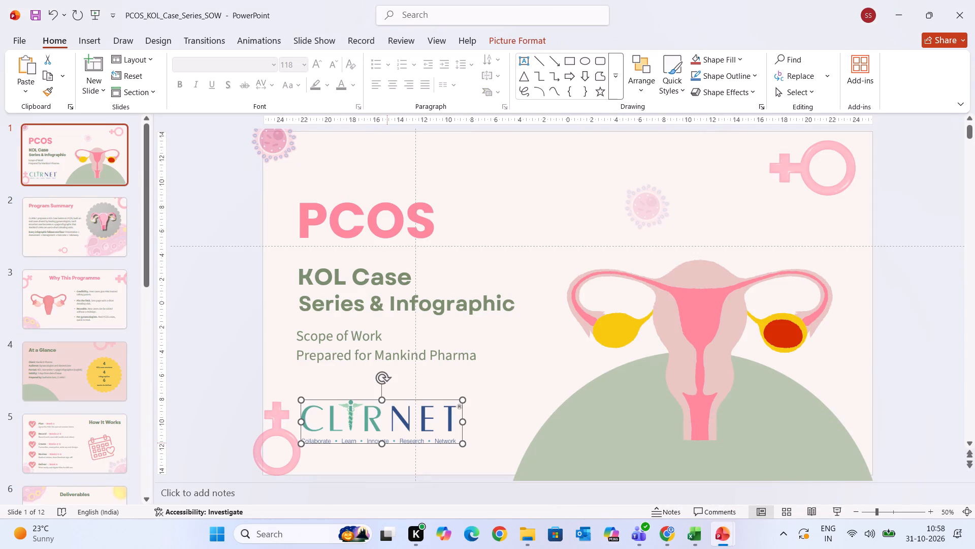
key("ctrl+c")
left_click(737, 538)
left_click(728, 534)
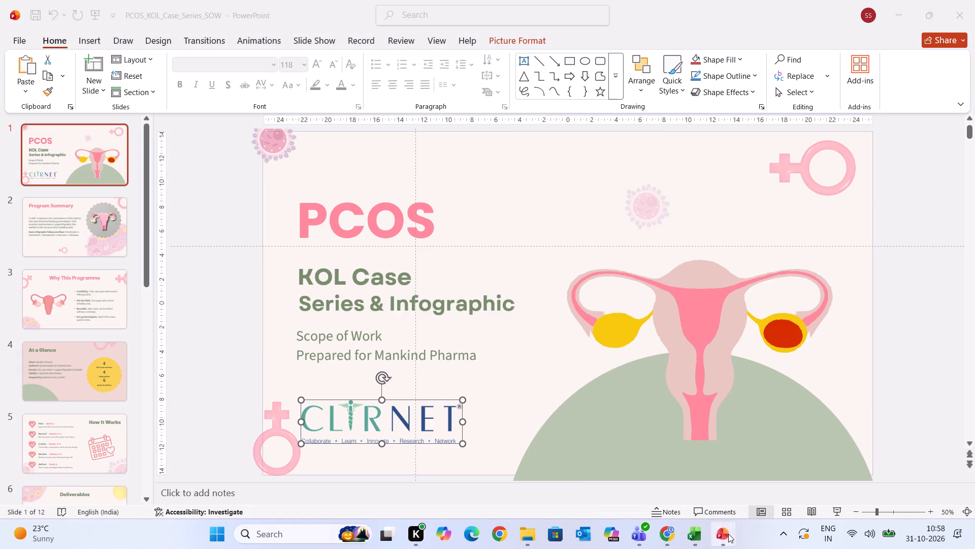
left_click(758, 475)
key("ctrl+v")
Bring the pasted CLIRNET logo onto the Programme Summary slide and shrink it to about 0.68 cm high by 2.53 cm wide.
left_click(501, 470, "ctrl")
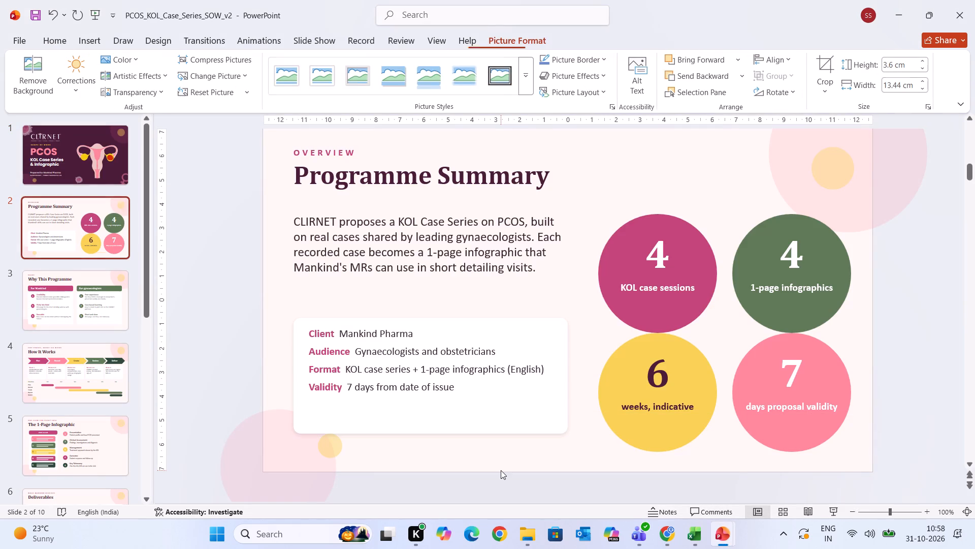
scroll(427, 285, "down", 4)
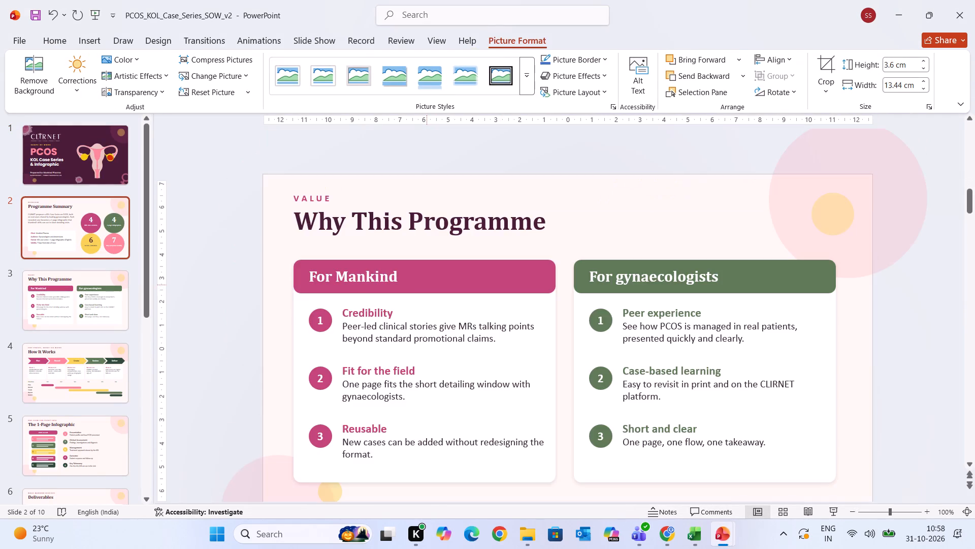
scroll(427, 285, "down", 1)
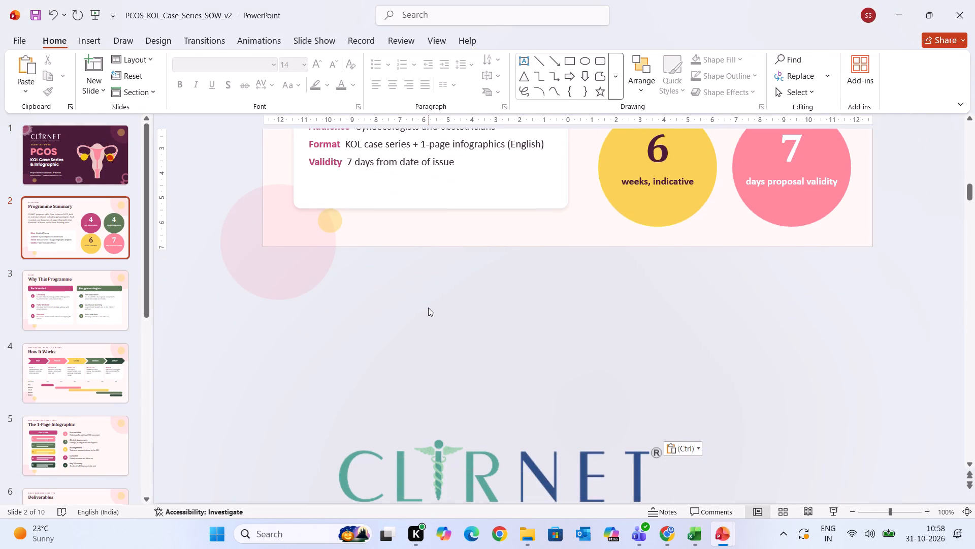
left_click_drag(496, 481, 462, 238)
scroll(462, 238, "up", 1)
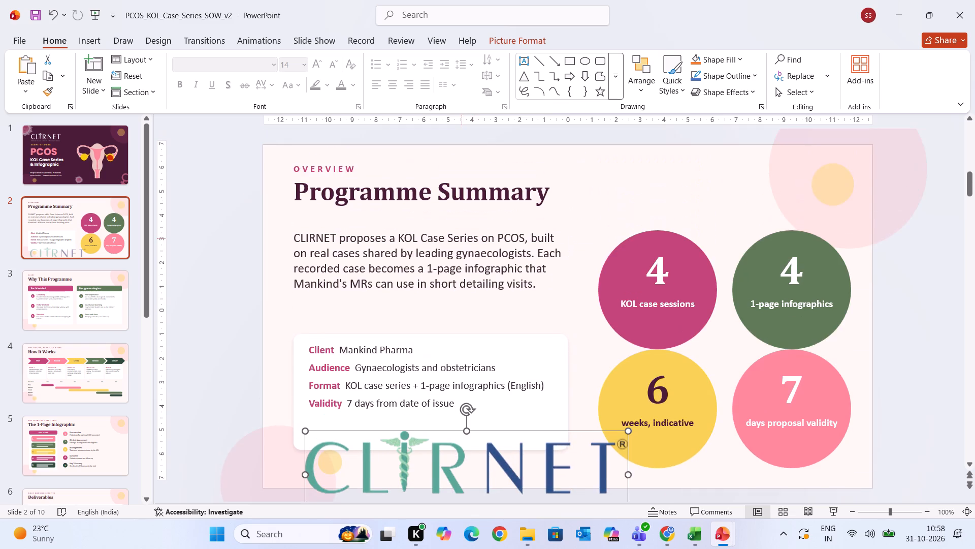
scroll(462, 238, "up", 1)
left_click_drag(470, 461, 463, 349)
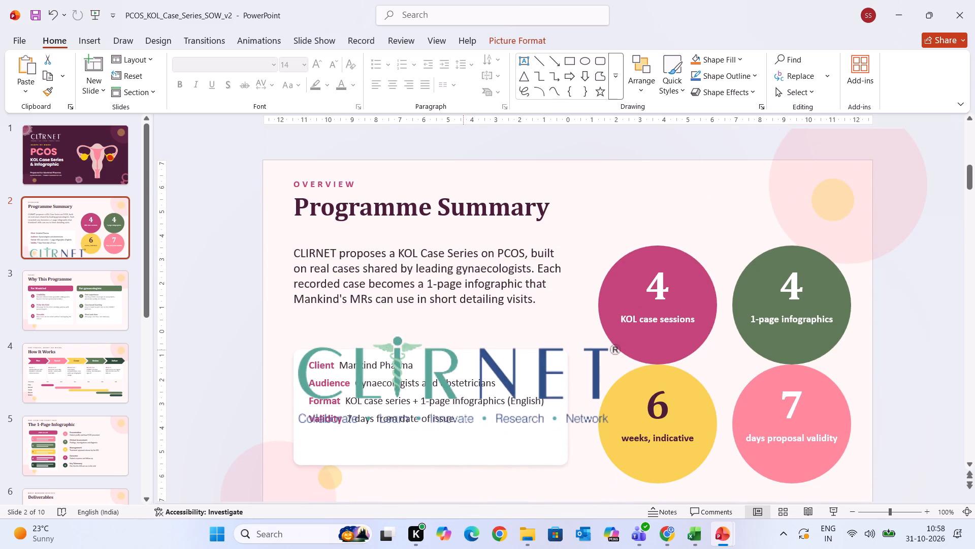
left_click_drag(463, 349, 452, 309)
left_click_drag(288, 292, 320, 307)
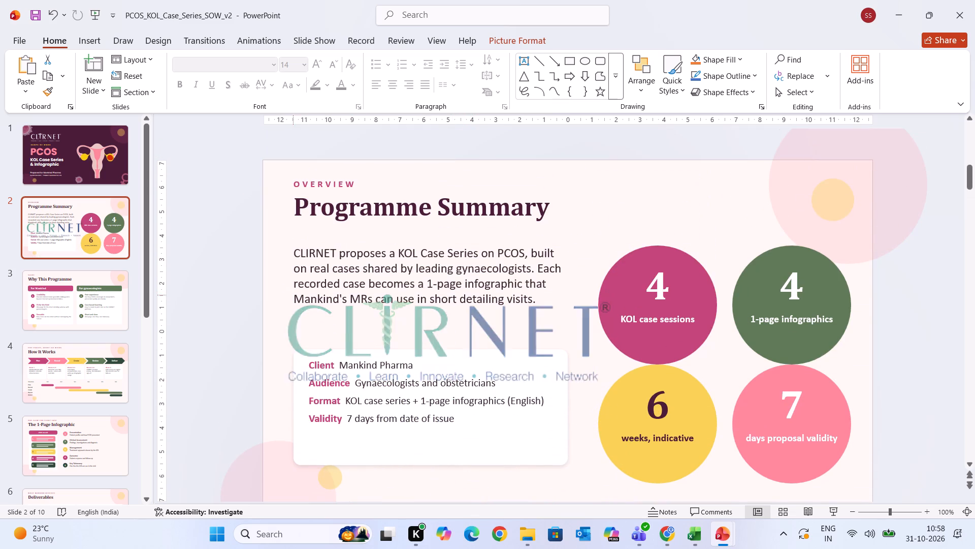
left_click_drag(320, 307, 528, 369)
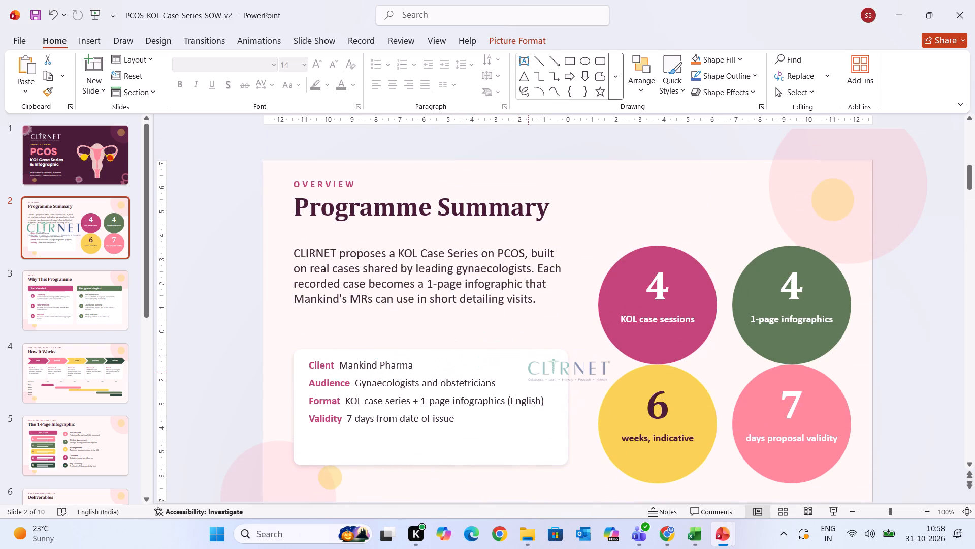
left_click_drag(528, 369, 528, 364)
left_click_drag(612, 358, 609, 358)
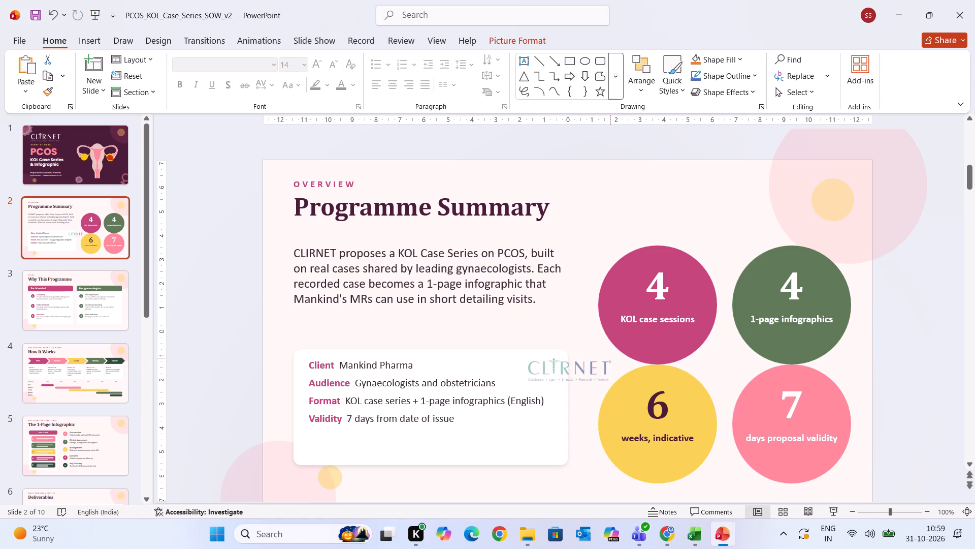
left_click_drag(609, 358, 589, 363)
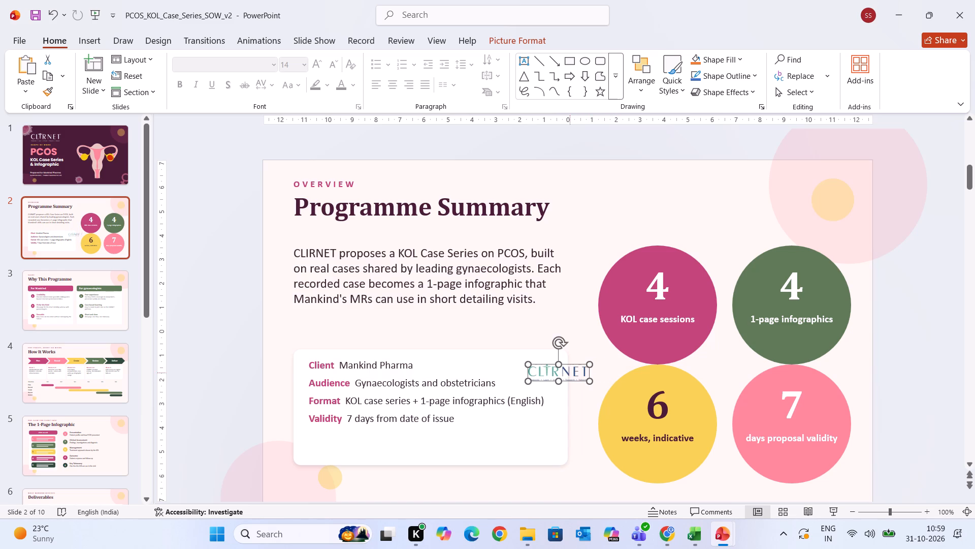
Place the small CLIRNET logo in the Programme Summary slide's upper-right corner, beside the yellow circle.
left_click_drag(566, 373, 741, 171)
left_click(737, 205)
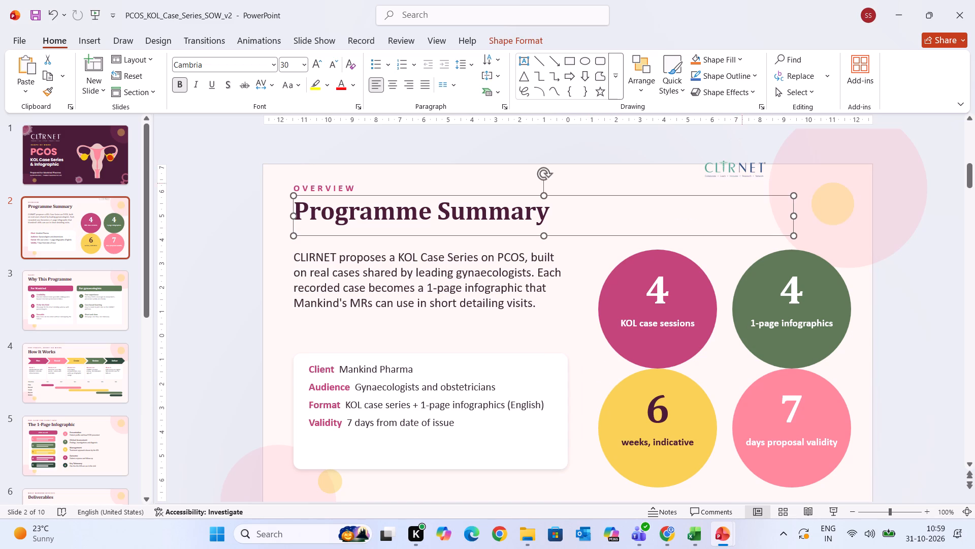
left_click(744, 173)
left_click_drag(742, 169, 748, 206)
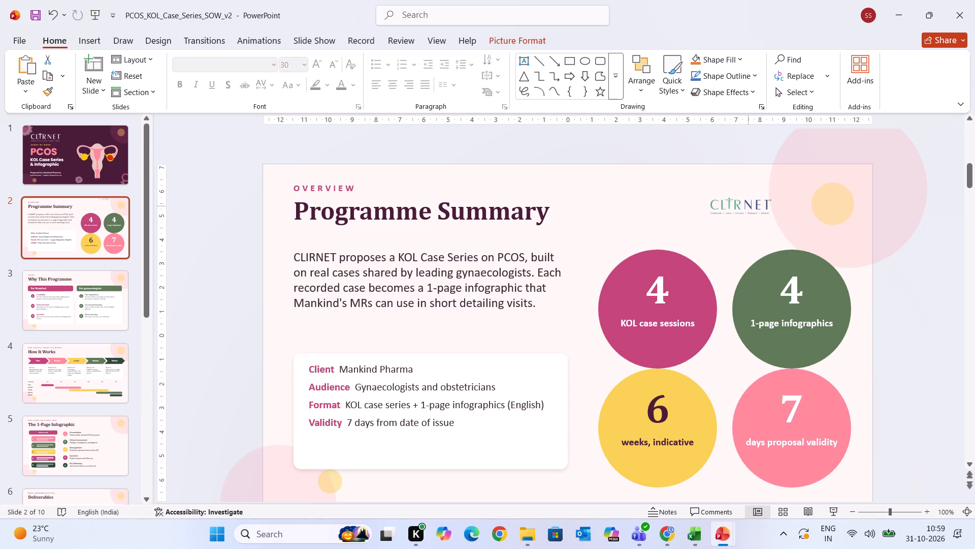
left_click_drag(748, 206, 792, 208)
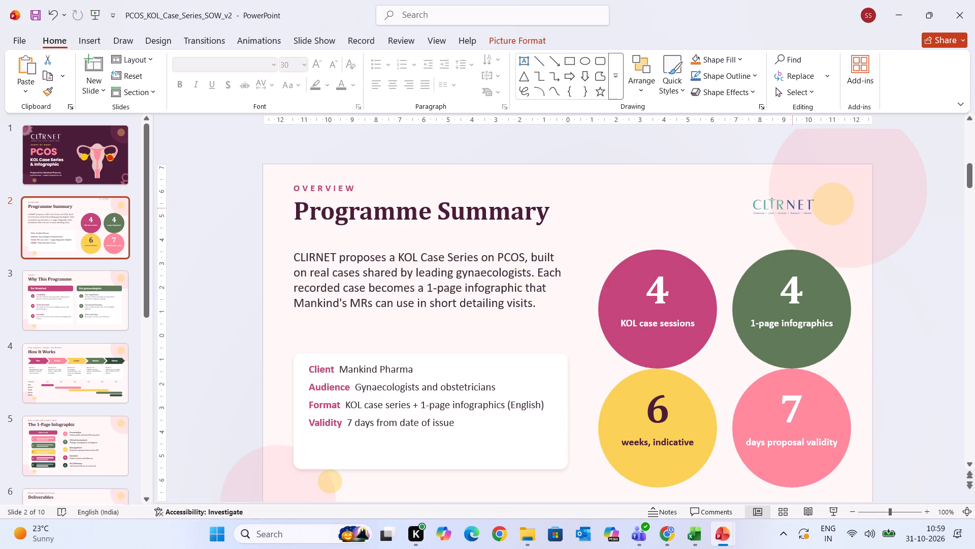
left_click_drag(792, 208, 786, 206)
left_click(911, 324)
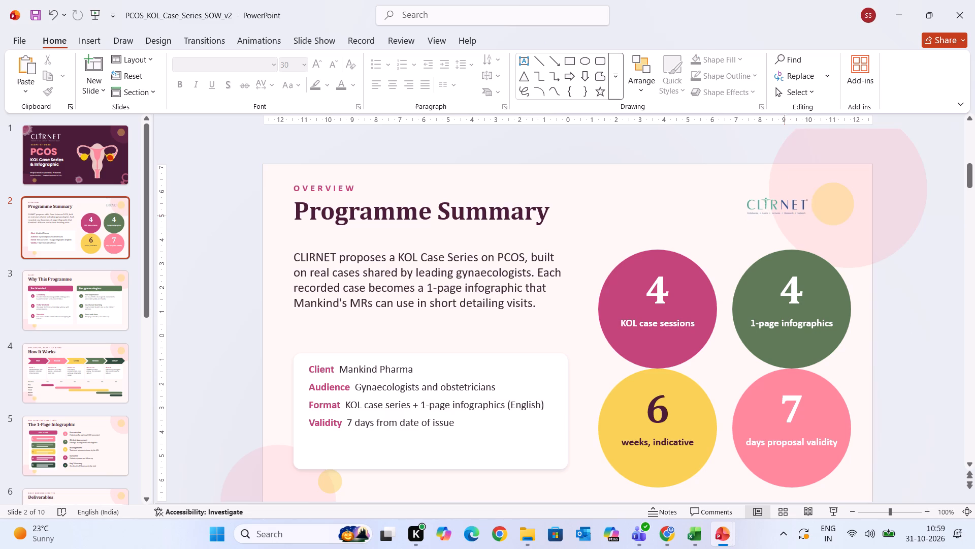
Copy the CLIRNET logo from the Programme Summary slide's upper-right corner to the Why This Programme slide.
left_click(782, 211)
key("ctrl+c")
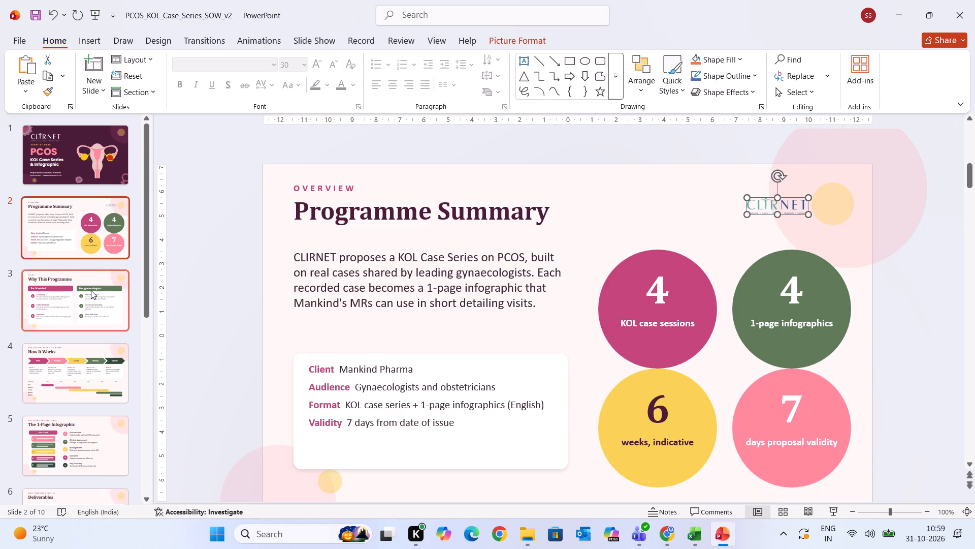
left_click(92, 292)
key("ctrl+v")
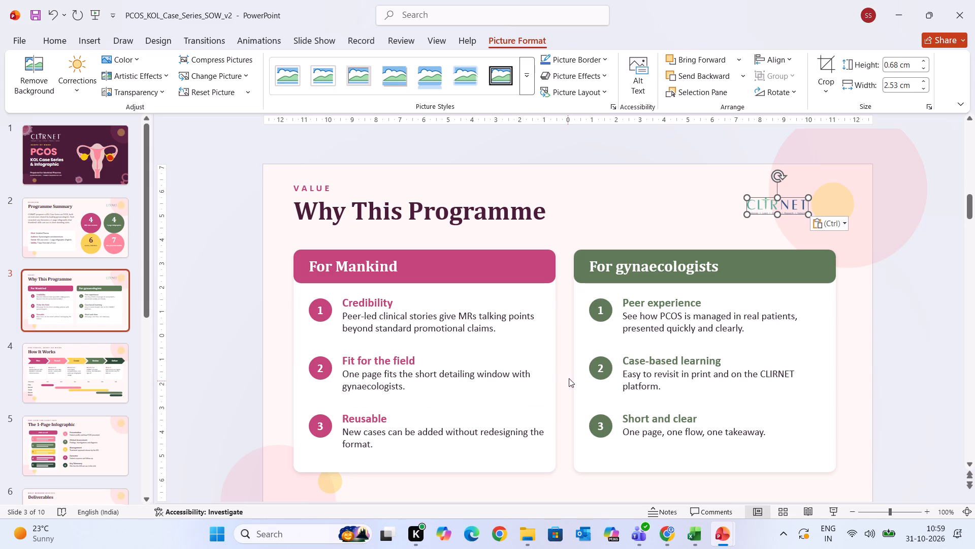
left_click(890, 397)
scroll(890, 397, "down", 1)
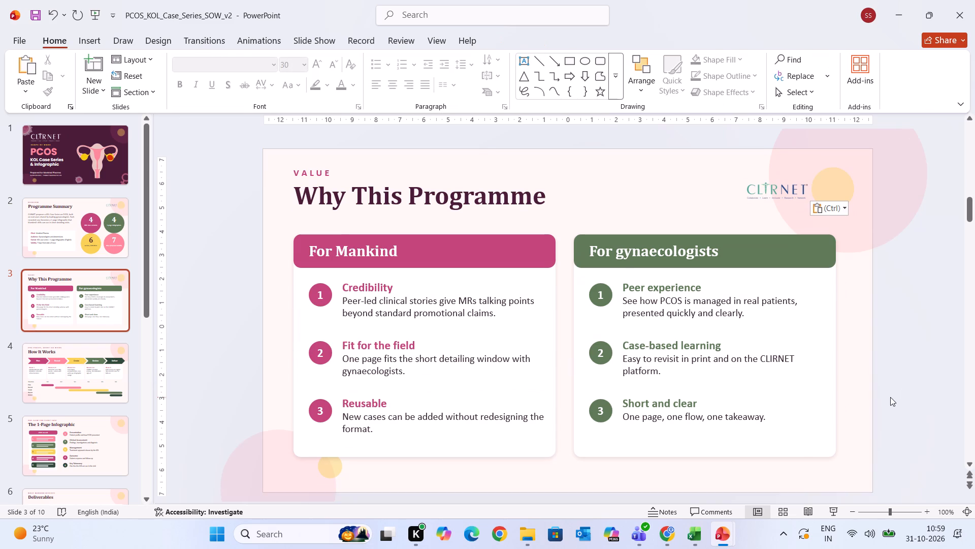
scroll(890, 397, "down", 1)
Move the Programme Summary slide's CLIRNET logo to its lower-left corner, below the client details card.
left_click(135, 232)
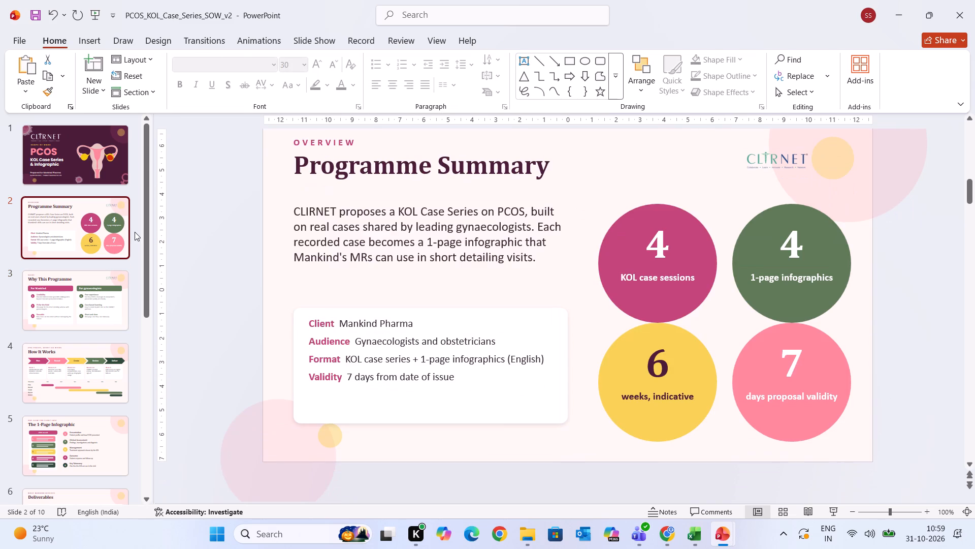
left_click(87, 240)
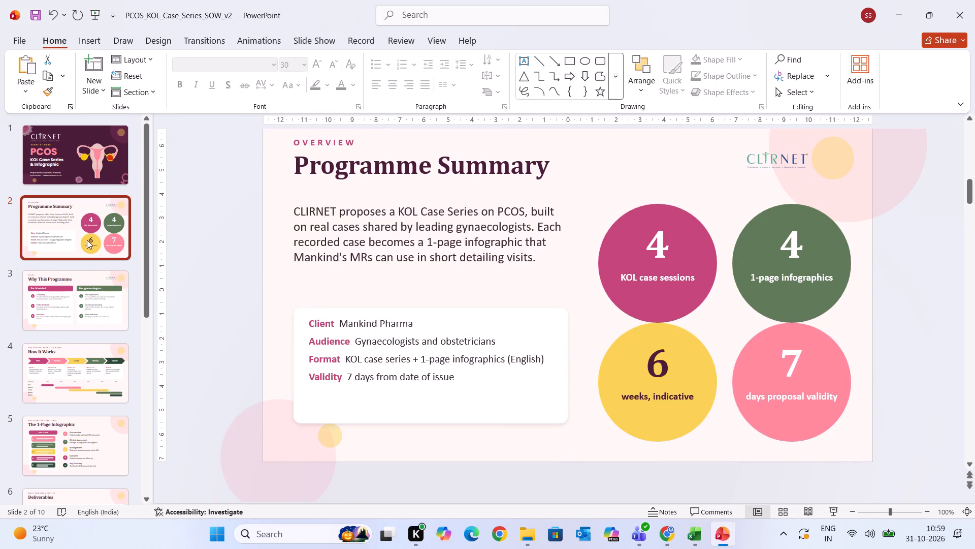
left_click(83, 213)
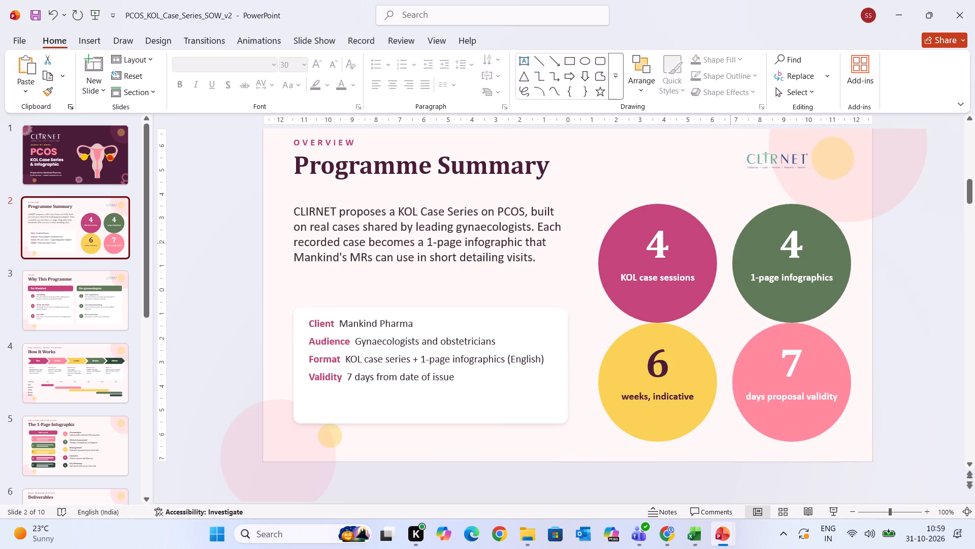
left_click_drag(778, 164, 346, 389)
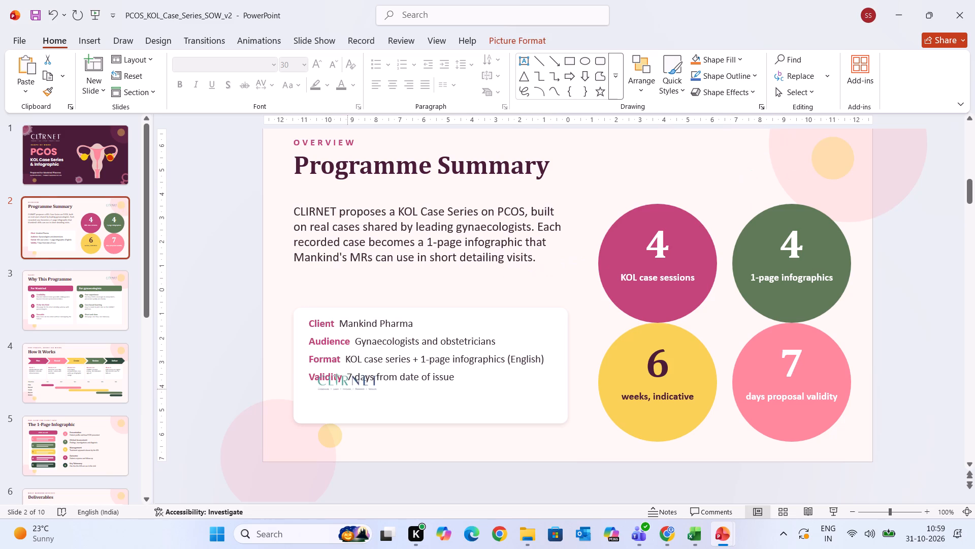
left_click_drag(346, 389, 334, 451)
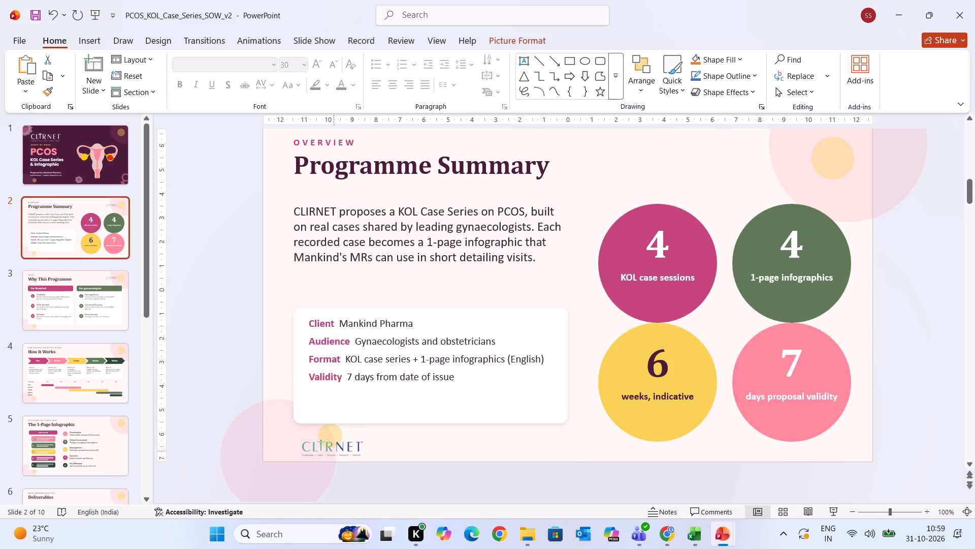
left_click_drag(334, 451, 335, 449)
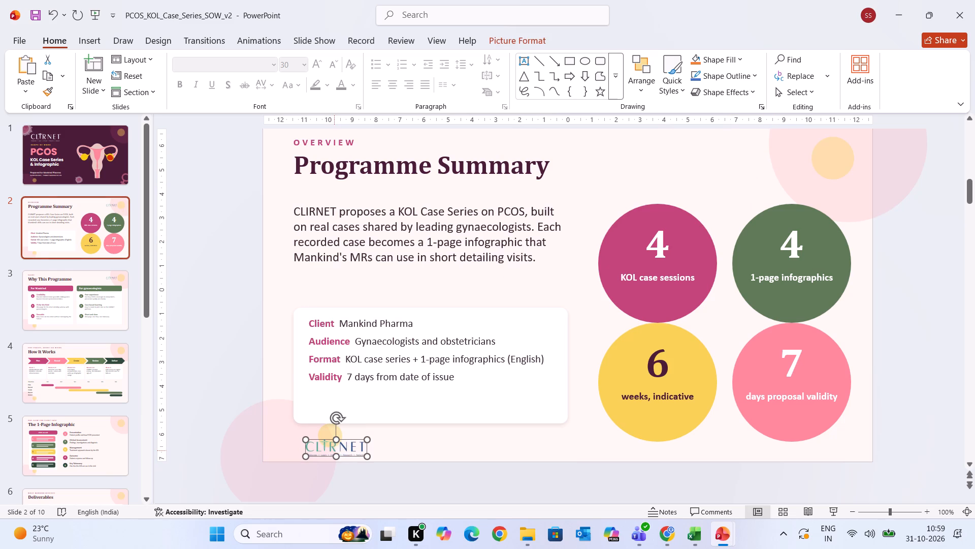
left_click(335, 449)
Replace the upper-right logo on the Why This Programme slide with a copy of the Programme Summary slide's lower-left CLIRNET logo.
key("ctrl+c")
left_click(118, 313)
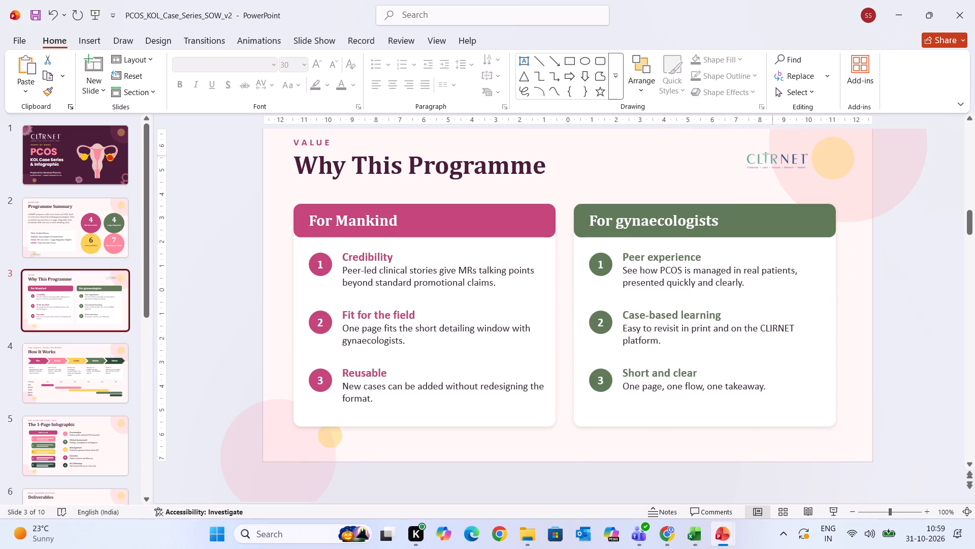
left_click(772, 156)
key("BackSpace")
key("ctrl+v")
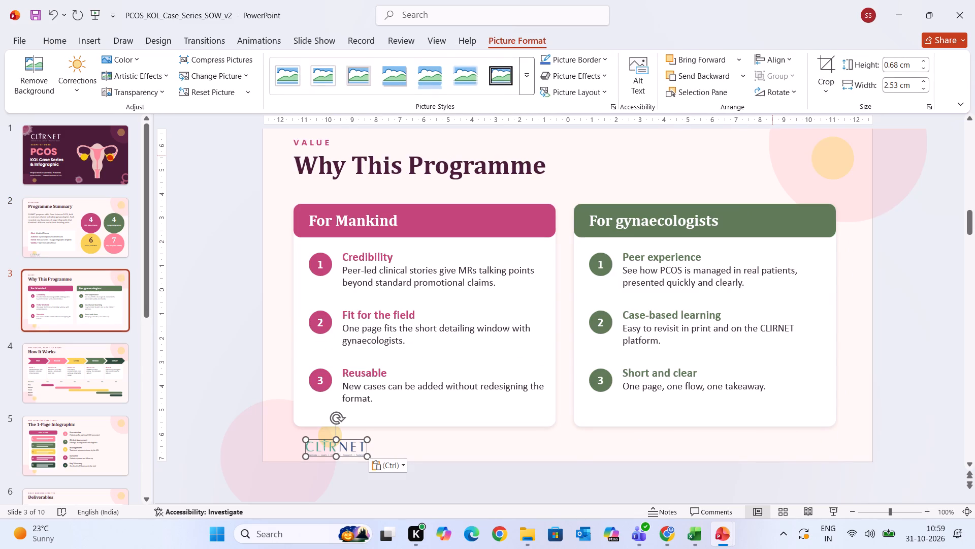
left_click(908, 401)
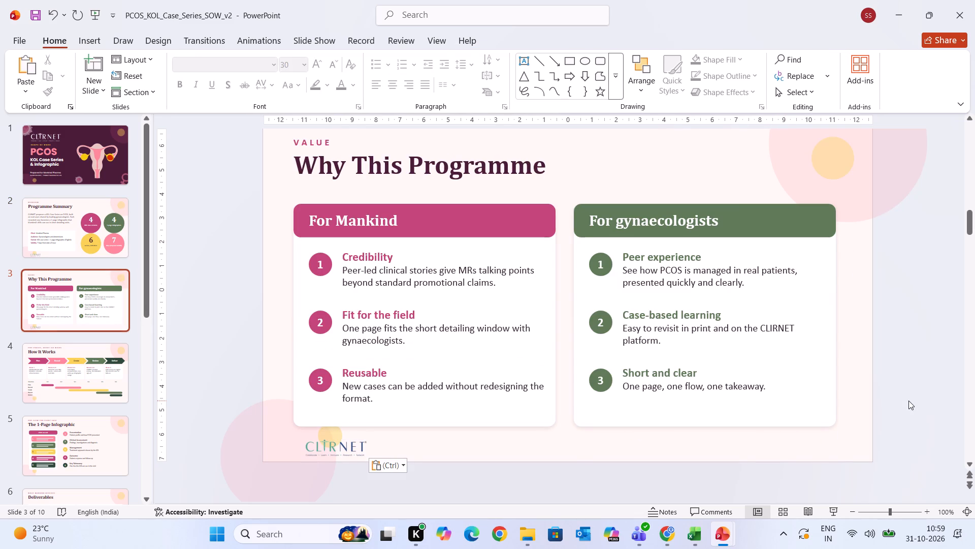
left_click(916, 414)
Paste the CLIRNET logo into the lower-left corner of the How It Works slide.
key("Down")
key("ctrl+v")
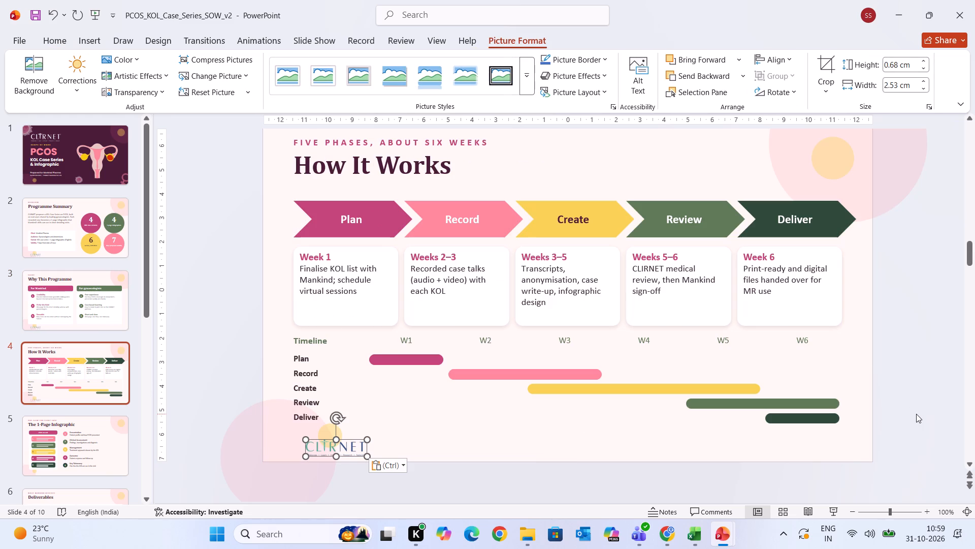
left_click(916, 414)
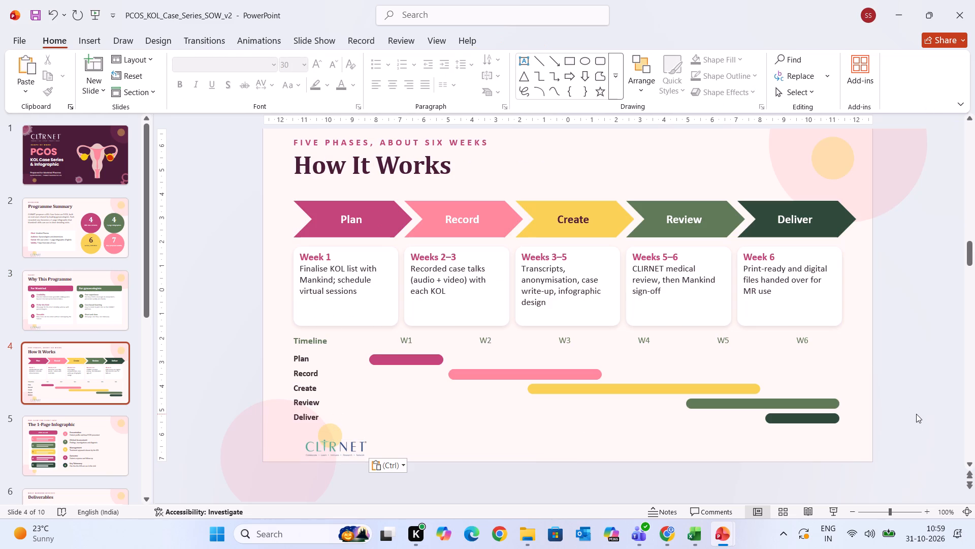
Delete the CLIRNET logo from the lower-left corner of the How It Works slide.
left_click(350, 452)
key("Delete")
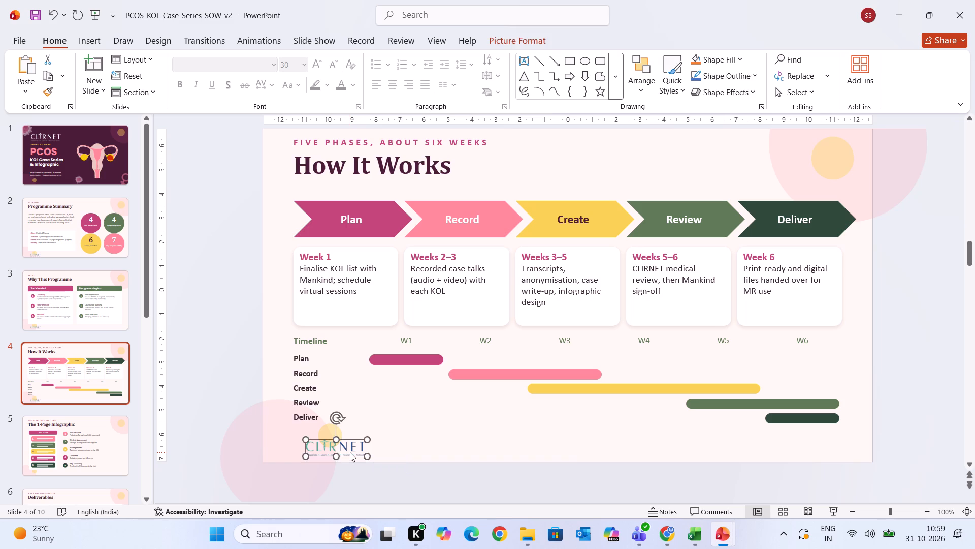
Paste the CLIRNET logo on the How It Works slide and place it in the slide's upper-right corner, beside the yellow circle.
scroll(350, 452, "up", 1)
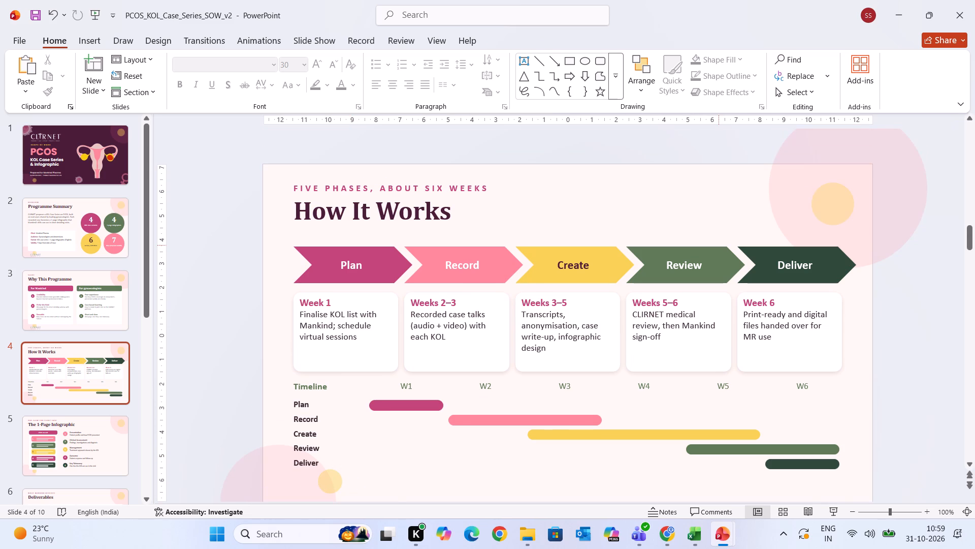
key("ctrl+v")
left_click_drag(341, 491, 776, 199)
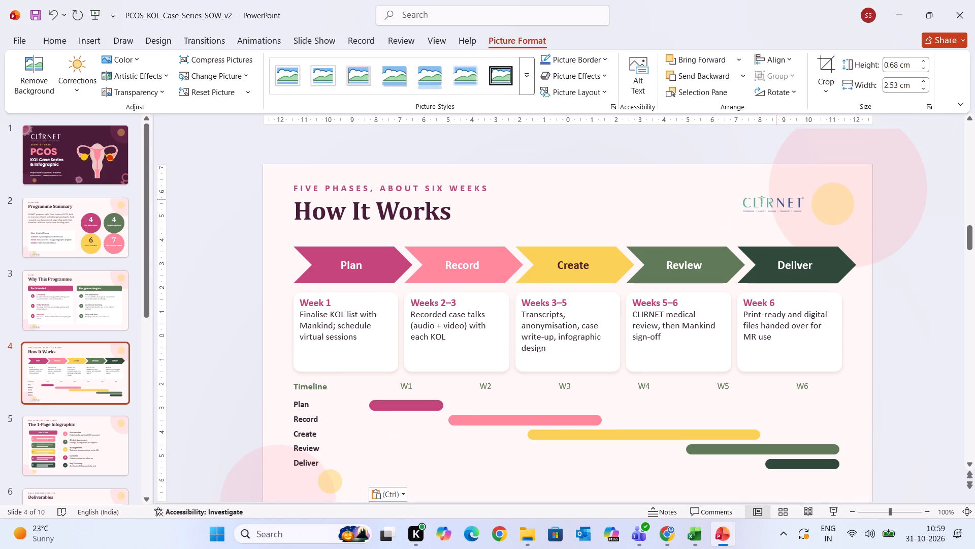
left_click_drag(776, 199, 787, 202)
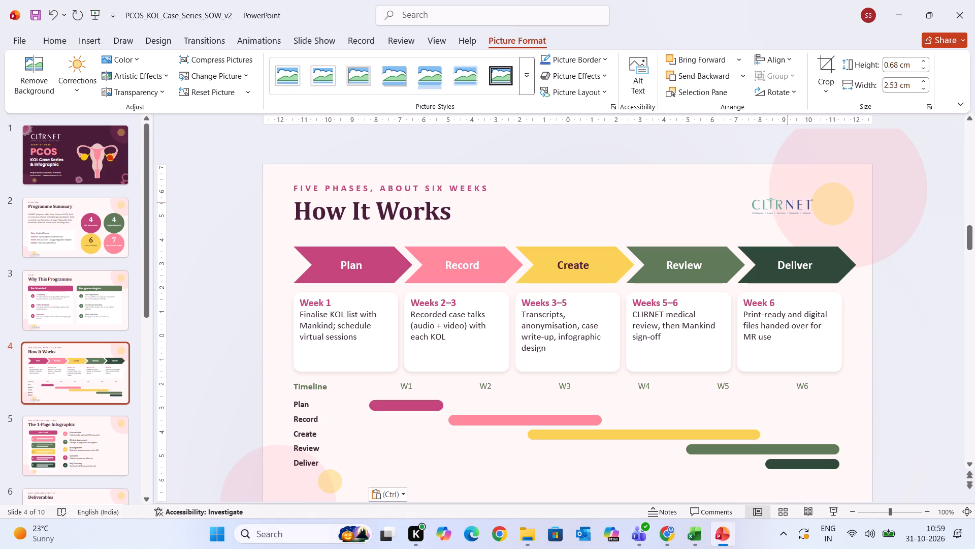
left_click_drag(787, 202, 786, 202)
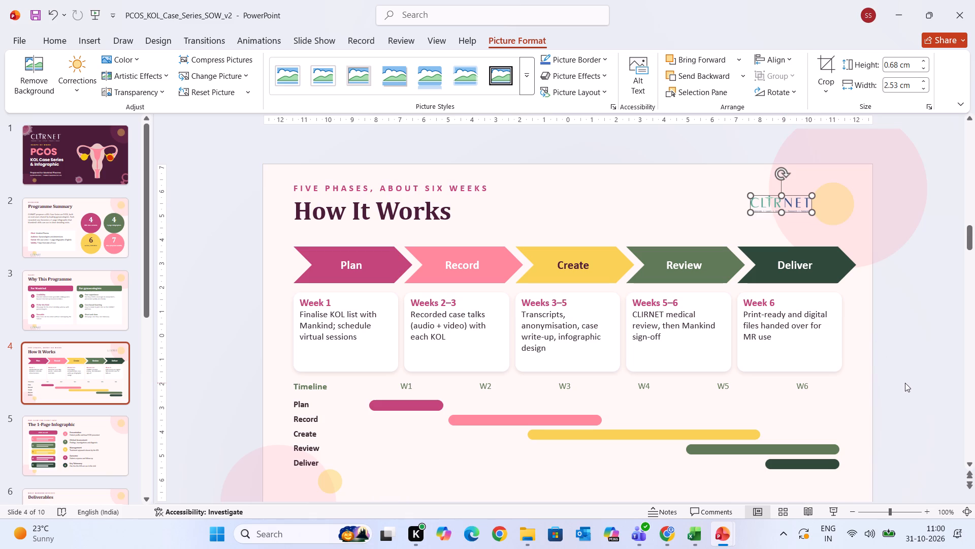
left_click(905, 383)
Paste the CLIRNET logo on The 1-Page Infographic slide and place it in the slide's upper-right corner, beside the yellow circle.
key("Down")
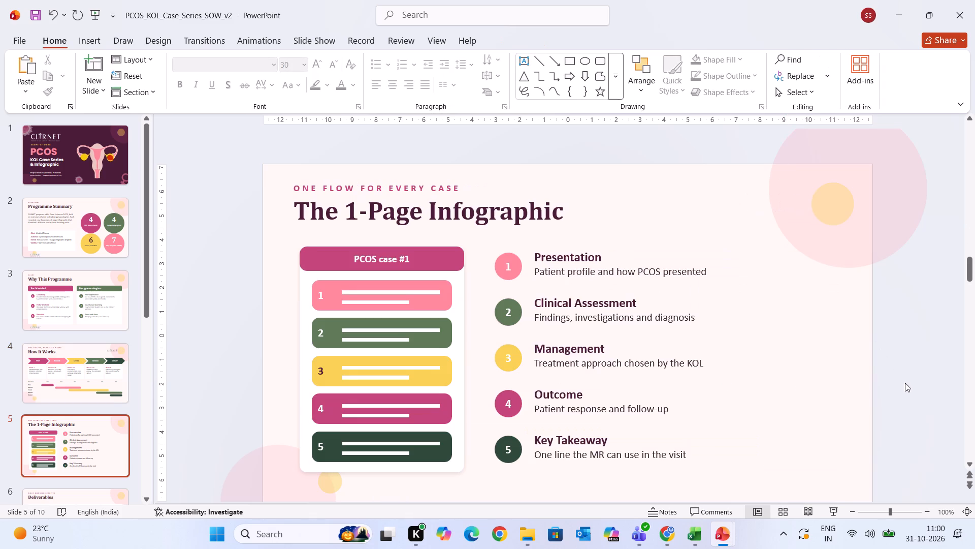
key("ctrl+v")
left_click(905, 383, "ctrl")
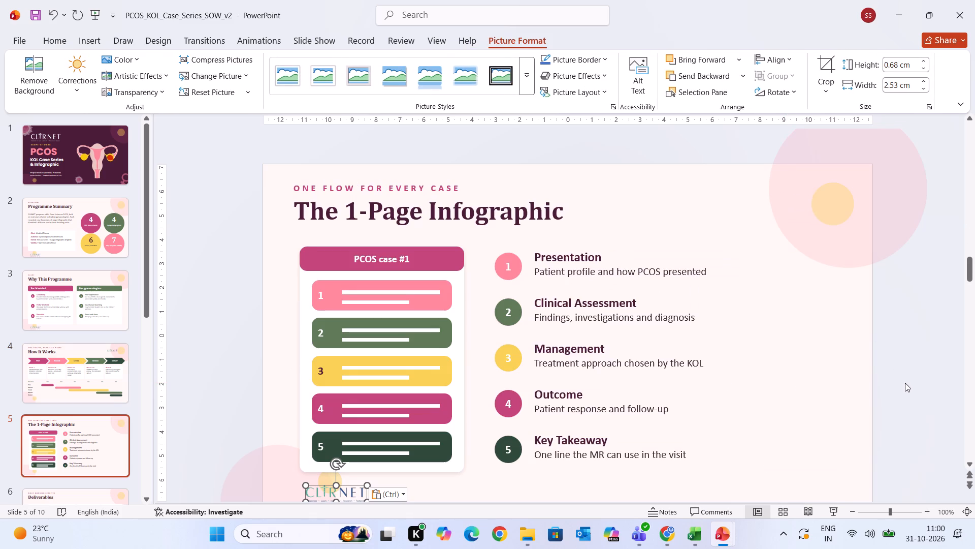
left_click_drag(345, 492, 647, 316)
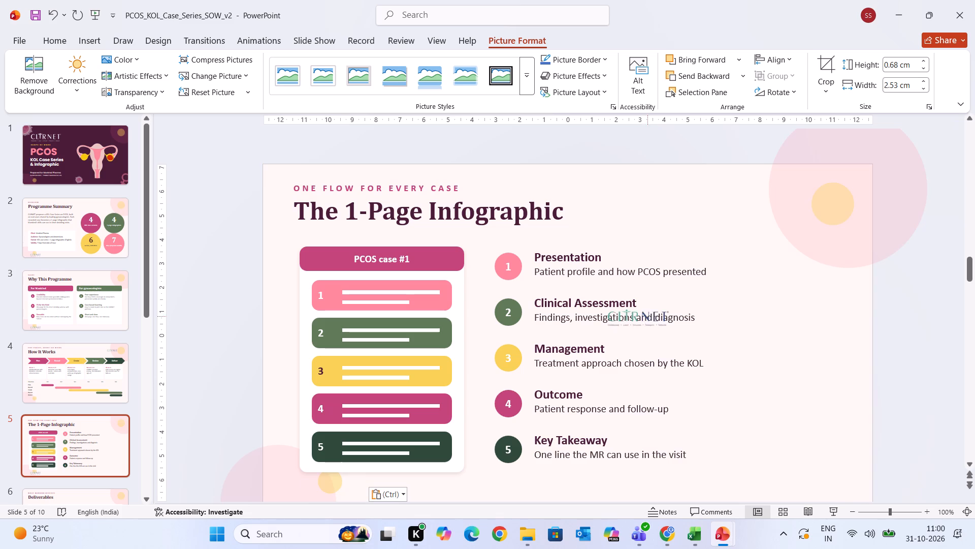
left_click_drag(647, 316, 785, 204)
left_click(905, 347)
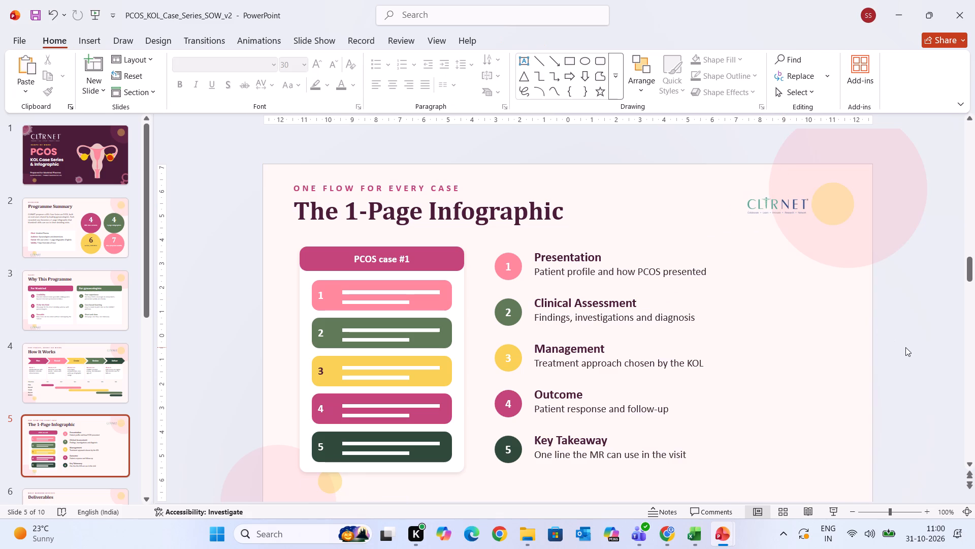
Delete the CLIRNET logo from the lower-left corner of the Programme Summary slide.
key("Up")
key("Up")
key("Up")
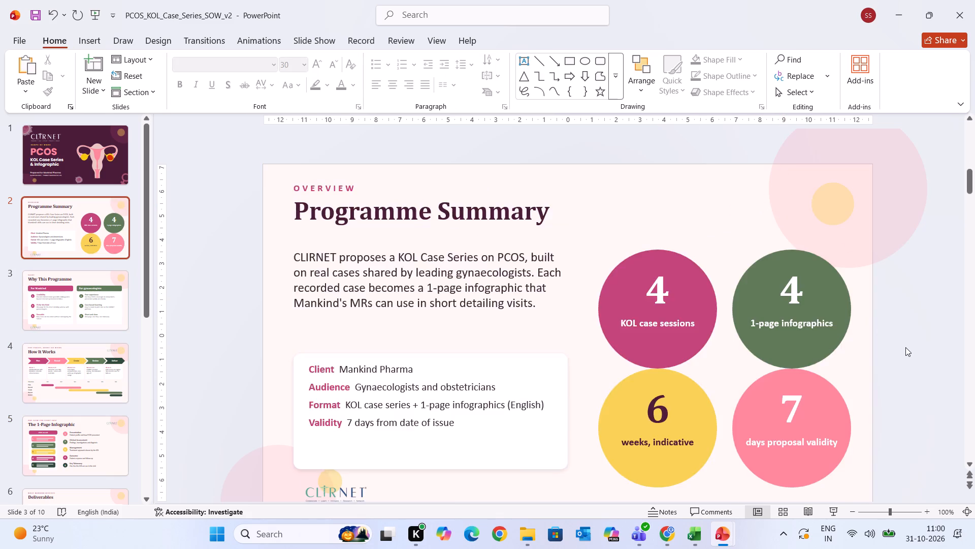
key("Up")
key("Down")
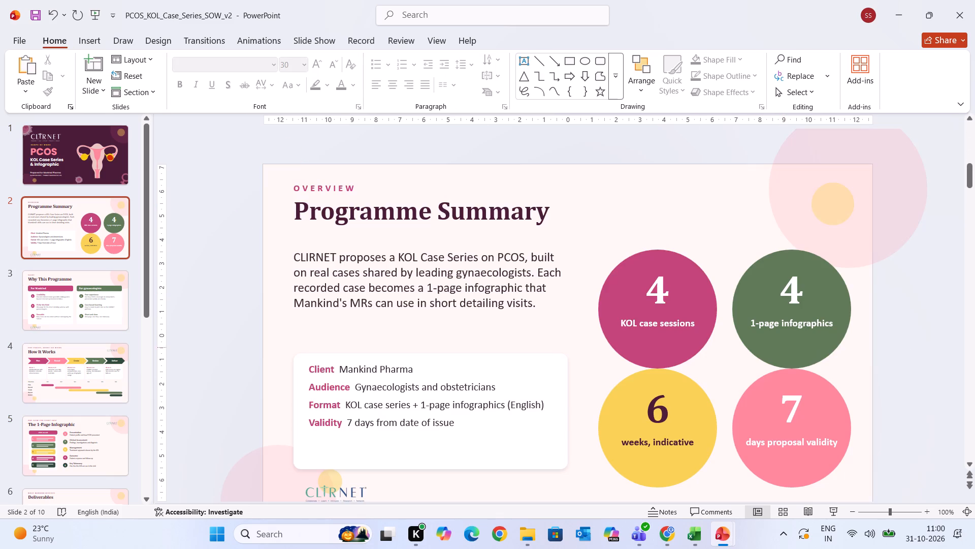
left_click(336, 493)
key("BackSpace")
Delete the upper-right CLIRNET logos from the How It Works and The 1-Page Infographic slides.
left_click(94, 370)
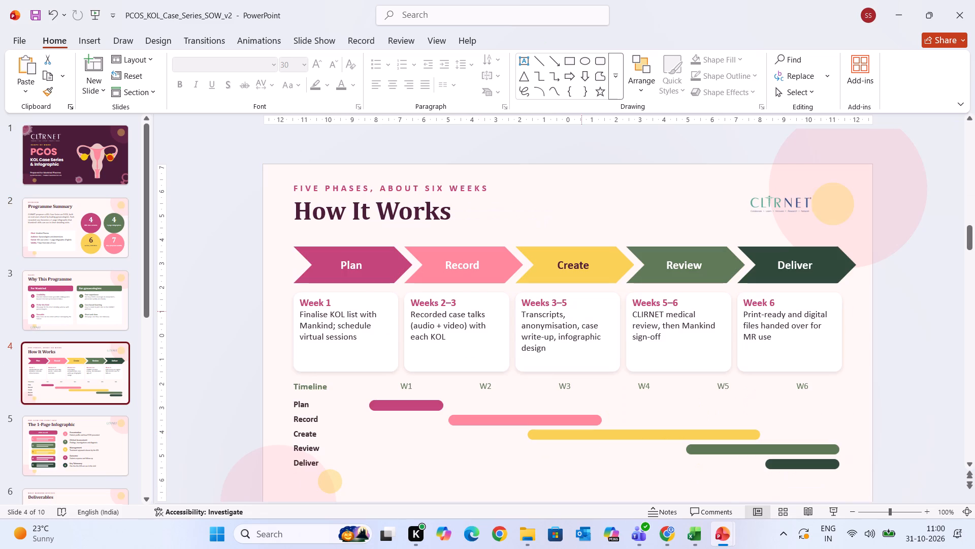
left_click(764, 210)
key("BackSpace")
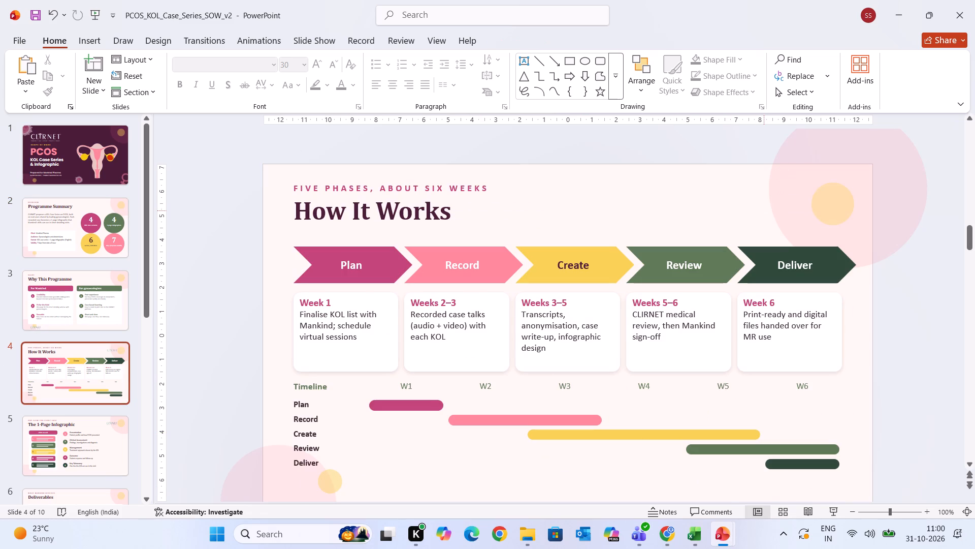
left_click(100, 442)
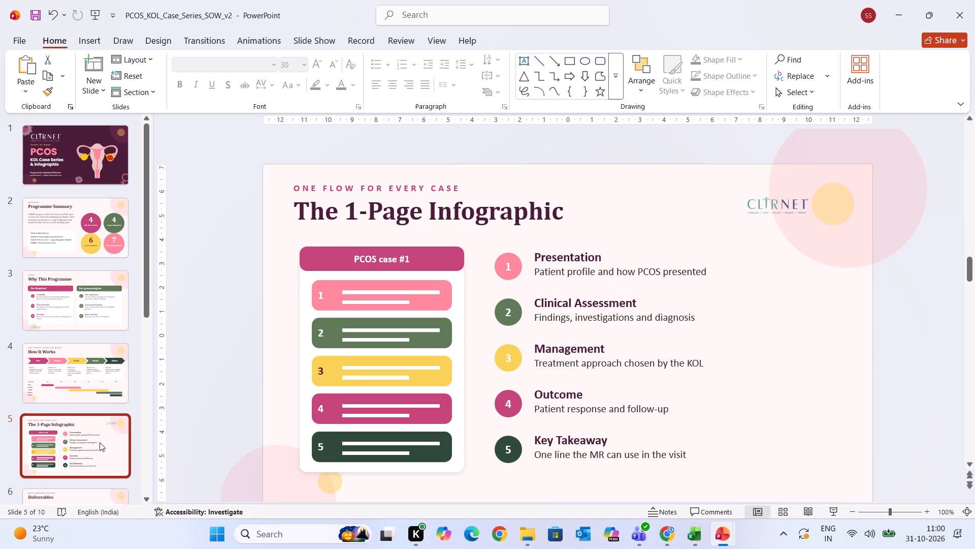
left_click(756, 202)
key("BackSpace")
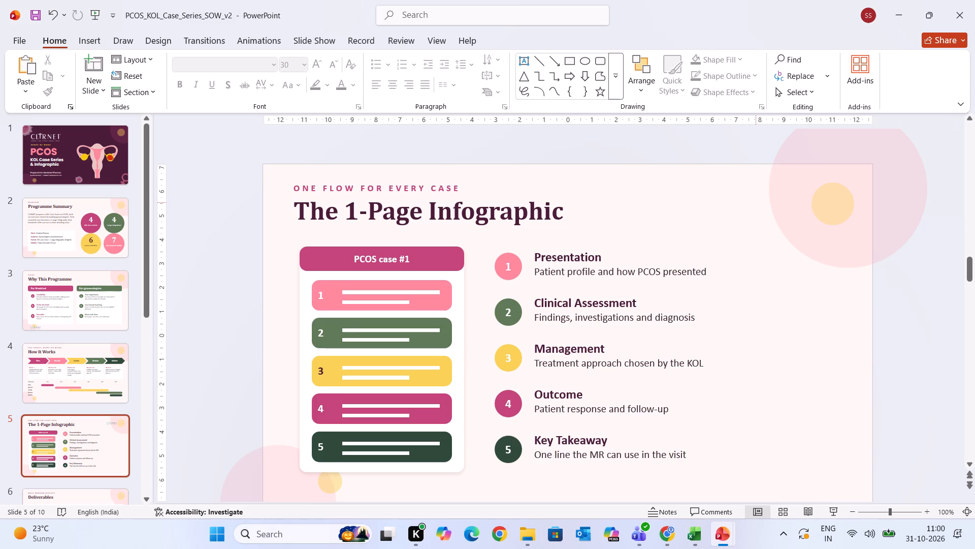
Review the deck as a full-screen slide show from the cover through the Next Steps slide.
left_click(68, 241)
left_click(90, 156)
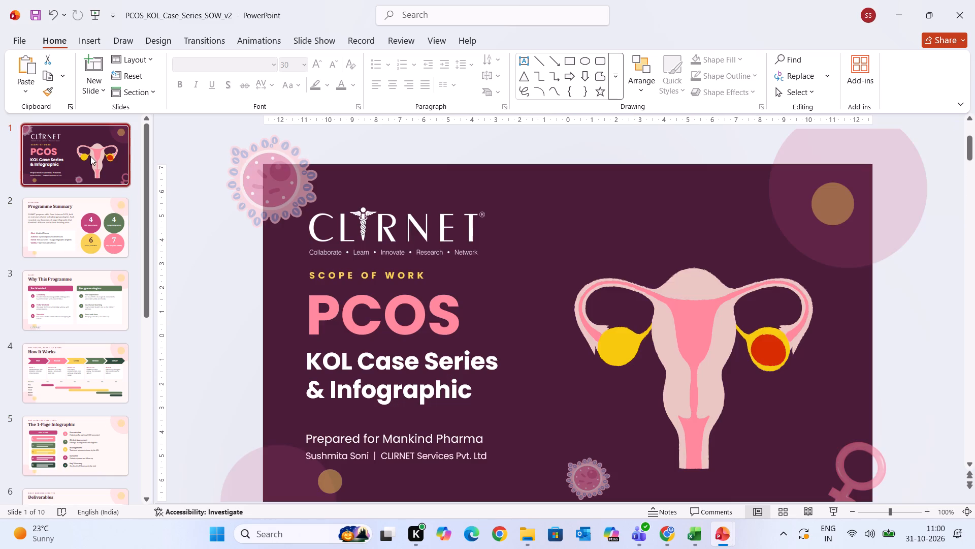
left_click(838, 512)
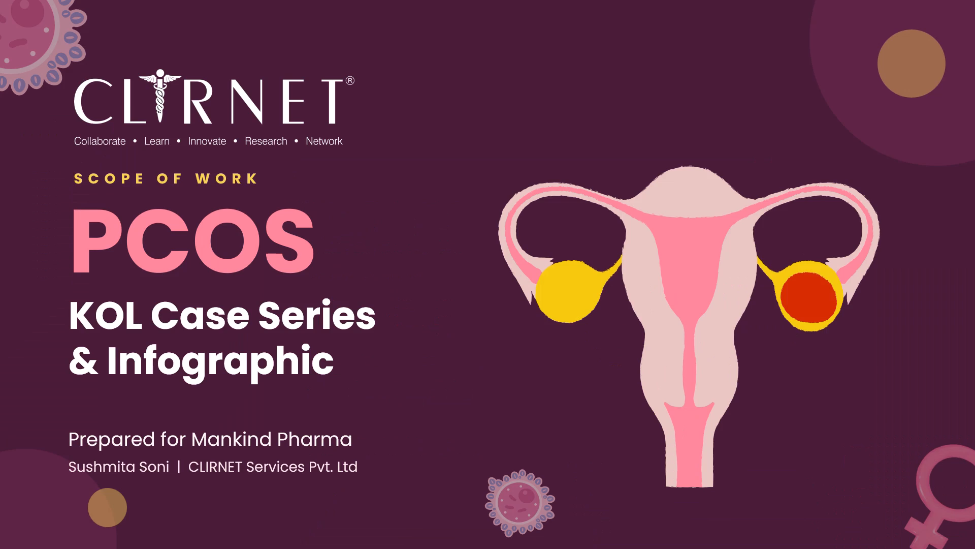
key("Right")
key("Right")
key("Right")
key("Right")
key("Right")
key("Right")
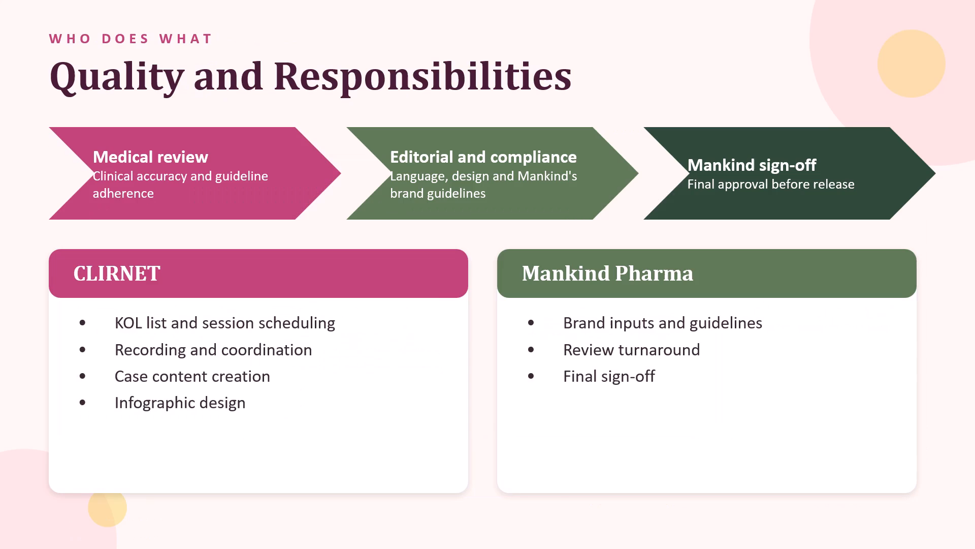
key("Right")
key("Right")
key("Right")
key("Right")
key("Escape")
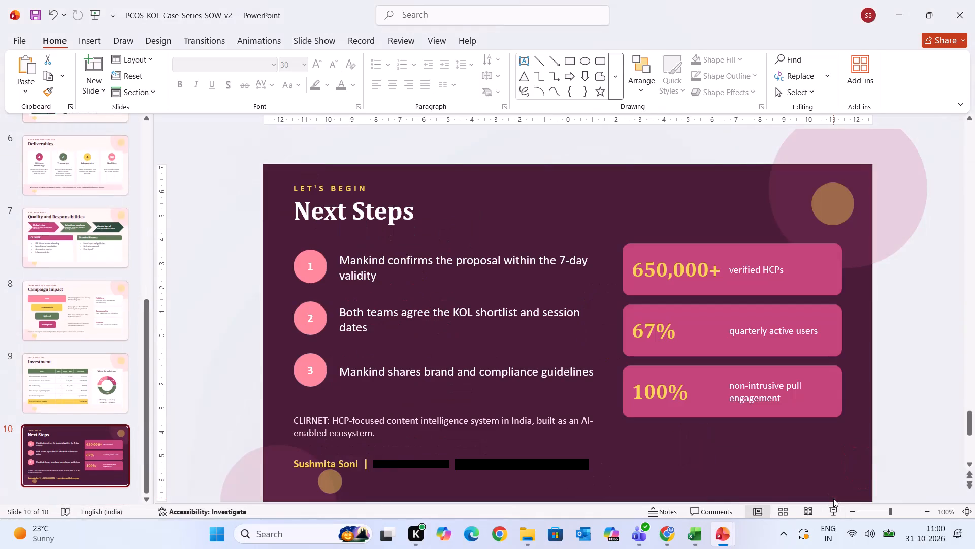
Paste the CLIRNET logo on the Programme Summary slide and position it in the slide's upper-right corner, just beside the yellow circle.
scroll(69, 335, "up", 7)
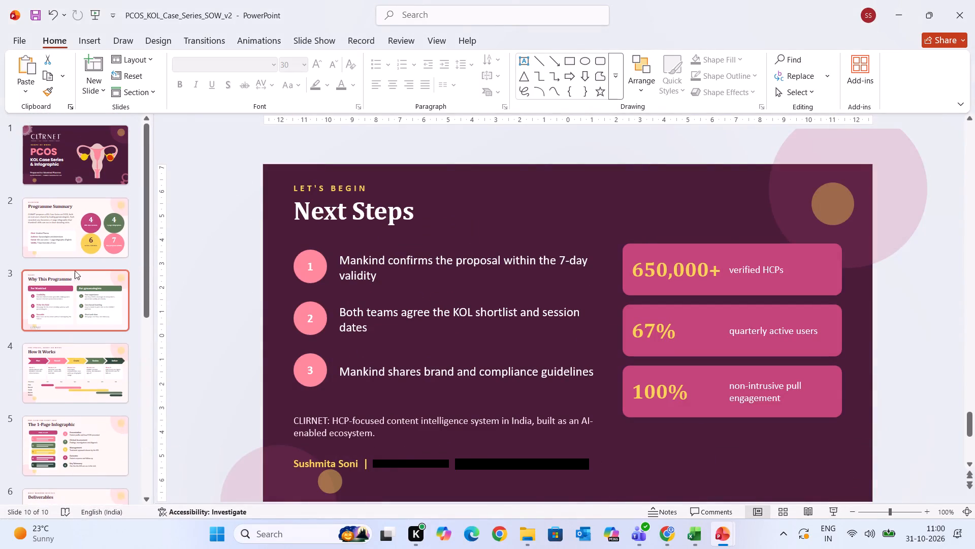
left_click(72, 249)
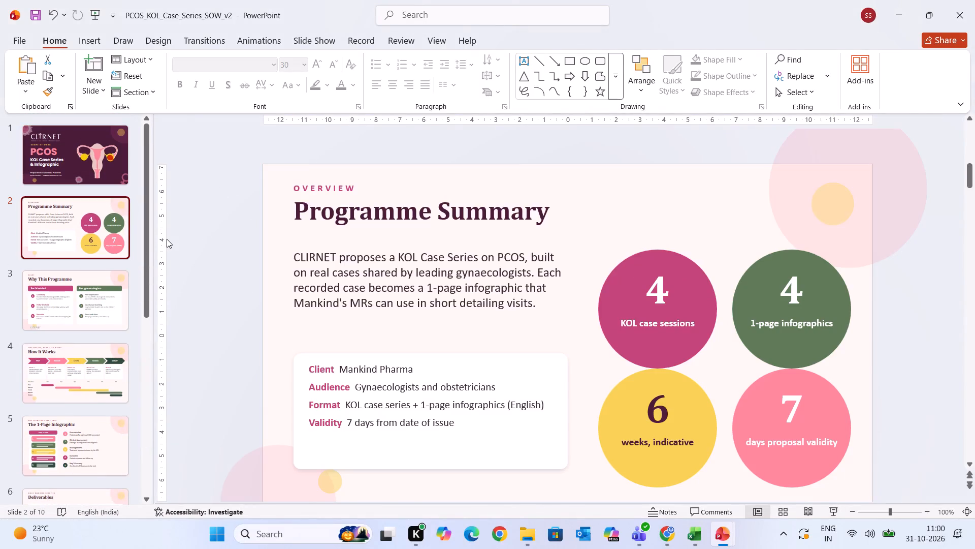
key("ctrl+v")
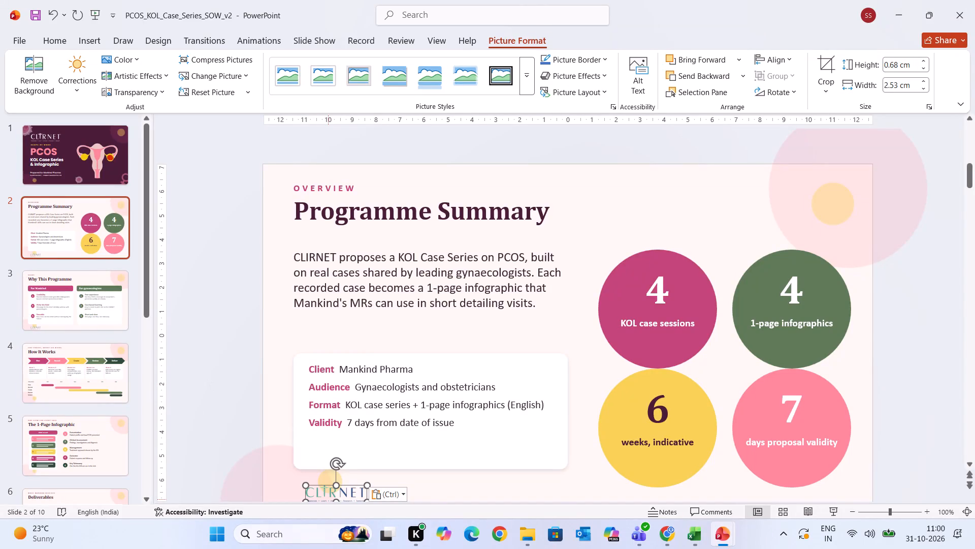
left_click_drag(328, 494, 769, 206)
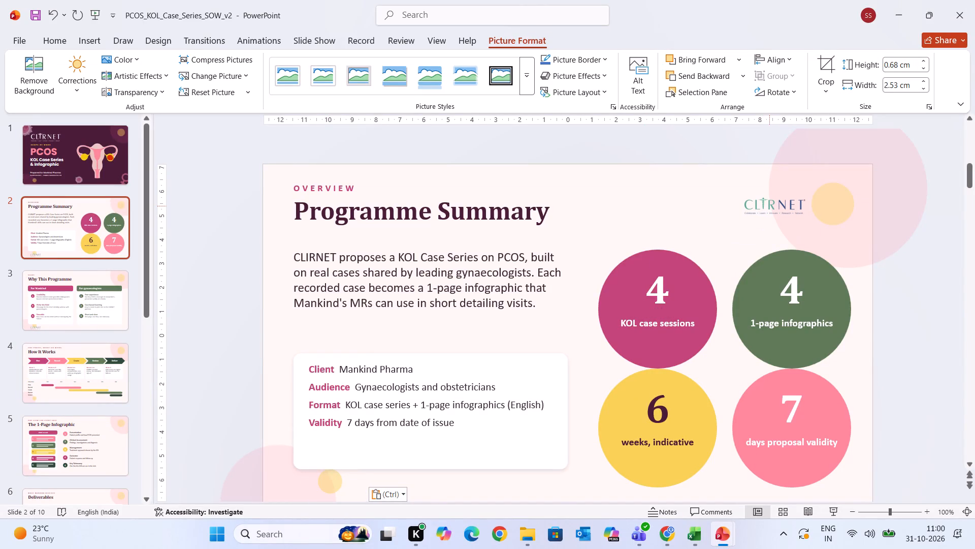
left_click_drag(769, 206, 771, 204)
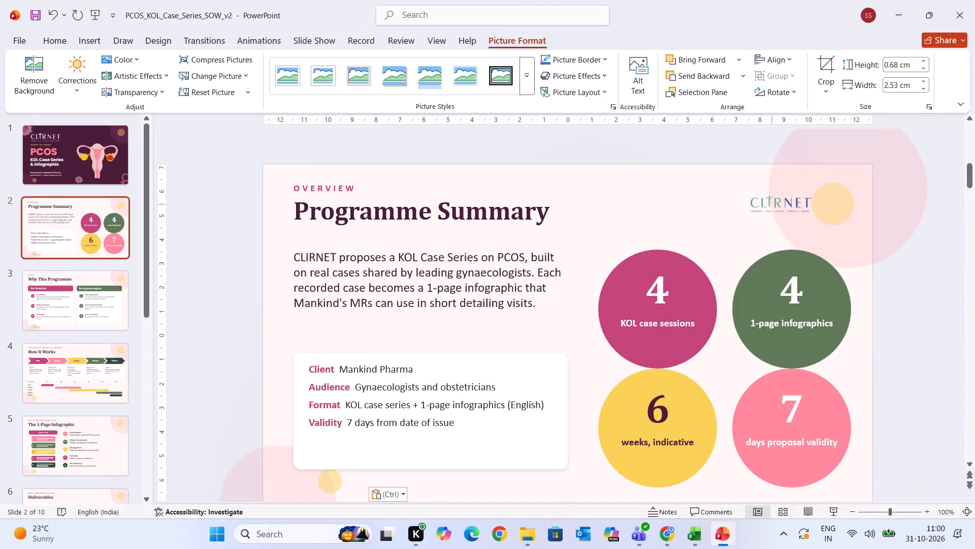
left_click_drag(771, 204, 771, 206)
left_click(919, 299)
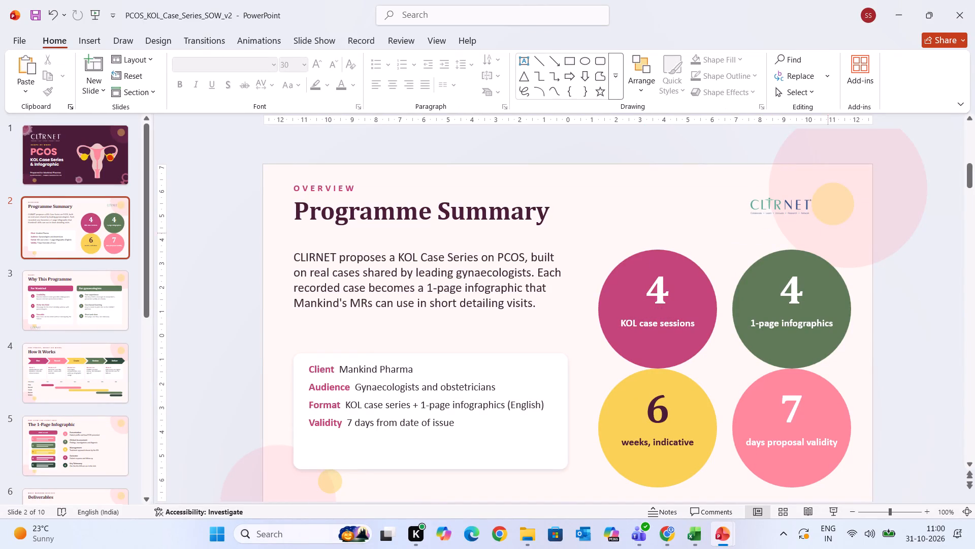
Copy the Programme Summary slide's upper-right CLIRNET logo to the same position on the Why This Programme slide.
left_click(794, 211)
key("ctrl+c")
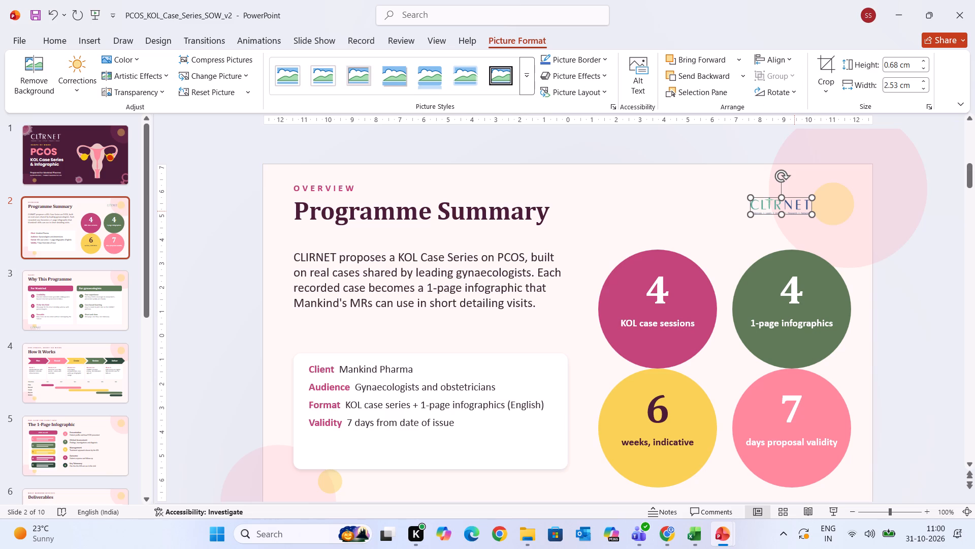
left_click(948, 272)
key("Down")
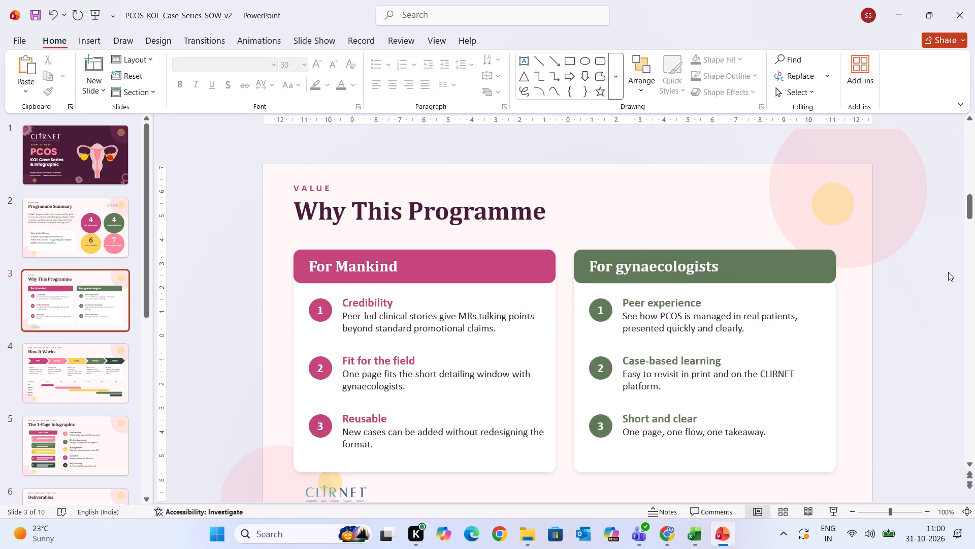
key("Down")
key("Down")
key("Down")
key("Up")
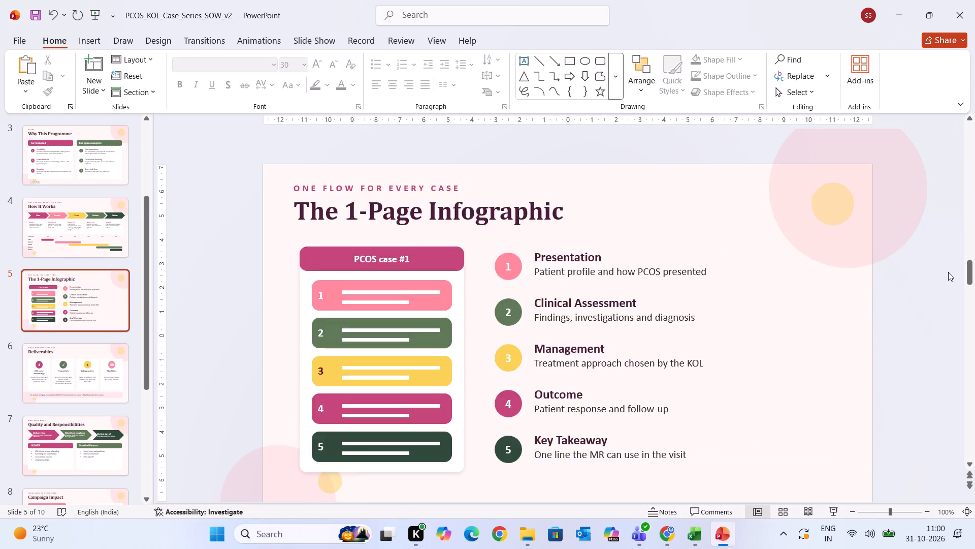
key("Up")
key("Up")
key("Up")
key("Up")
key("Up")
key("Down")
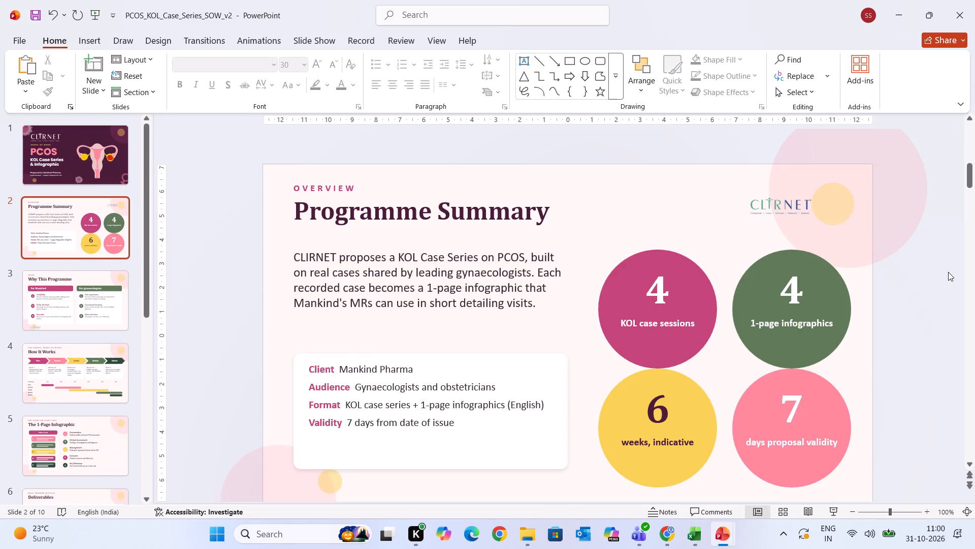
key("Down")
key("ctrl+v")
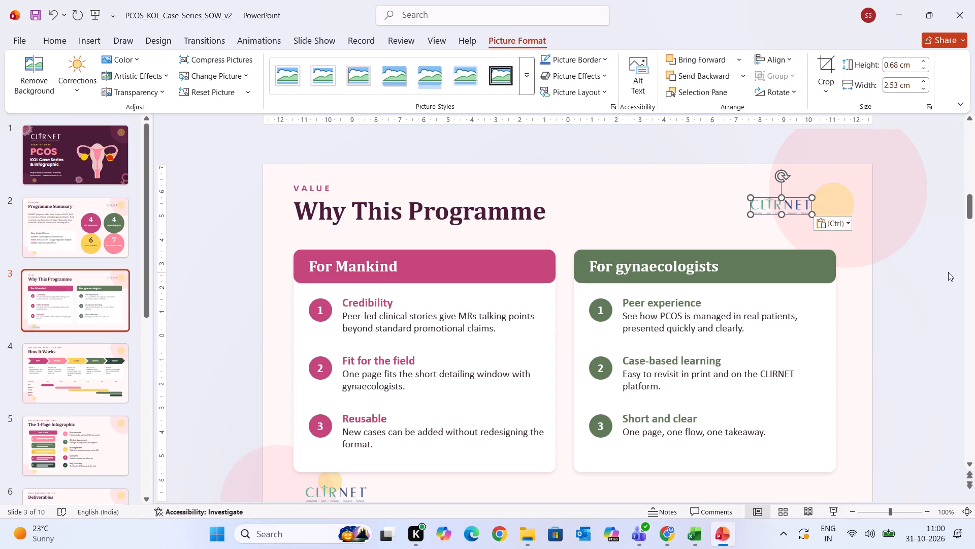
left_click(948, 272)
Paste the copied CLIRNET logo at the same upper-right position on the How It Works, The 1-Page Infographic and Deliverables slides.
key("Down")
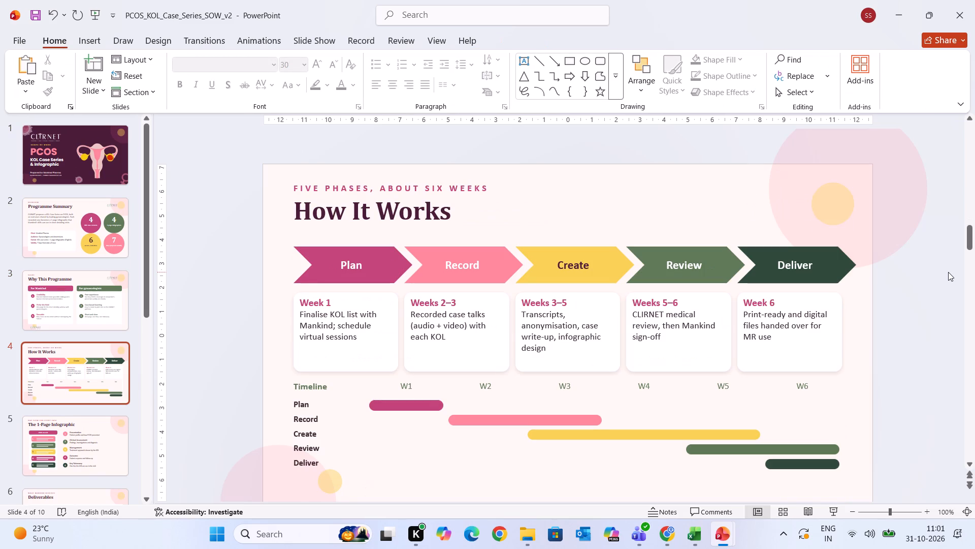
key("ctrl+v")
left_click(948, 272)
key("Down")
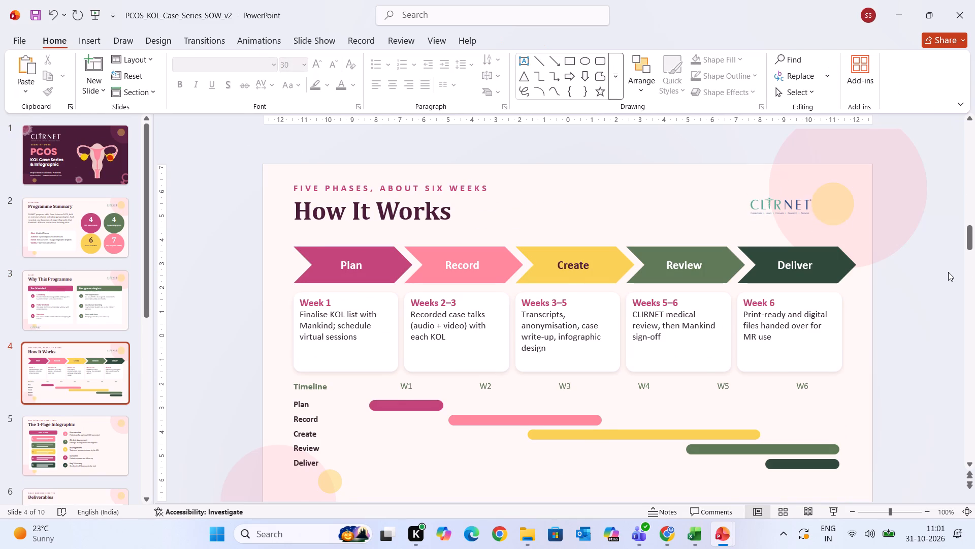
key("ctrl+v")
left_click(948, 272)
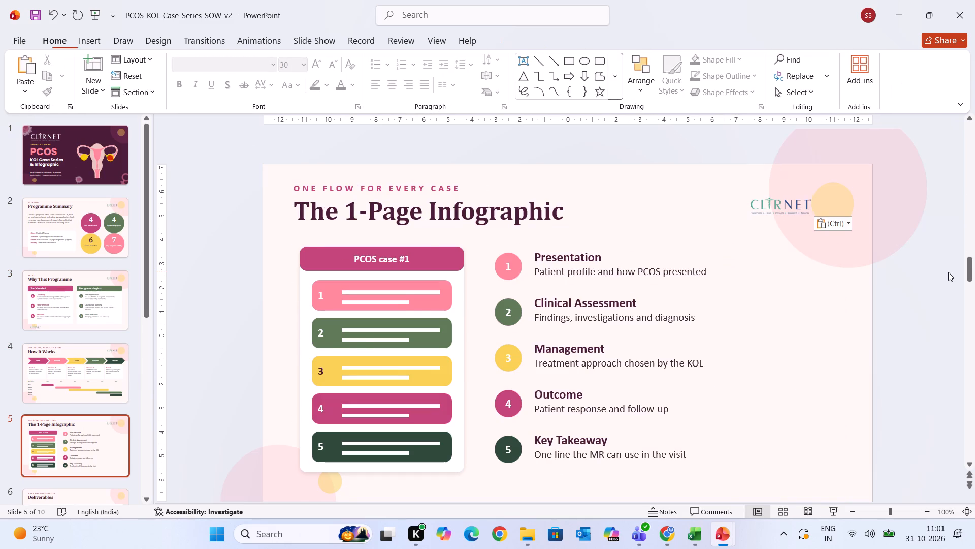
key("Down")
key("ctrl+v")
left_click(948, 272)
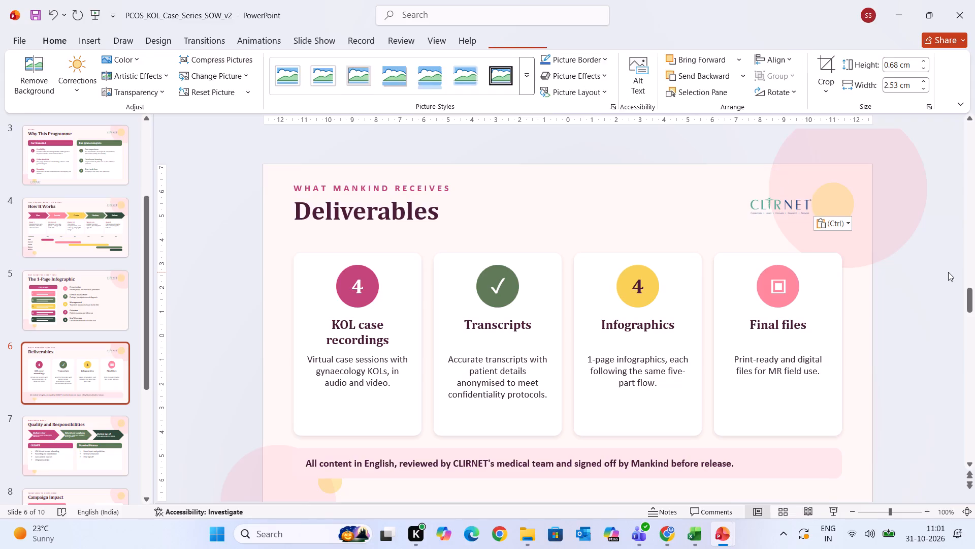
Paste the copied CLIRNET logo at the same upper-right position on the Quality and Responsibilities and Campaign Impact slides.
key("Down")
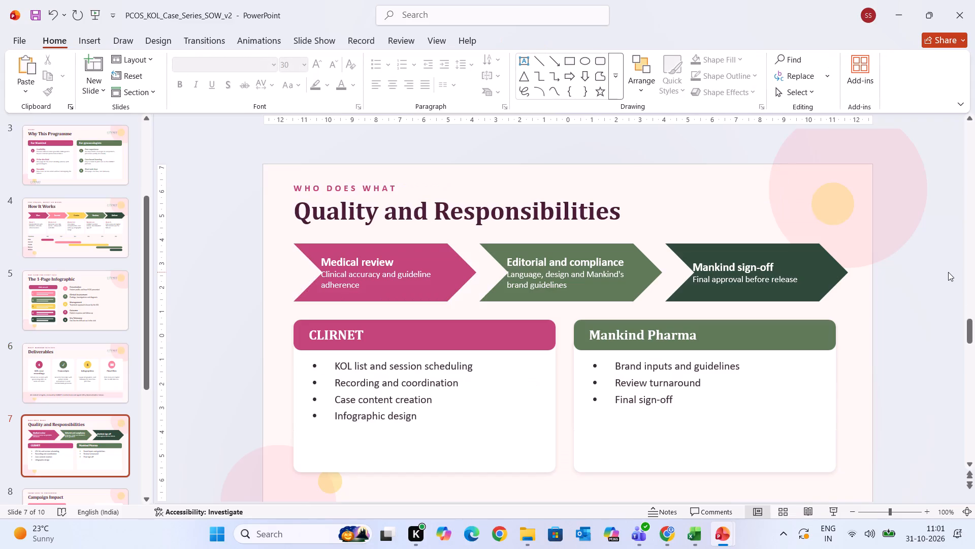
key("ctrl+v")
left_click(948, 272)
key("Down")
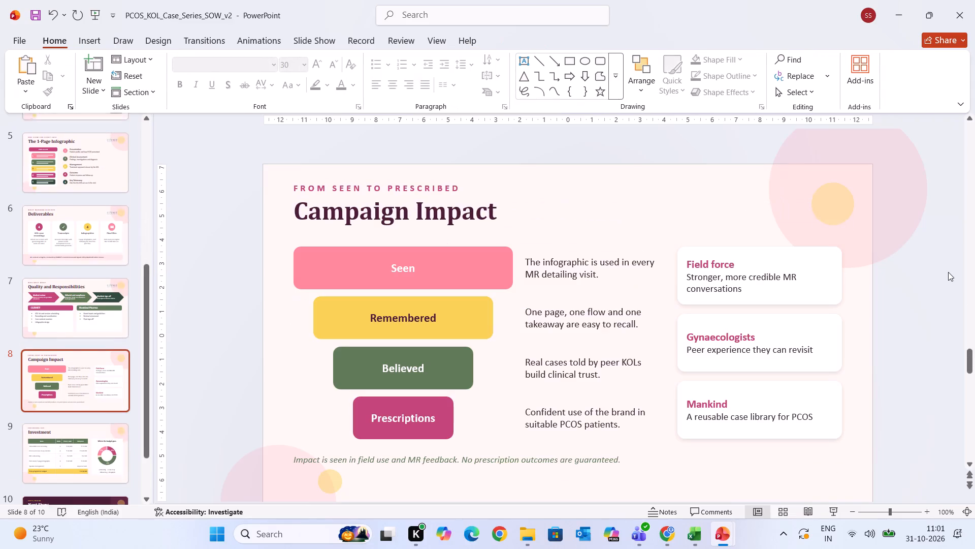
key("ctrl+v")
left_click(948, 272)
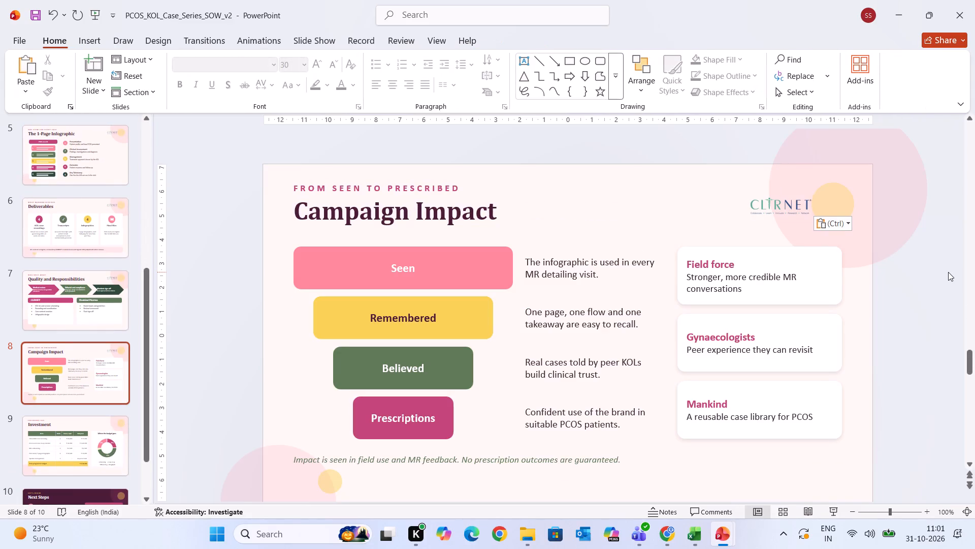
left_click(948, 272)
Change the verified HCPs figure on the Next Steps slide to 450,000+.
key("Down")
key("Down")
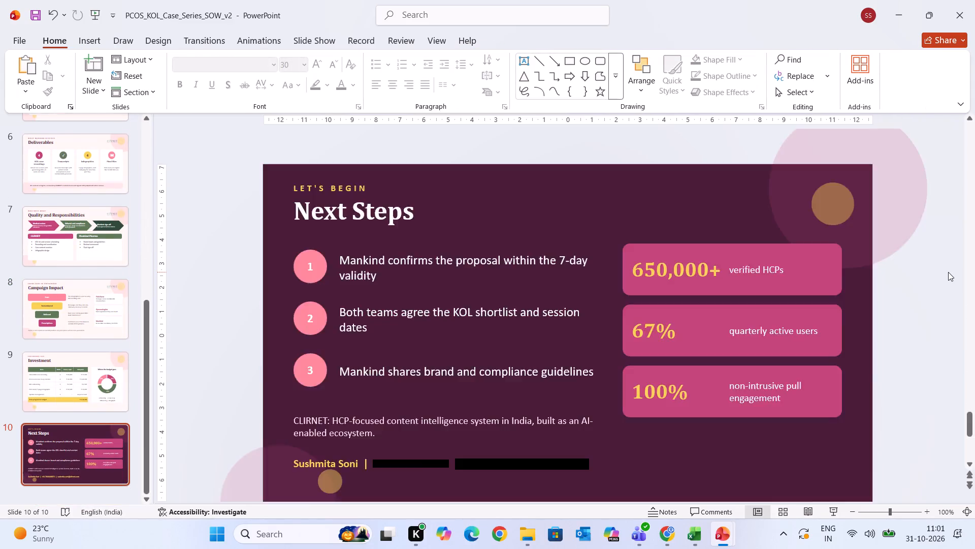
key("Down")
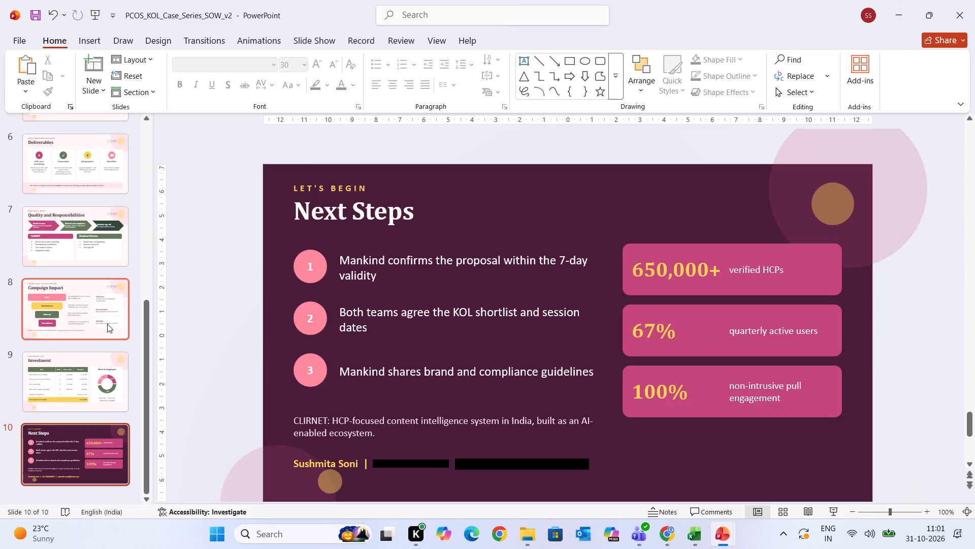
scroll(107, 324, "up", 10)
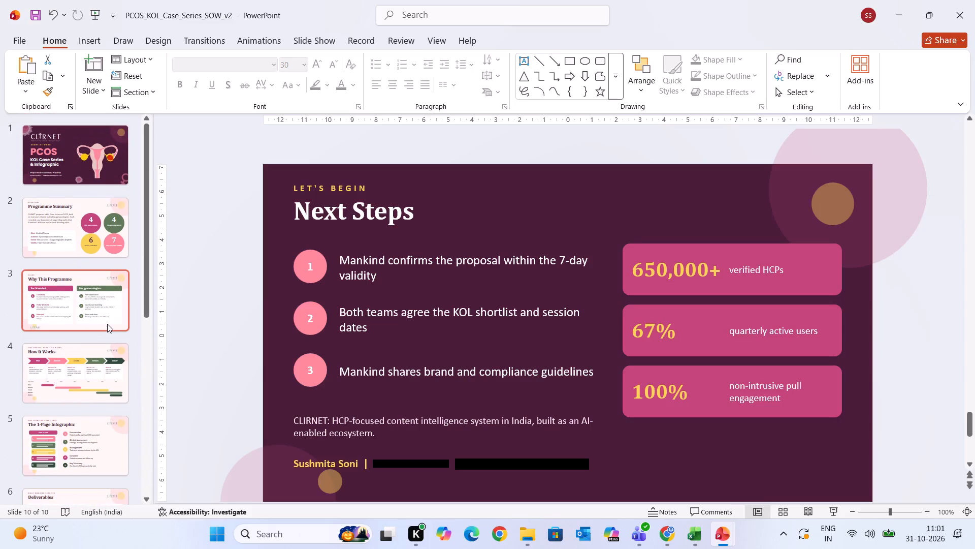
scroll(107, 324, "up", 2)
left_click(643, 268)
key("BackSpace")
key("5")
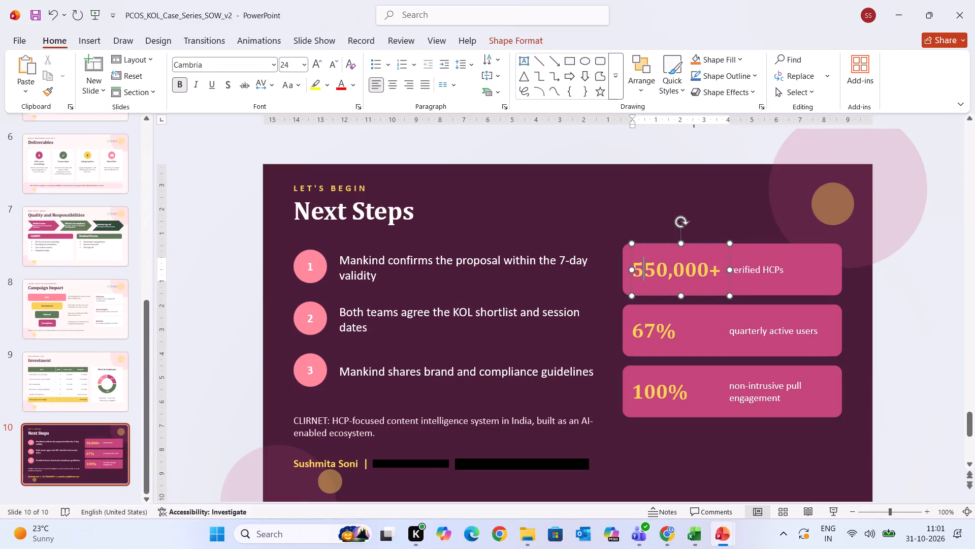
key("BackSpace")
key("4")
Change the quarterly active users figure on the Next Steps slide to 66%.
left_click(656, 327)
key("BackSpace")
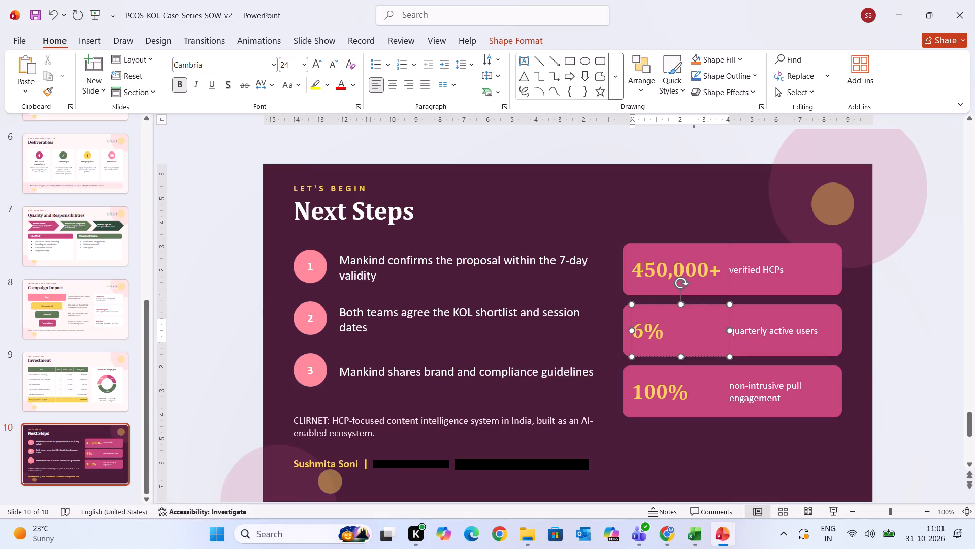
key("6")
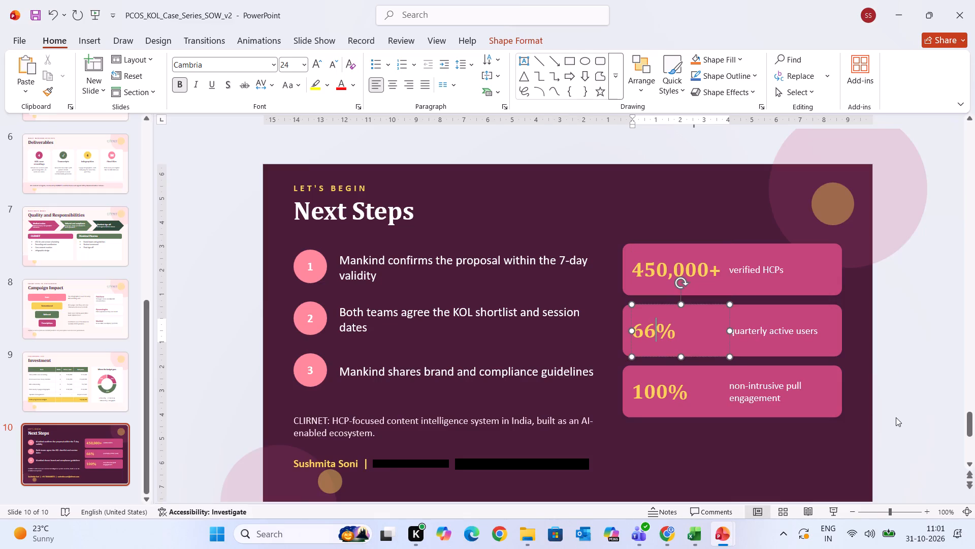
left_click(896, 417)
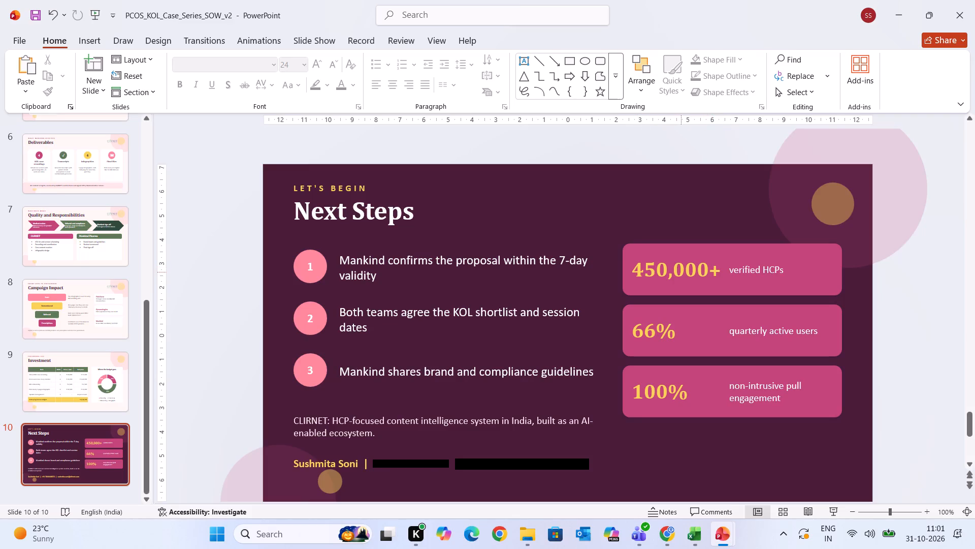
left_click(896, 446)
Check the slides for the CLIRNET logo and paste it at the same upper-right position on the Investment slide.
scroll(68, 328, "up", 6)
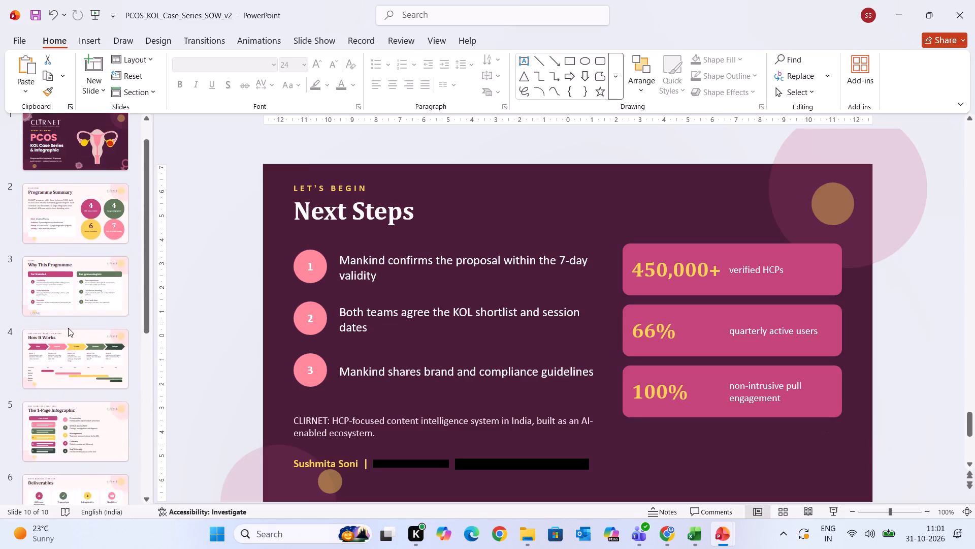
left_click(87, 180)
key("Down")
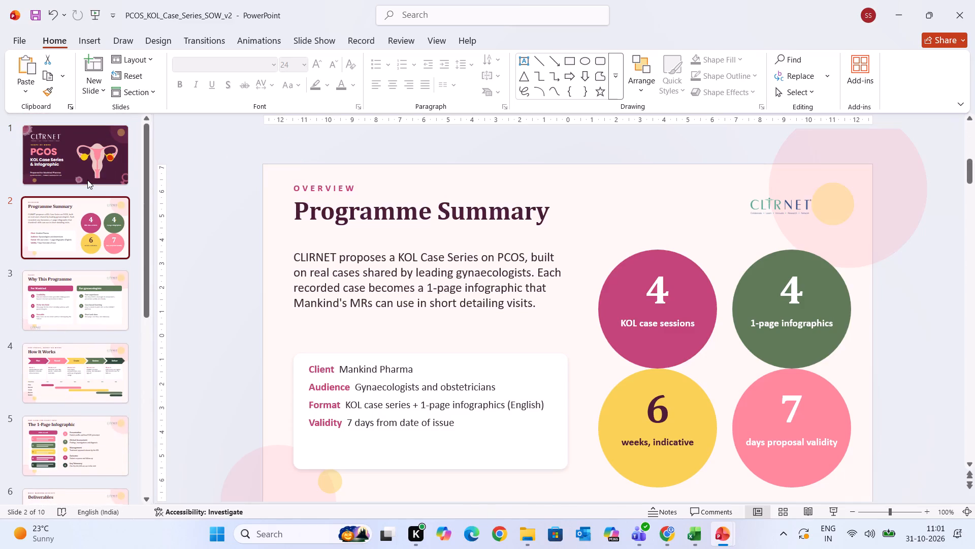
key("Down")
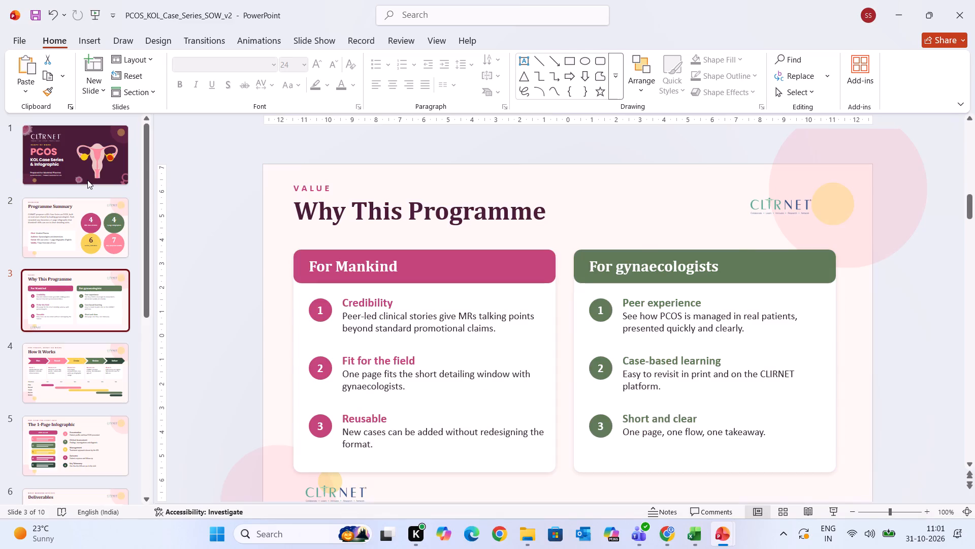
key("Down")
key("Down")
key("Down")
key("Down")
key("Down")
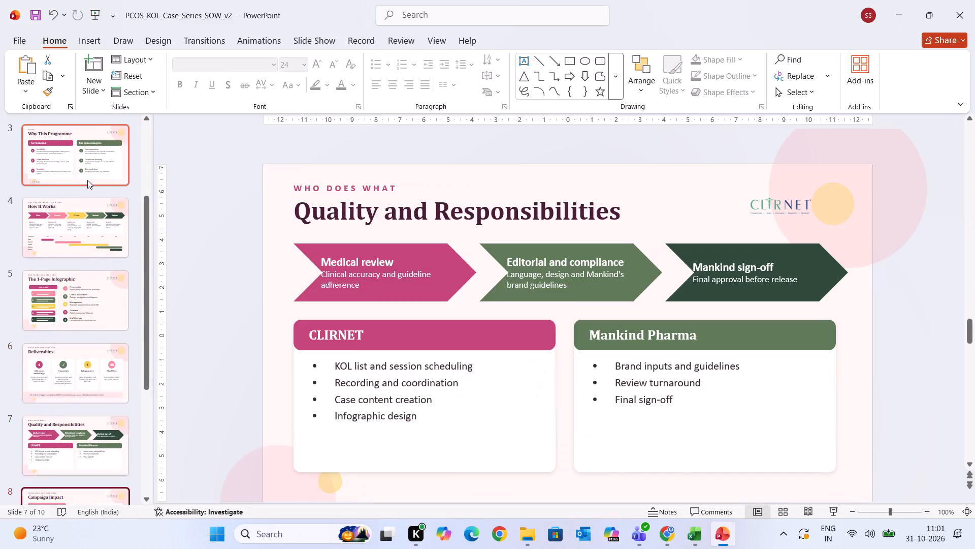
key("Down")
key("Down")
key("Up")
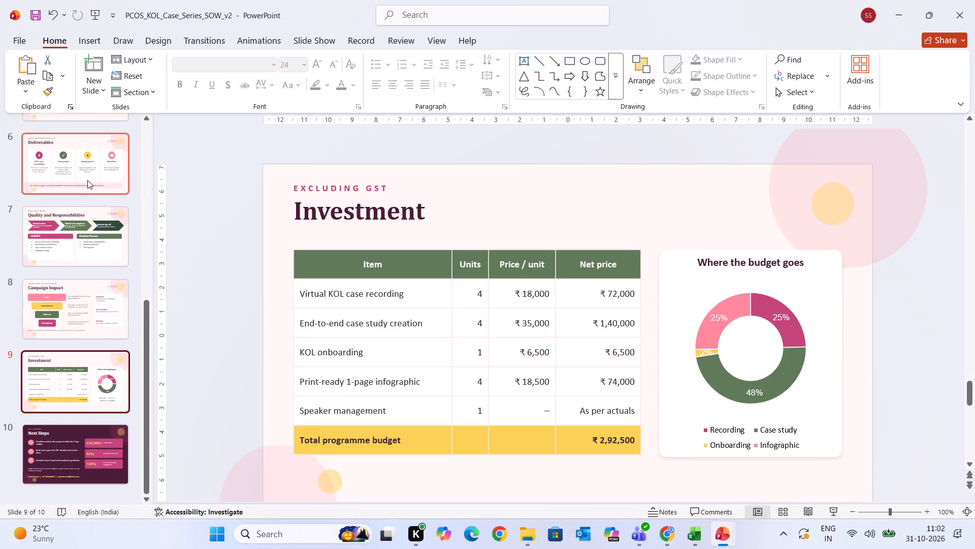
key("ctrl+v")
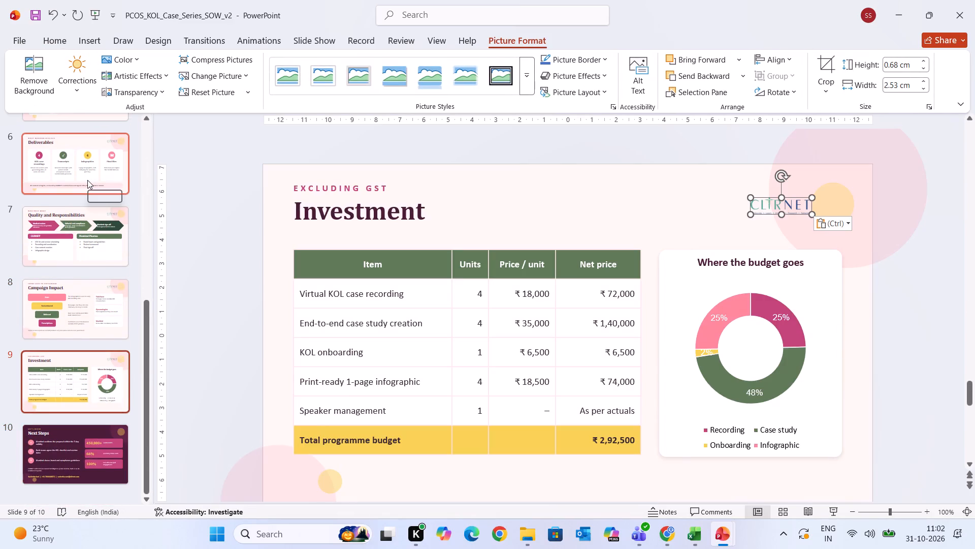
left_click(79, 308)
left_click(79, 351)
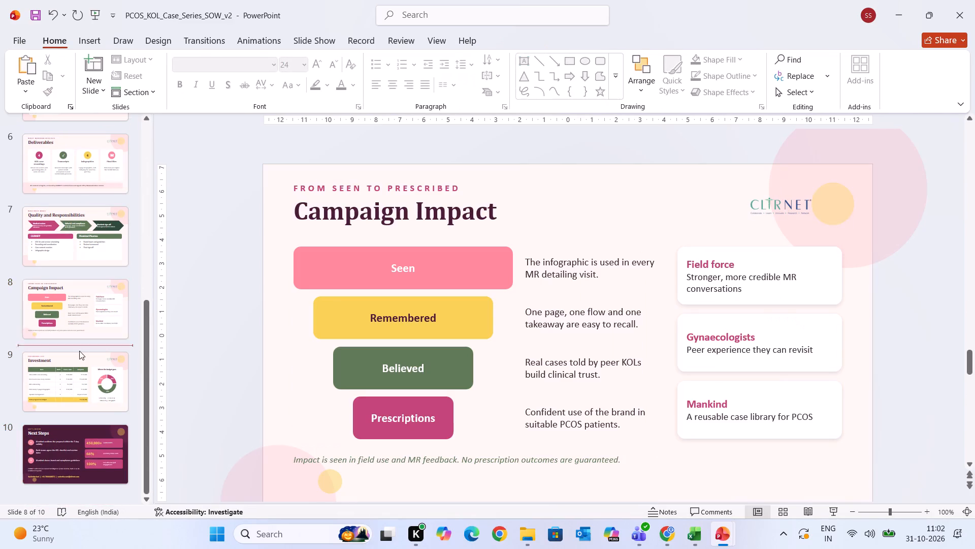
left_click(79, 352)
left_click(79, 386)
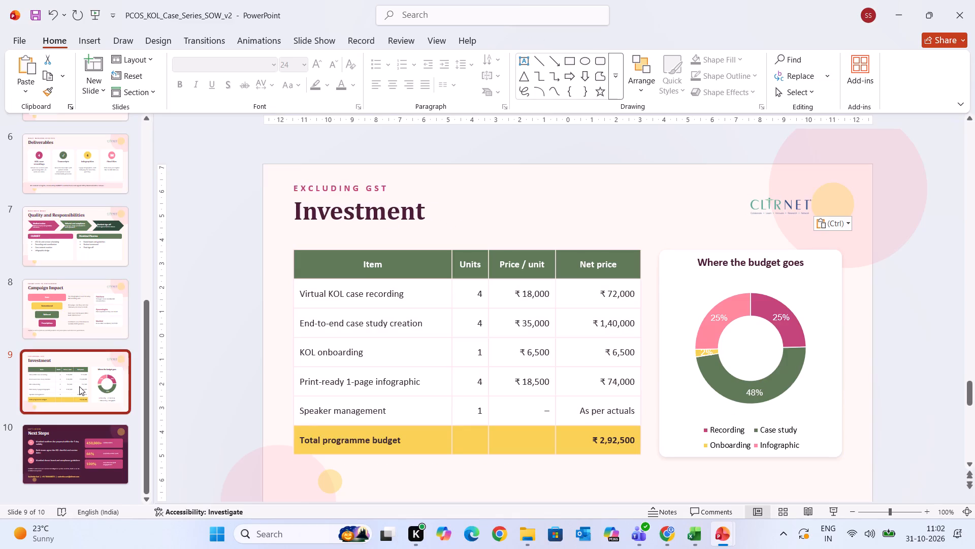
Copy the white CLIRNET logo from the cover to the Next Steps slide and place it below the 100% card.
key("Down")
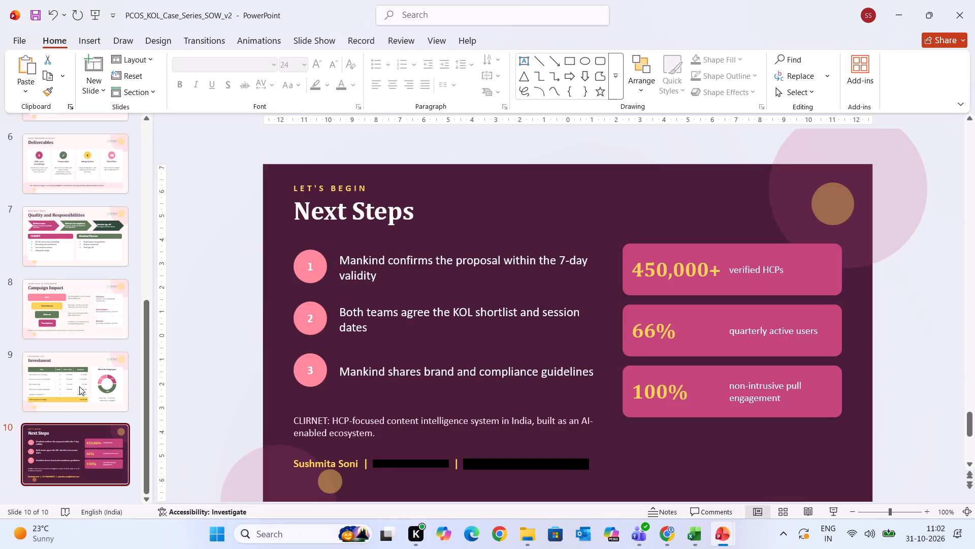
scroll(79, 386, "up", 5)
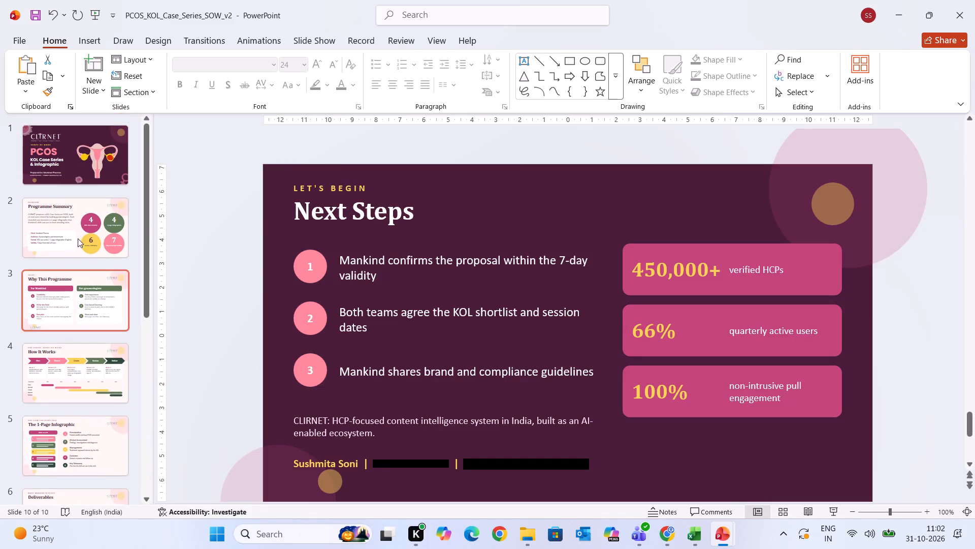
left_click(81, 187)
left_click(339, 233)
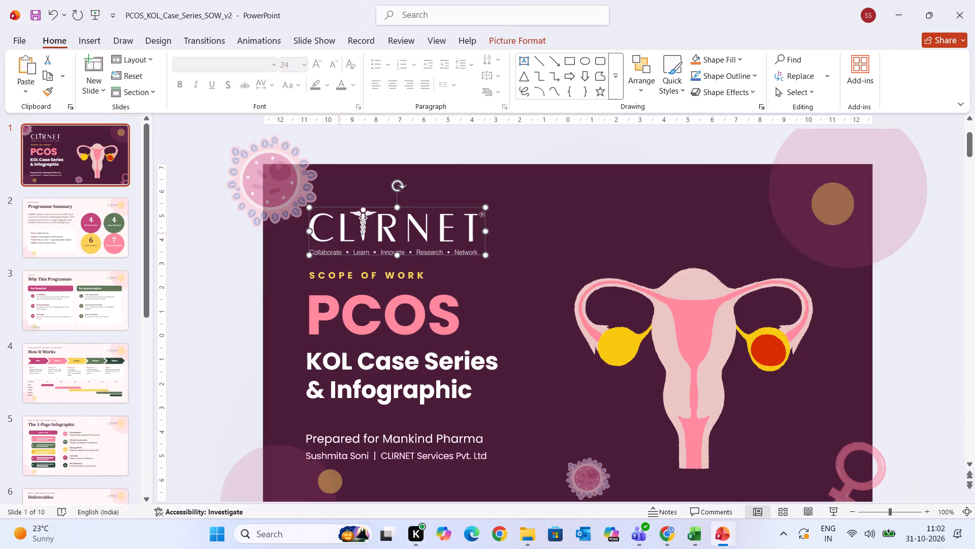
key("ctrl+c")
left_click(63, 233)
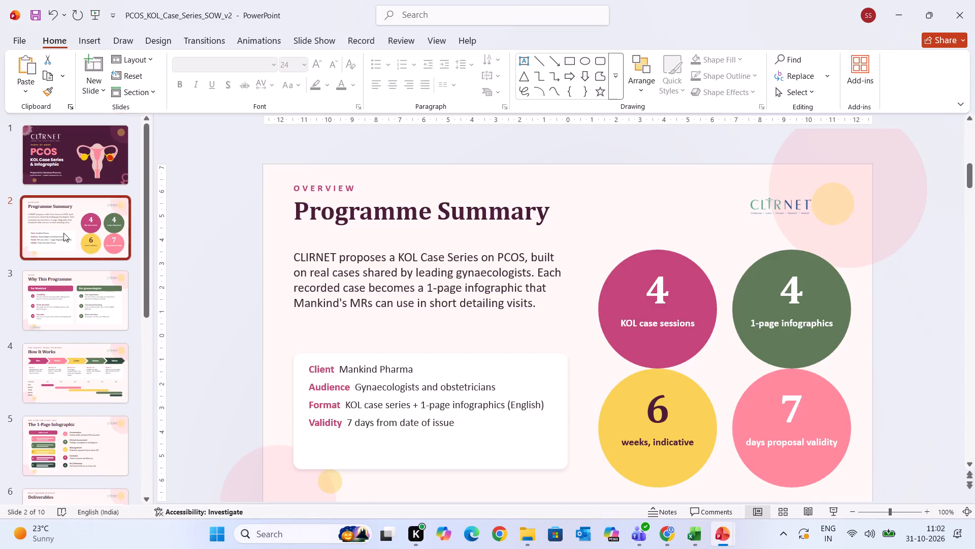
key("Down")
key("Down")
key("Down")
key("Down")
key("Down")
key("Down")
key("Down")
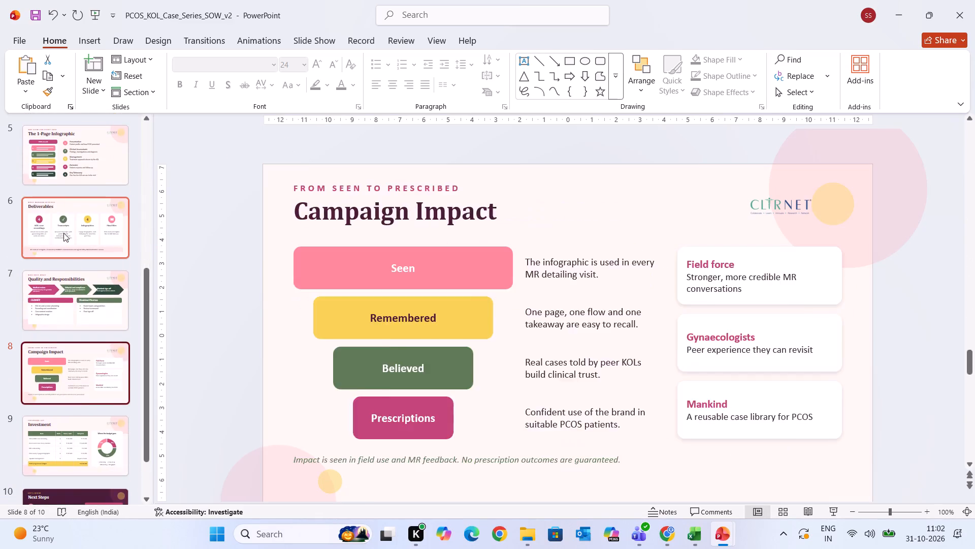
key("Down")
key("ctrl+v")
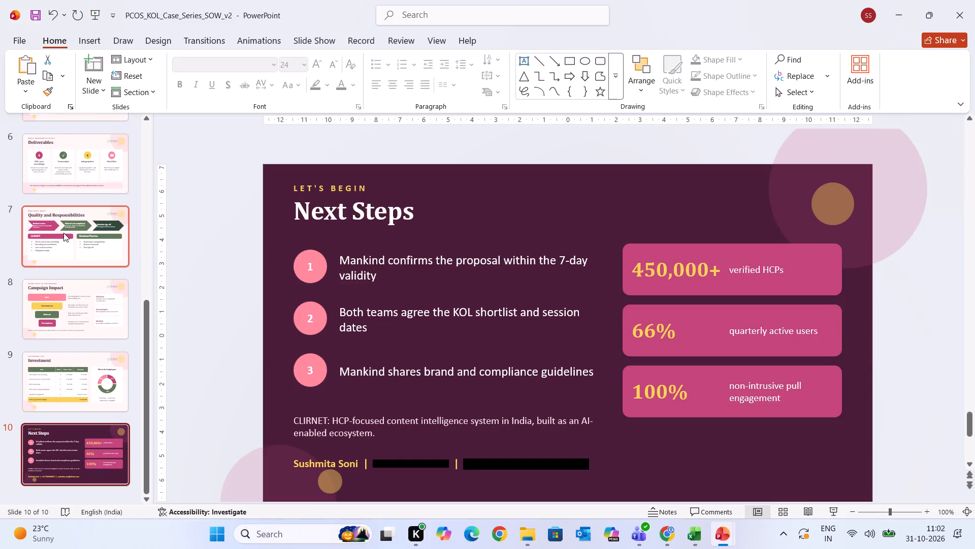
left_click_drag(399, 229, 615, 353)
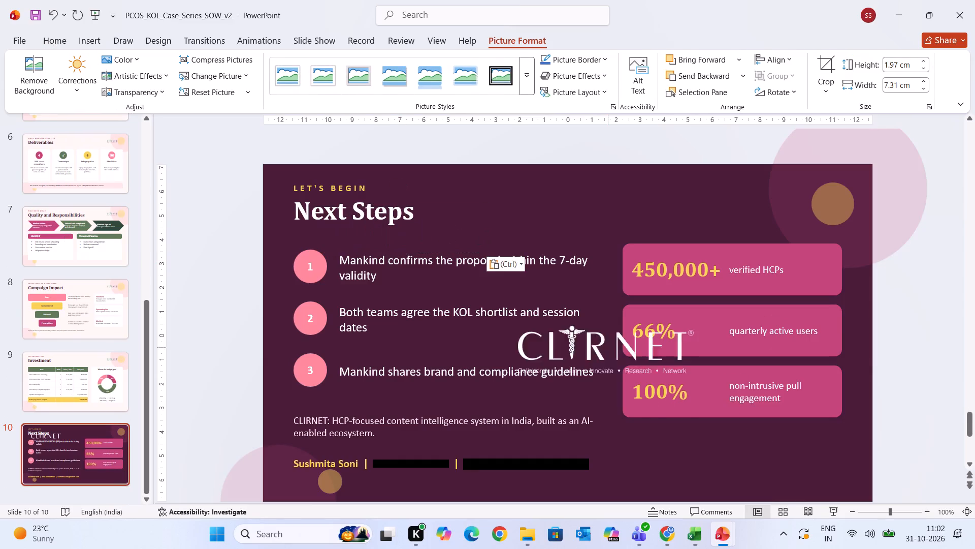
left_click_drag(615, 353, 732, 451)
left_click(894, 433)
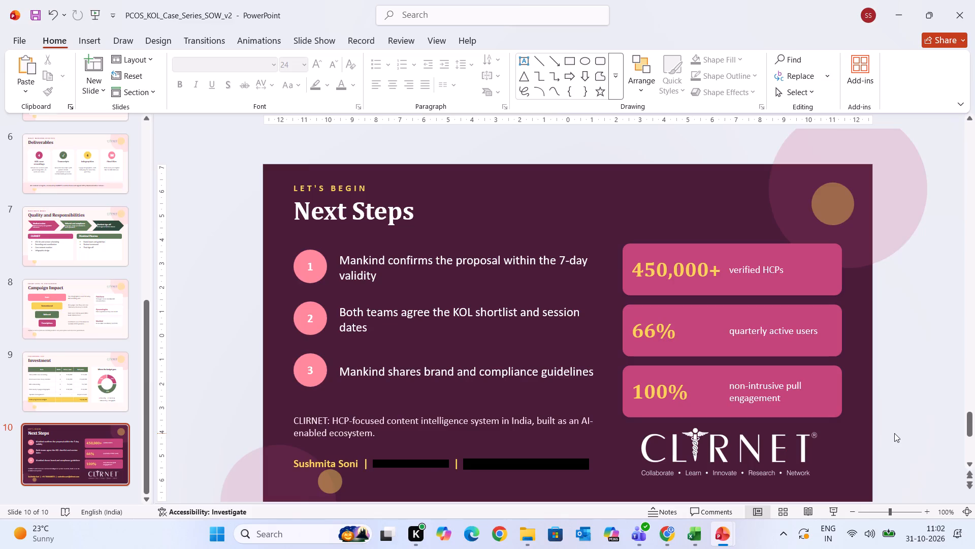
left_click(894, 433)
Copy the large pink cell illustration from the cover's upper-left corner to the Programme Summary slide's lower-left corner, over the pale pink circle.
key("Up")
key("Up")
key("Up")
key("Up")
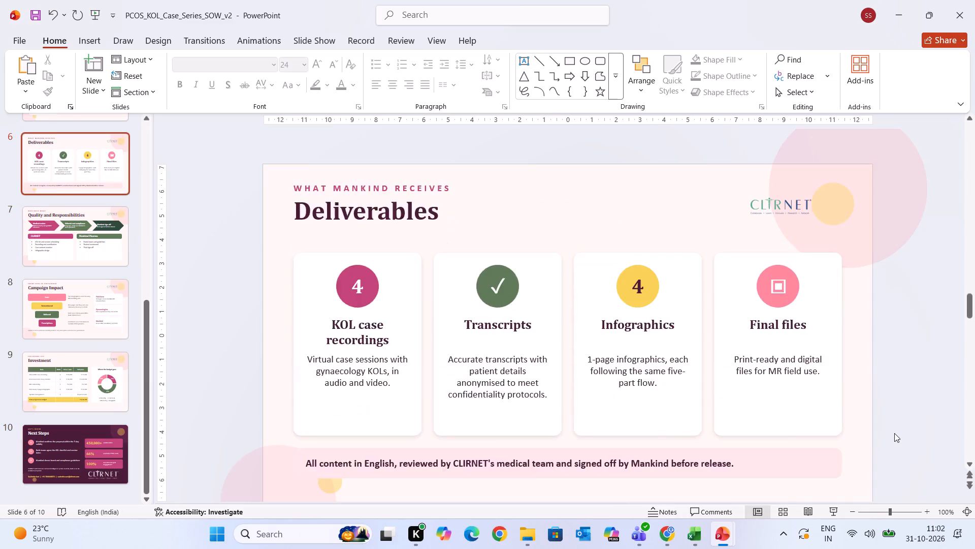
key("Up")
key("Up")
key("Up")
key("Up")
key("Up")
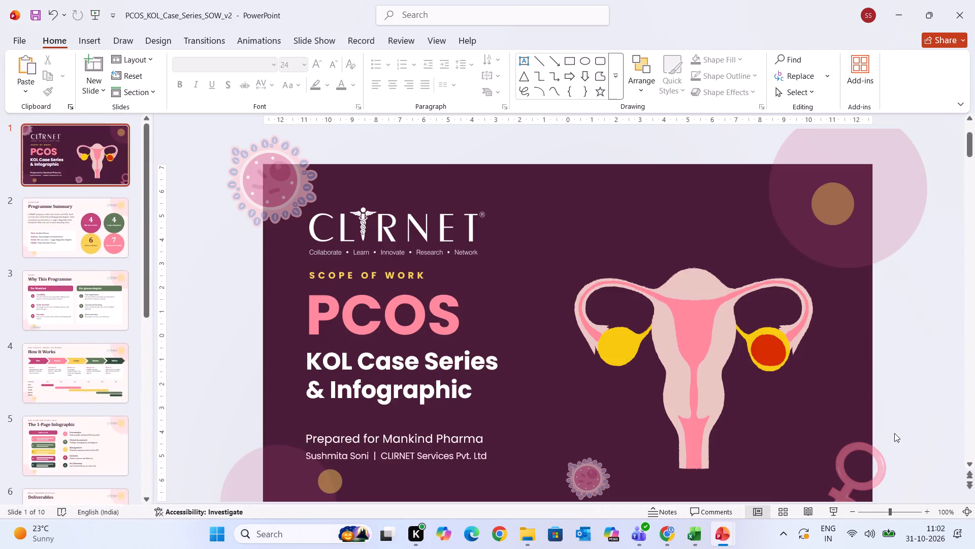
left_click(246, 188)
key("ctrl+c")
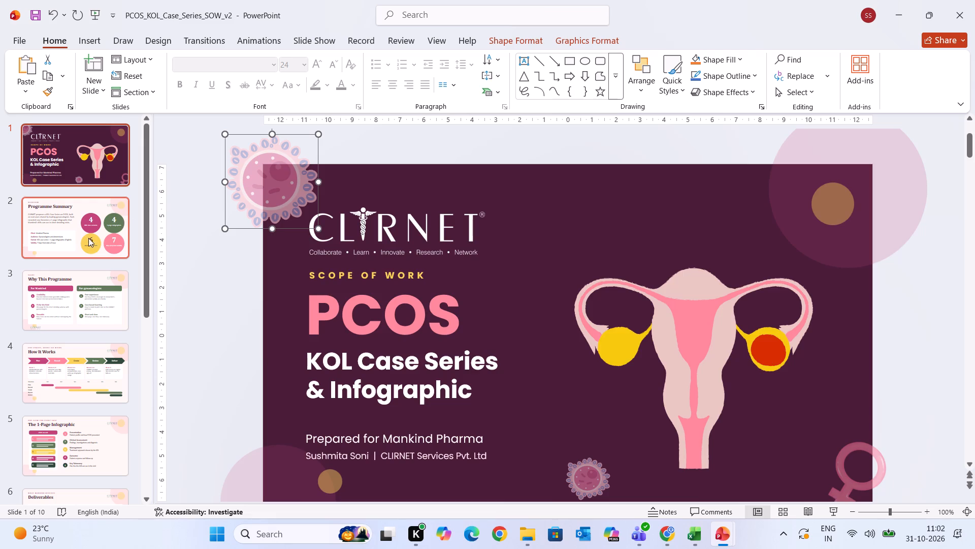
left_click(87, 238)
key("ctrl+v")
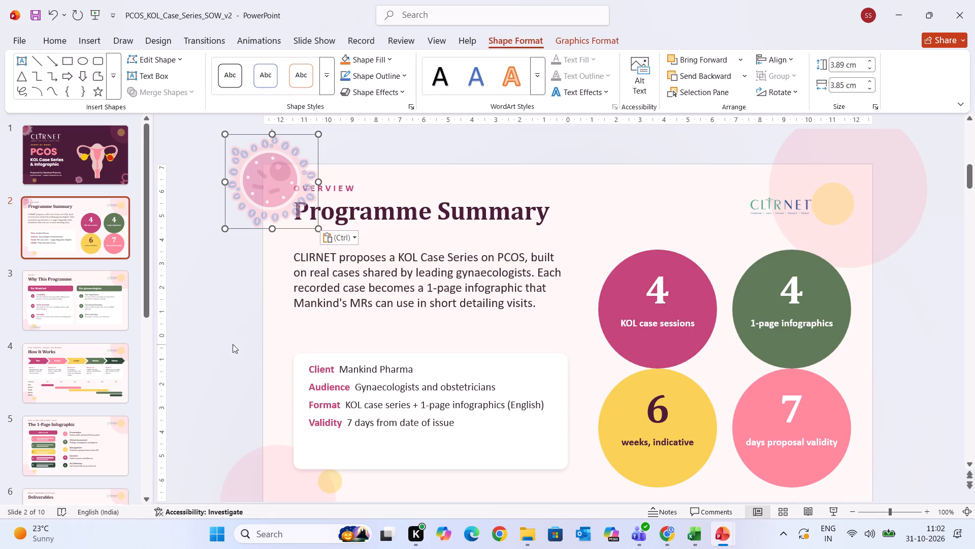
left_click(203, 338)
left_click_drag(271, 188, 258, 307)
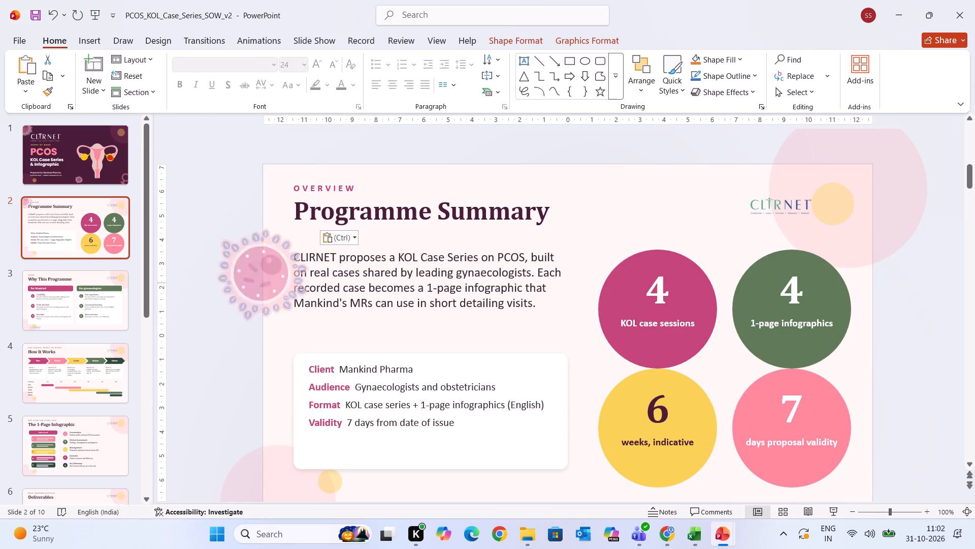
left_click_drag(258, 307, 285, 467)
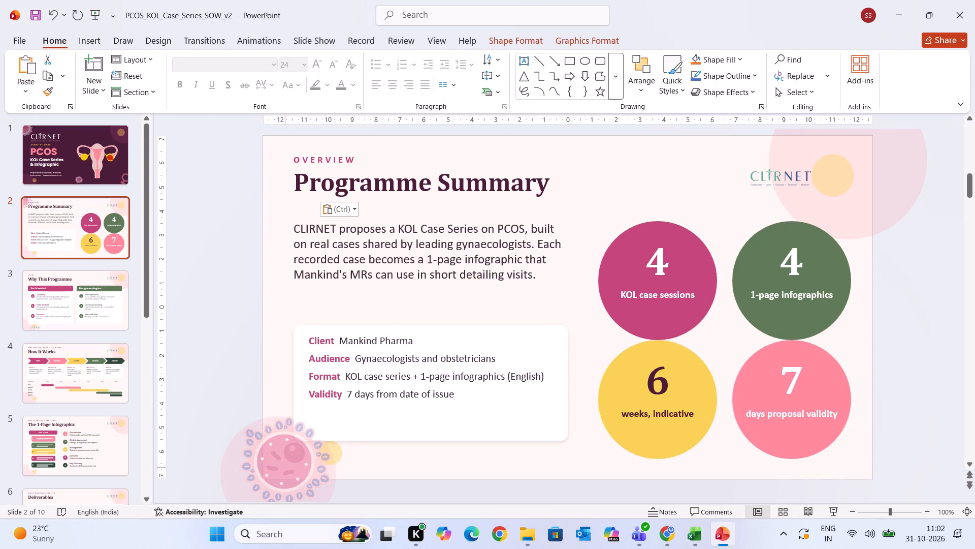
left_click_drag(285, 467, 282, 469)
left_click(219, 386)
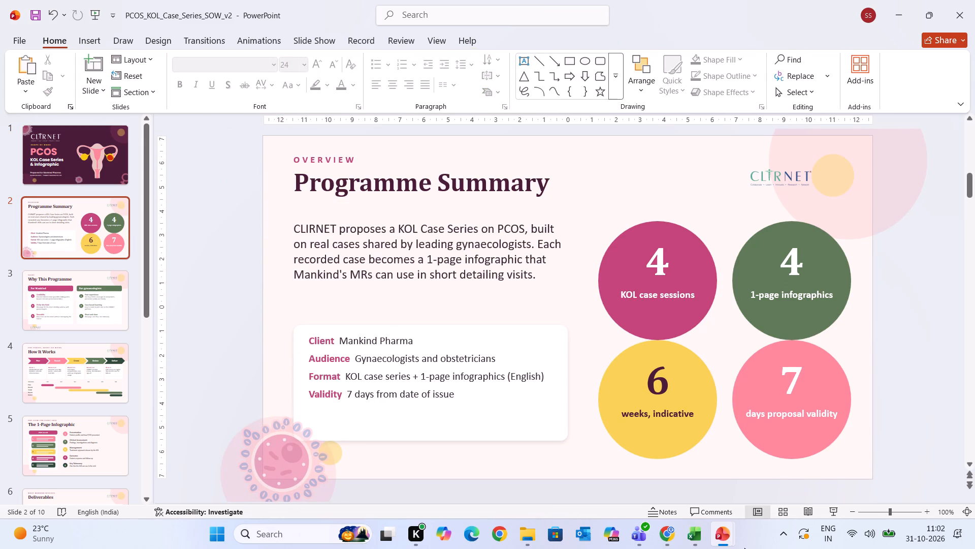
Preview the cover, Programme Summary and Why This Programme slides in full-screen slide show.
left_click(831, 508)
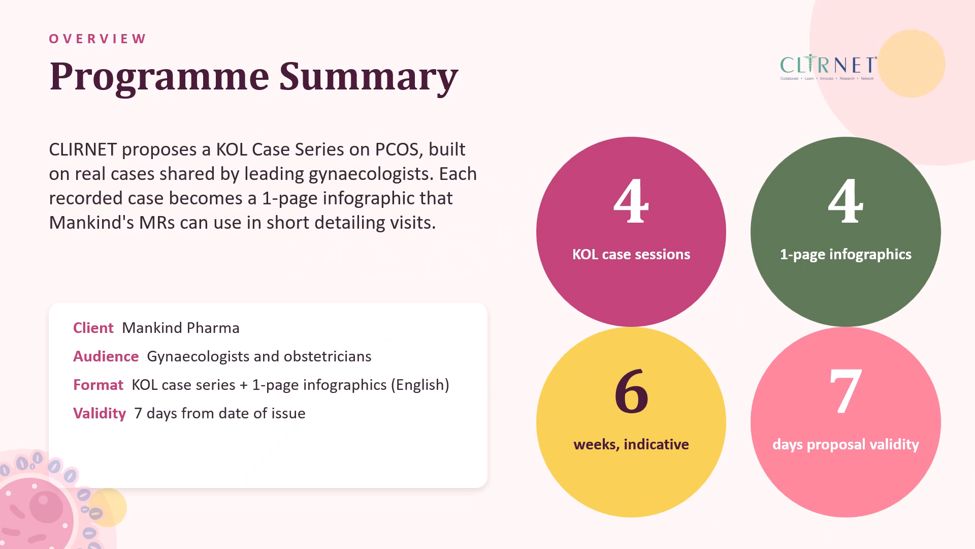
key("Left")
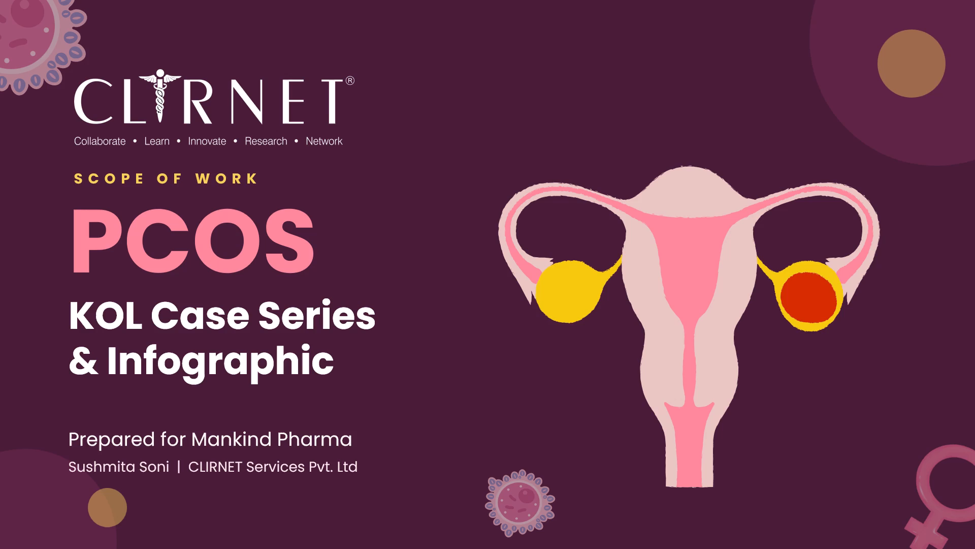
key("Right")
key("Right")
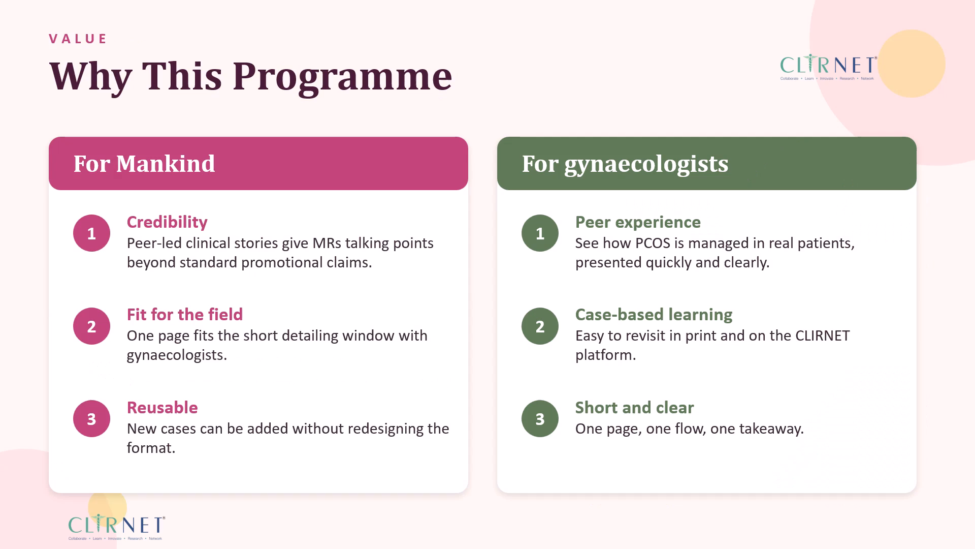
key("Left")
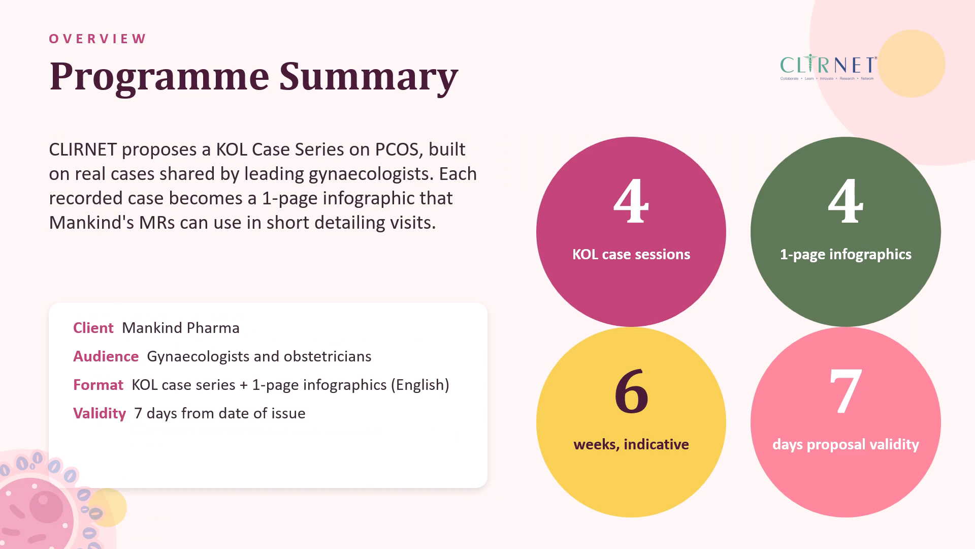
key("Escape")
Change the slide 2 title to "Program Summary".
left_click(427, 181)
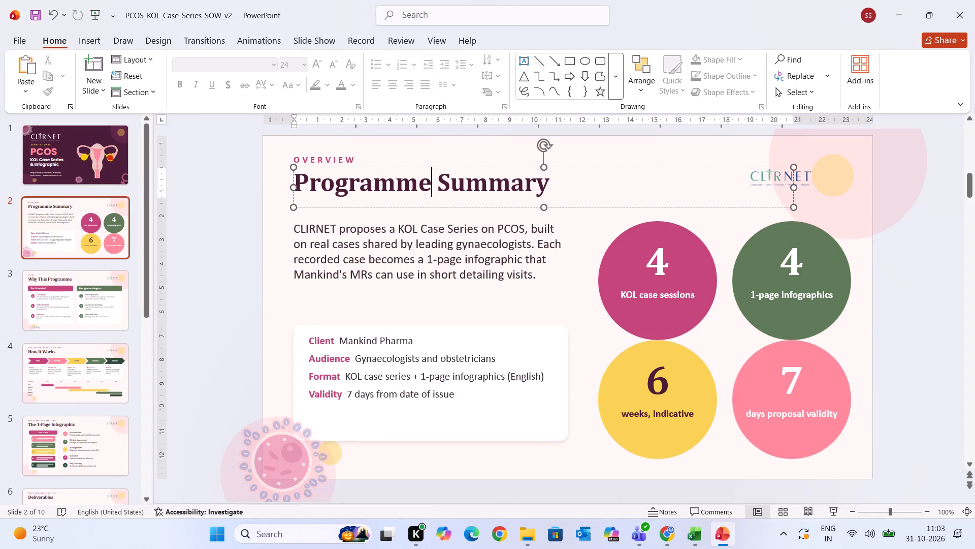
key("BackSpace")
key("BackSpace")
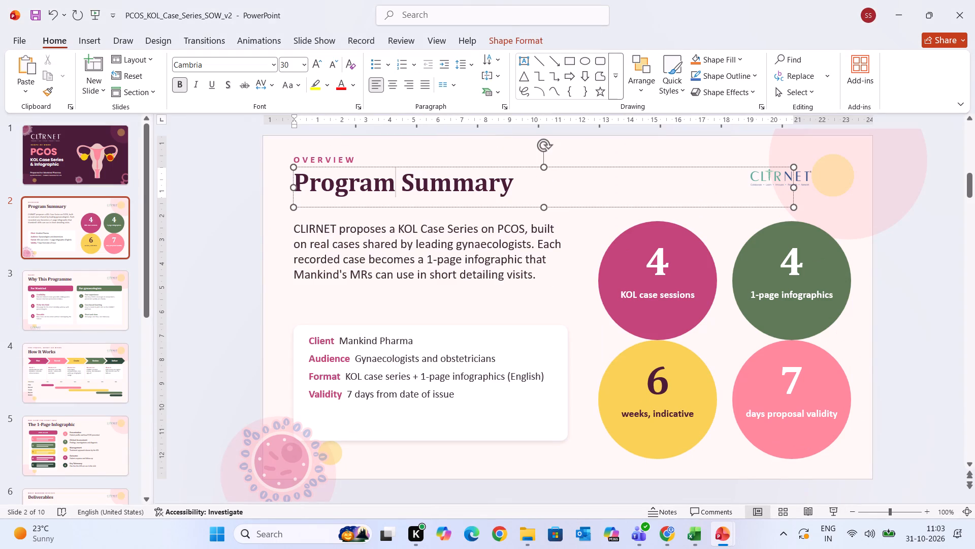
Set the OVERVIEW label above the Program Summary title in Poppins at 10 pt.
left_click(353, 156)
left_click_drag(353, 156, 313, 153)
left_click(245, 59)
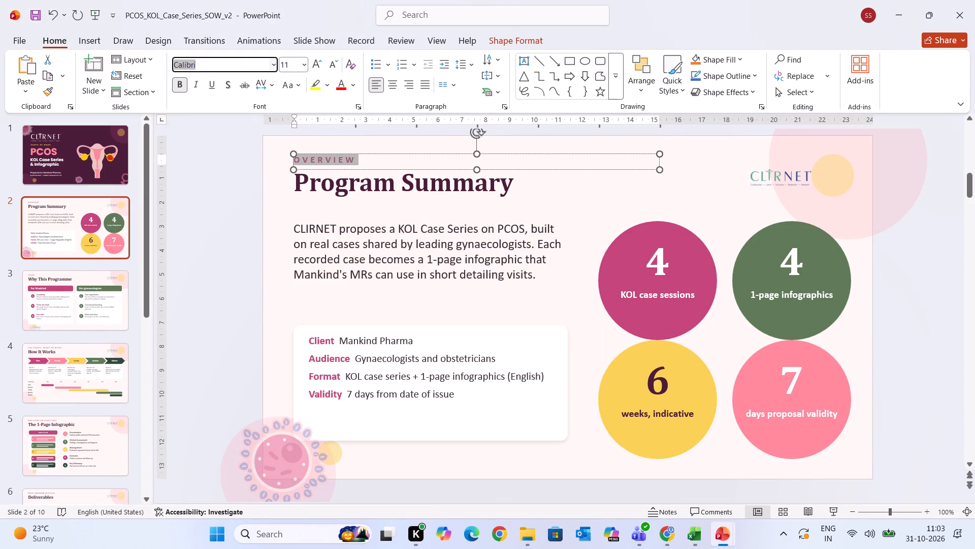
type("pop")
key("Return")
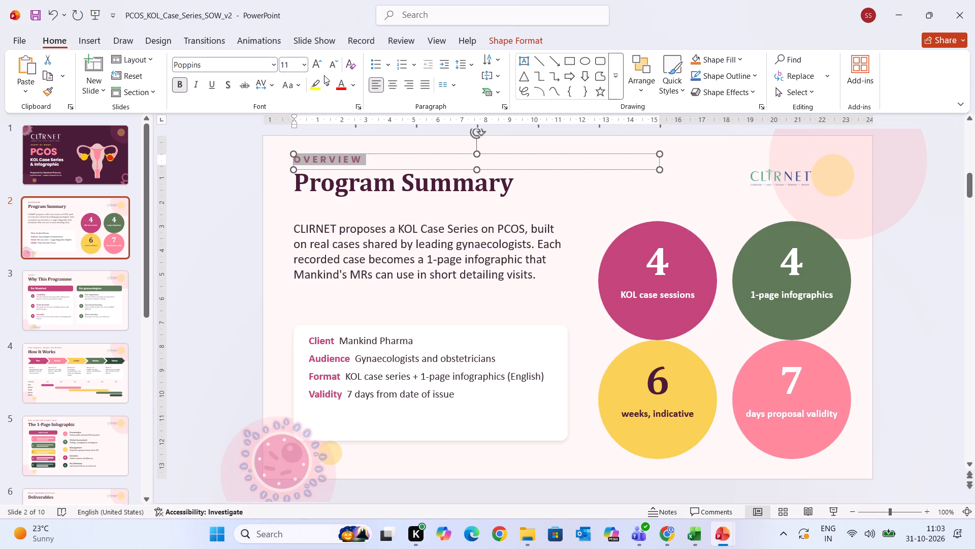
left_click(339, 68)
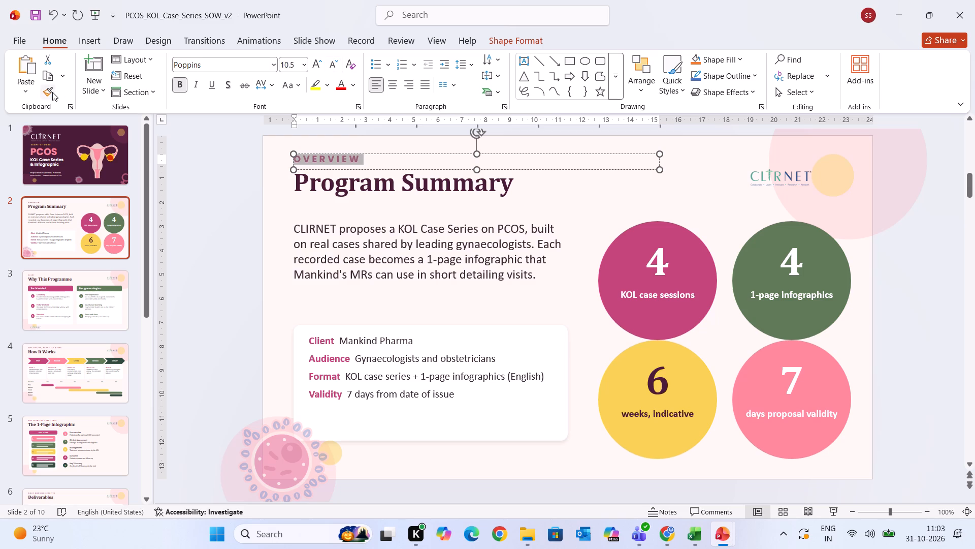
left_click(52, 92)
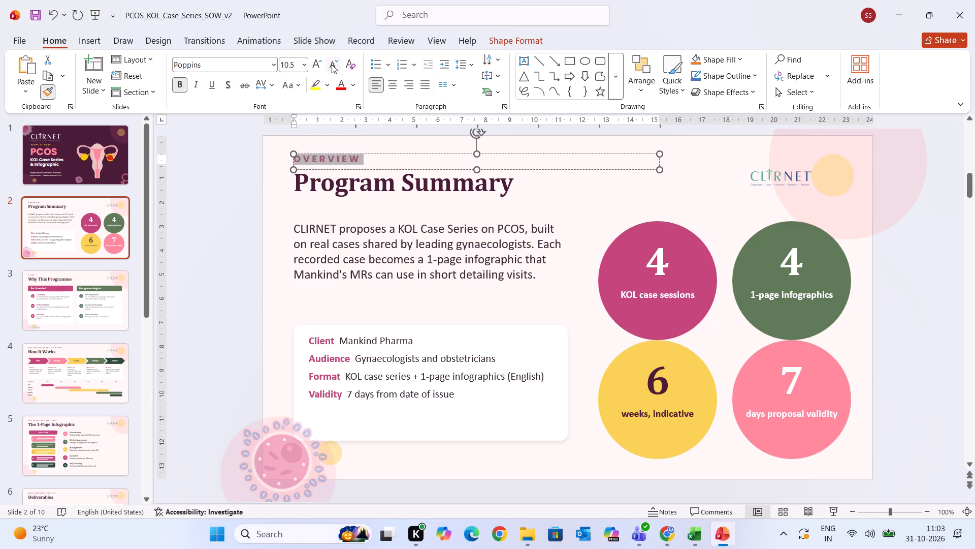
left_click(332, 65)
Copy the OVERVIEW label's formatting with Format Painter onto the VALUE label on the Why This Programme slide.
left_click(48, 94)
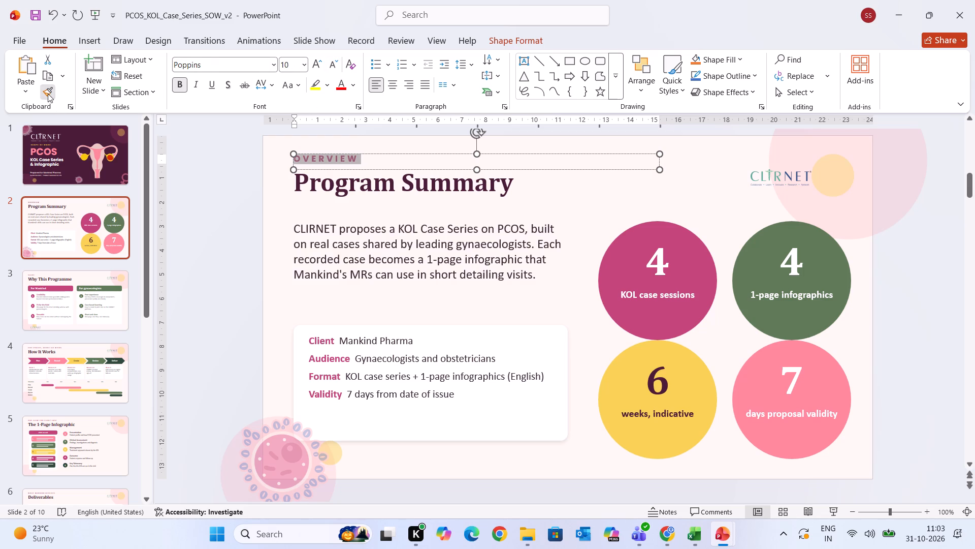
left_click(83, 223)
left_click(80, 272)
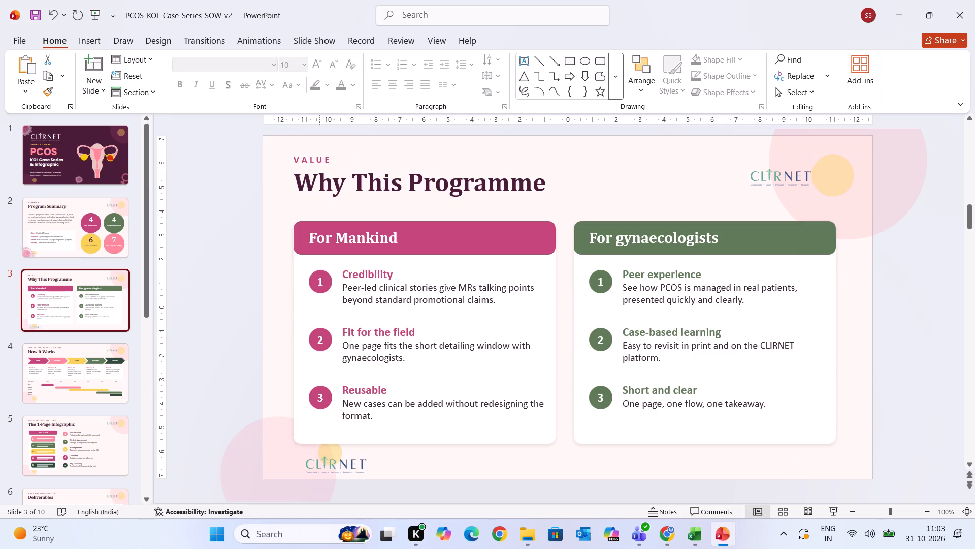
left_click(95, 201)
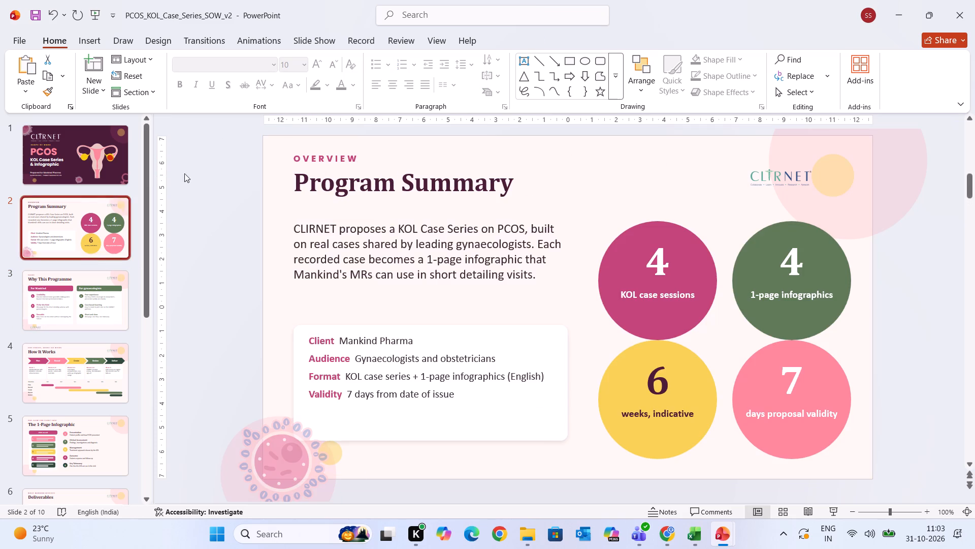
left_click_drag(355, 156, 285, 156)
left_click(47, 93)
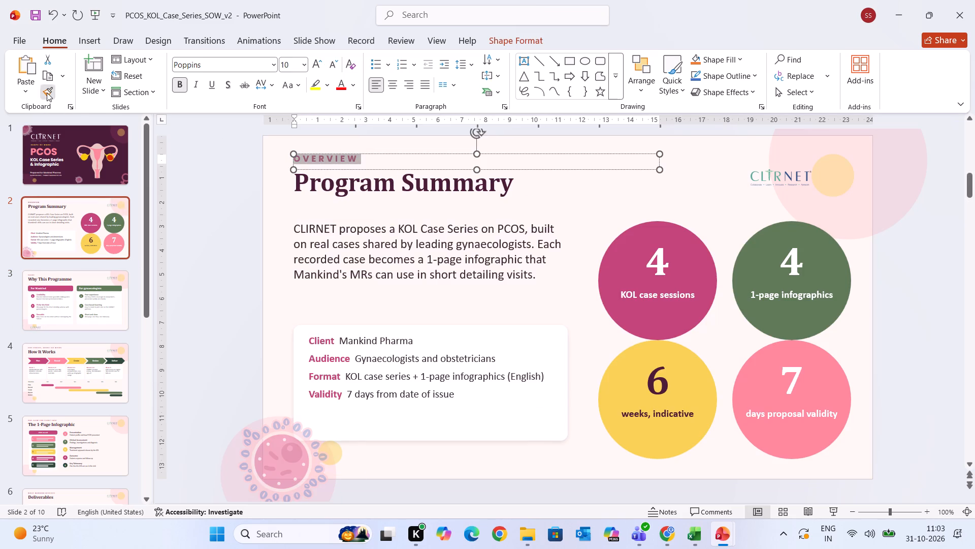
left_click(81, 292)
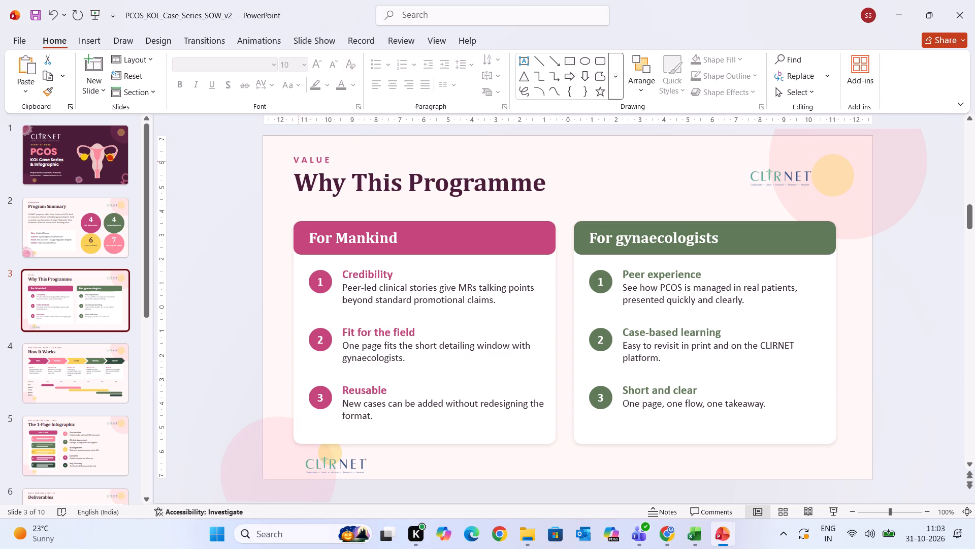
left_click_drag(299, 159, 338, 160)
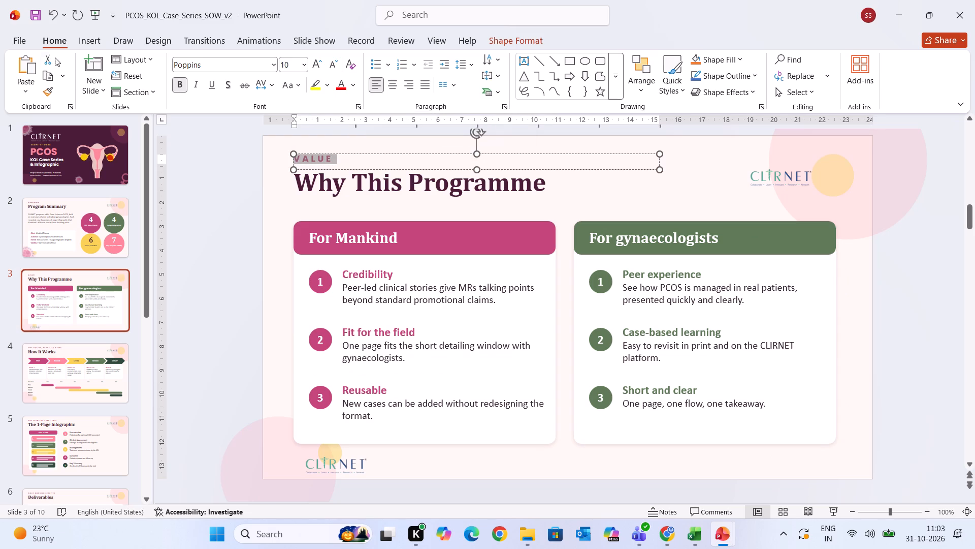
Copy the VALUE label's formatting onto the "Five phases, about six weeks" label on the How It Works slide.
left_click(47, 90)
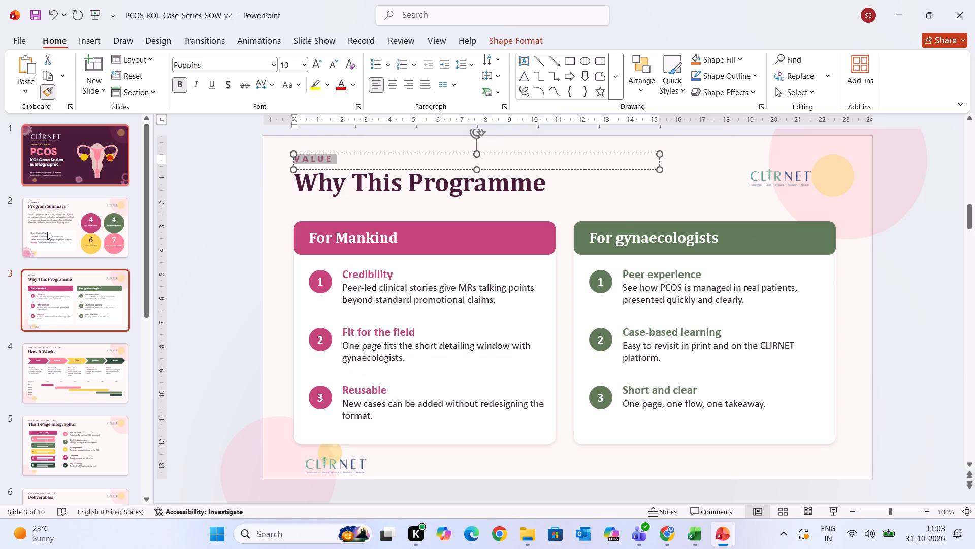
left_click(57, 345)
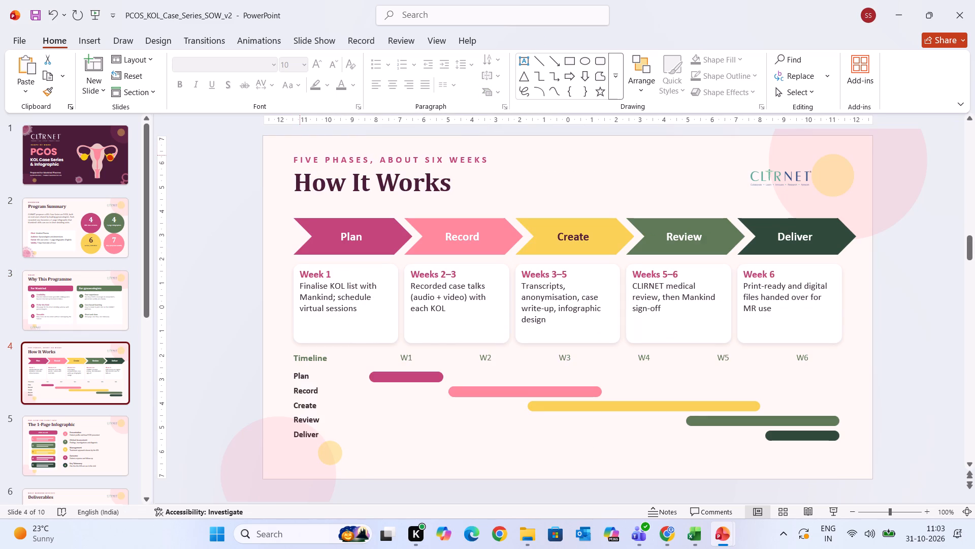
left_click_drag(300, 157, 500, 164)
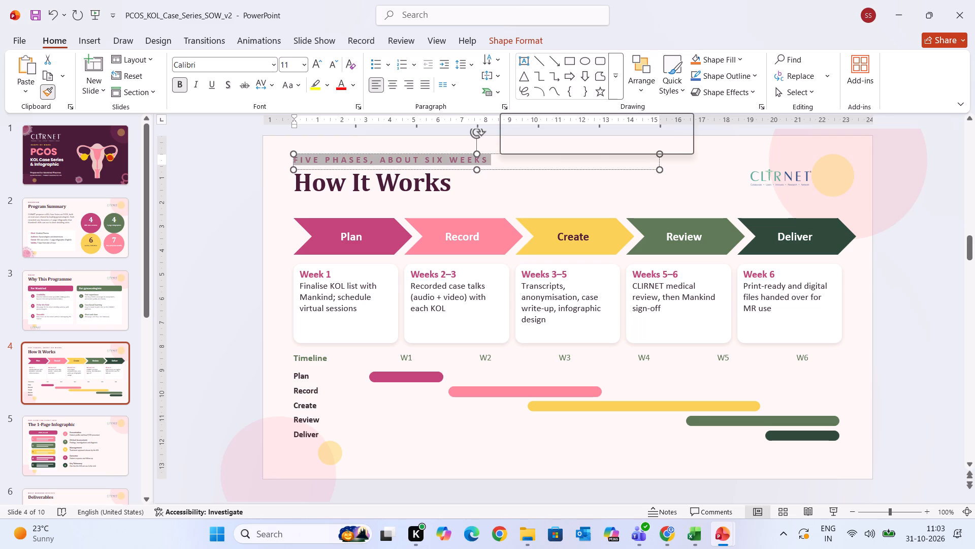
Copy the How It Works label's formatting onto the "One flow for every case" label on The 1-Page Infographic slide.
left_click(84, 452)
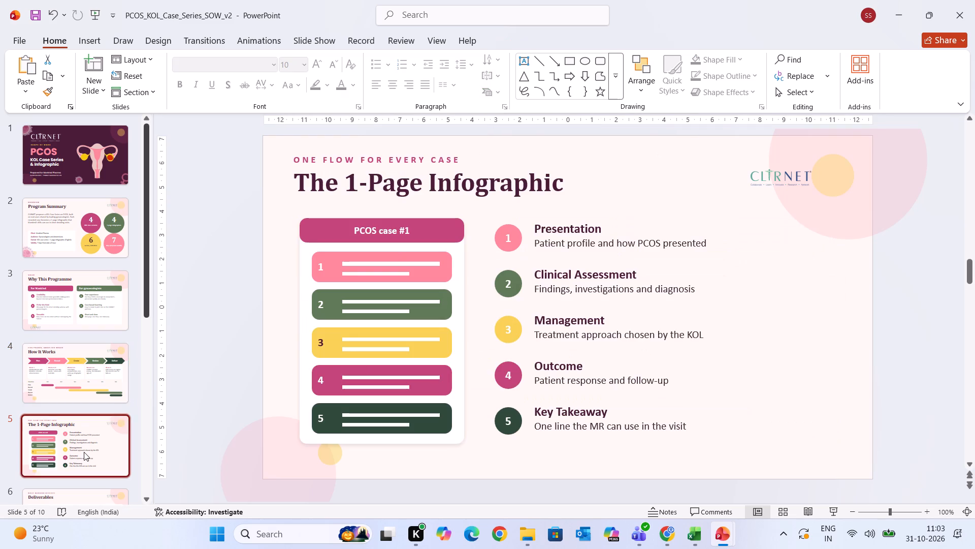
left_click(79, 385)
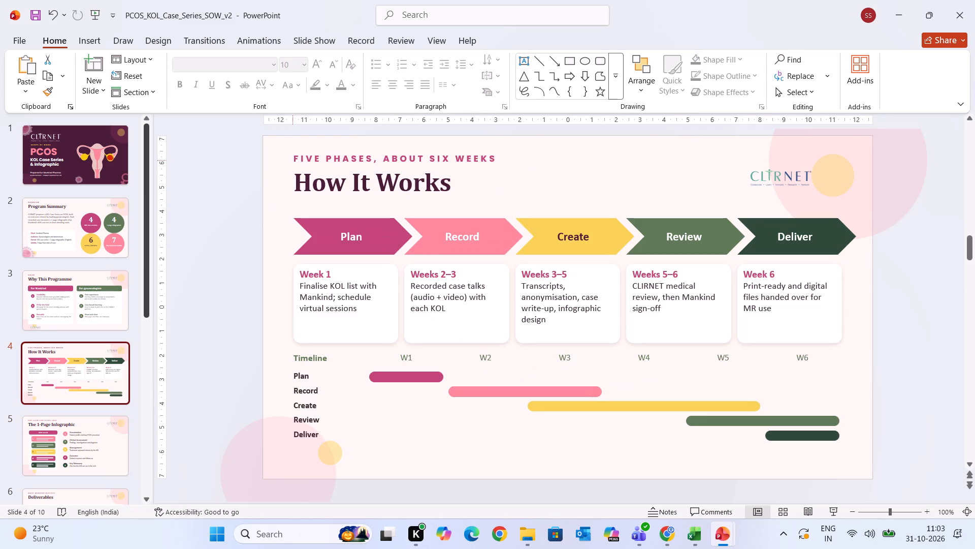
left_click_drag(495, 155, 331, 149)
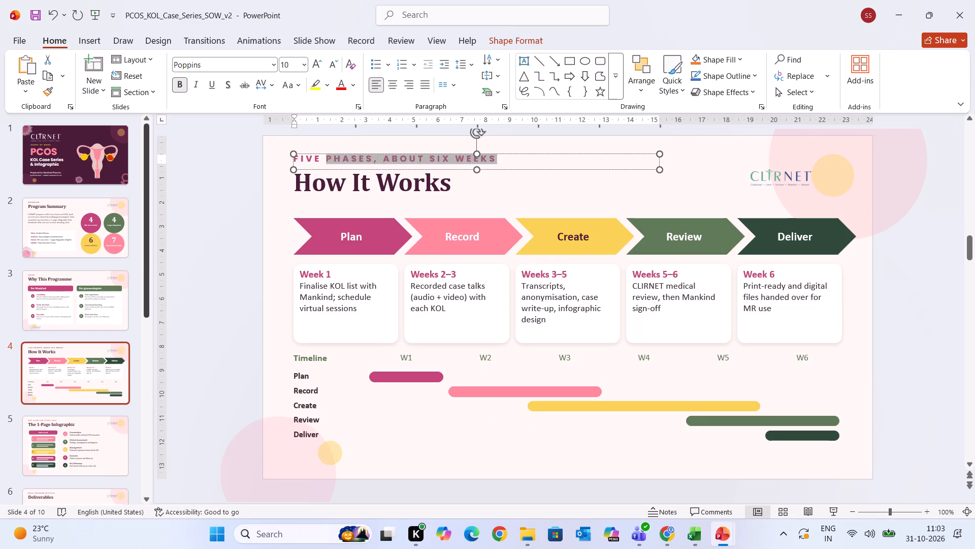
left_click_drag(331, 149, 304, 149)
left_click(42, 91)
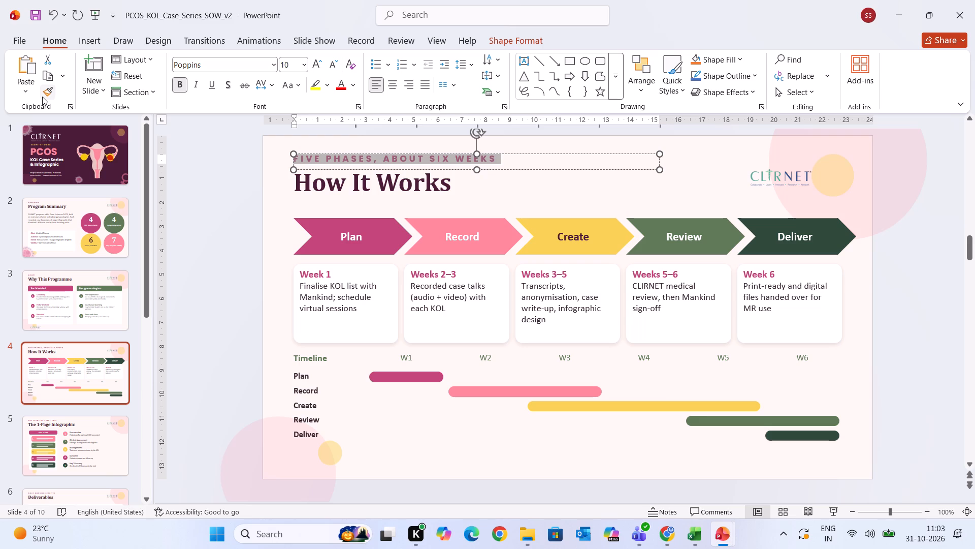
left_click(58, 359)
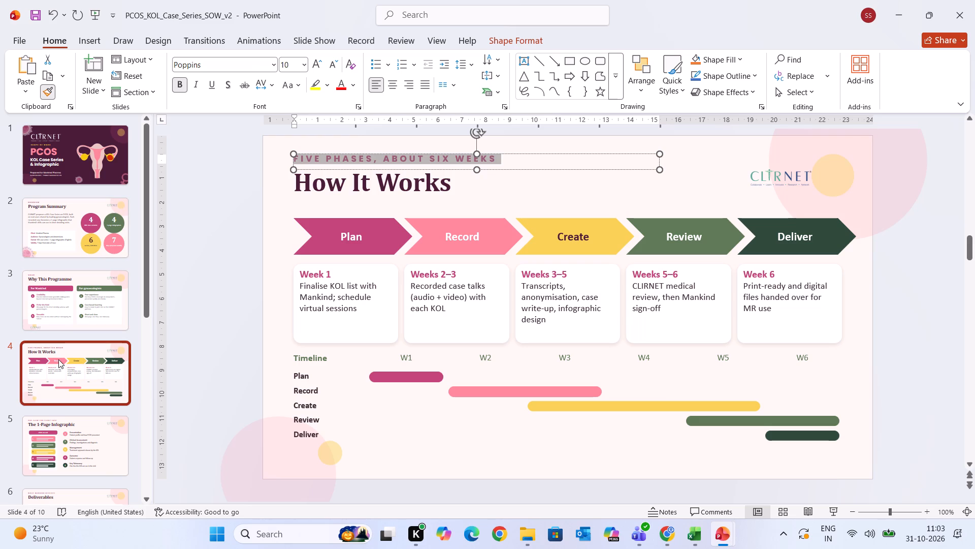
left_click(68, 300)
left_click(75, 349)
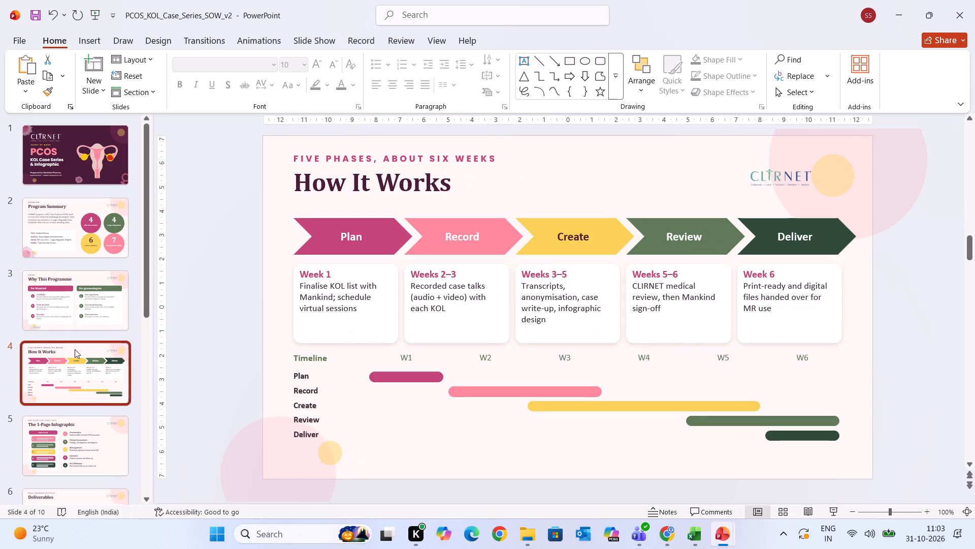
left_click(92, 437)
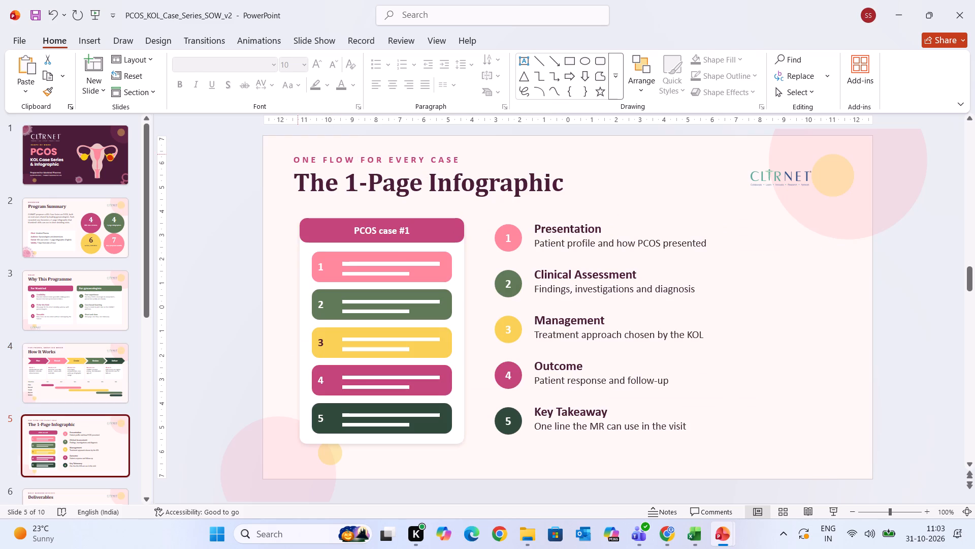
left_click_drag(297, 155, 480, 158)
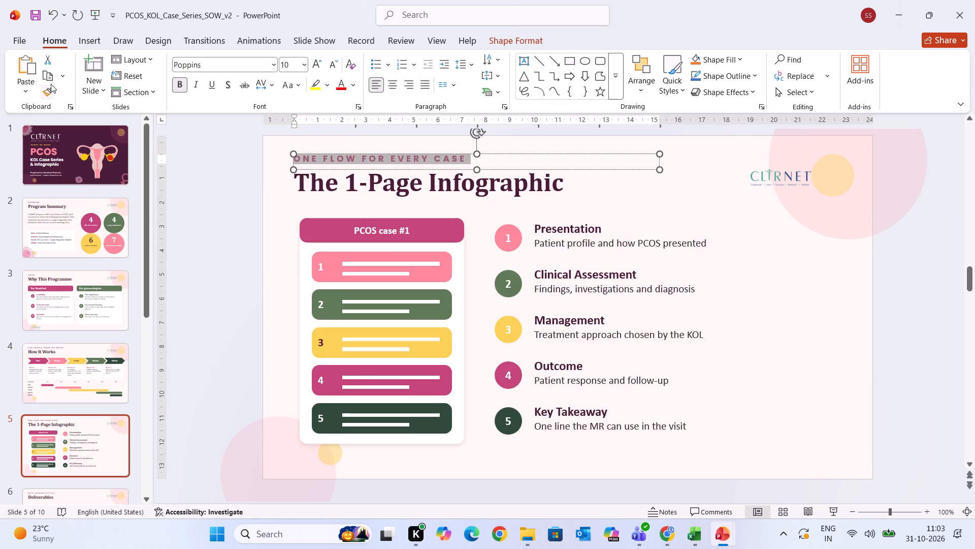
Copy the 1-Page Infographic label's formatting onto the "What Mankind receives" label on the Deliverables slide.
left_click(49, 94)
scroll(81, 384, "down", 1)
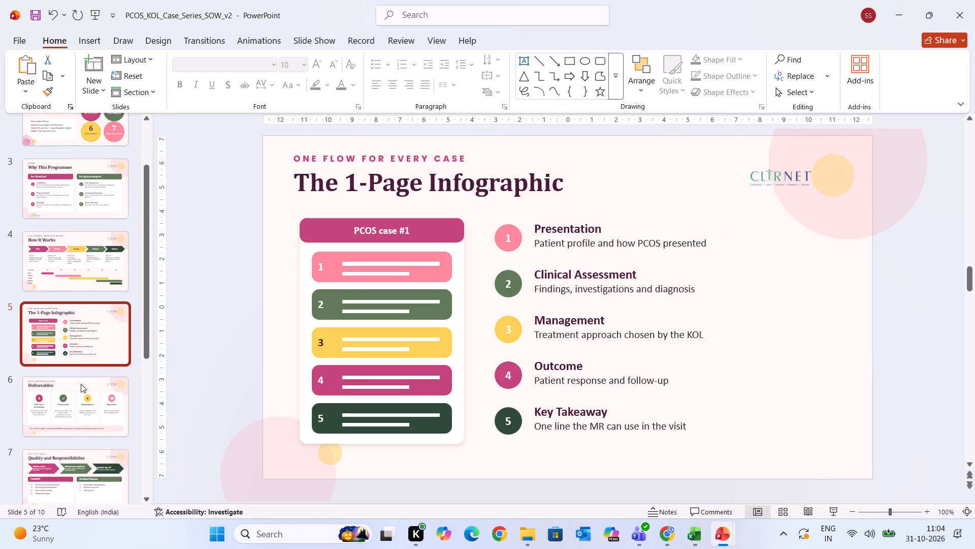
scroll(81, 384, "down", 1)
left_click(81, 373)
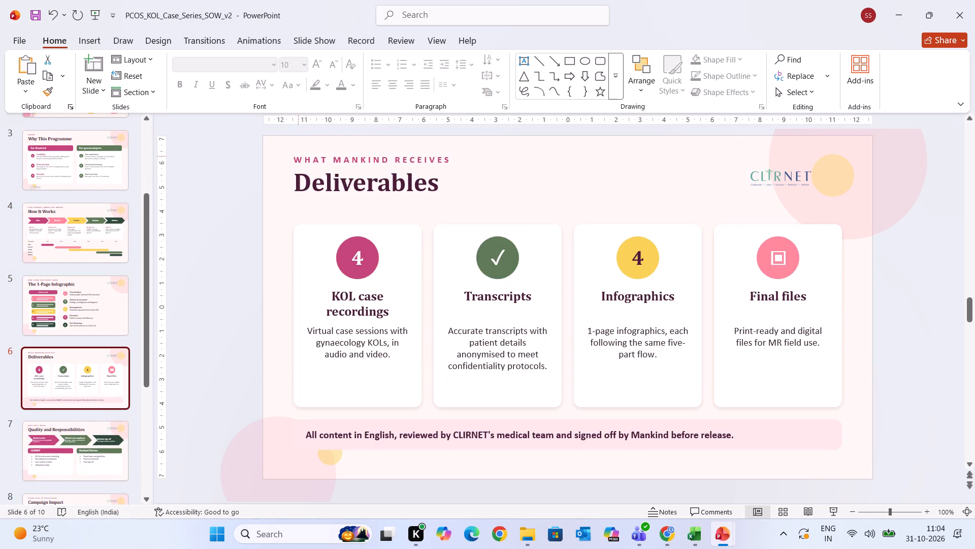
left_click_drag(297, 156, 472, 156)
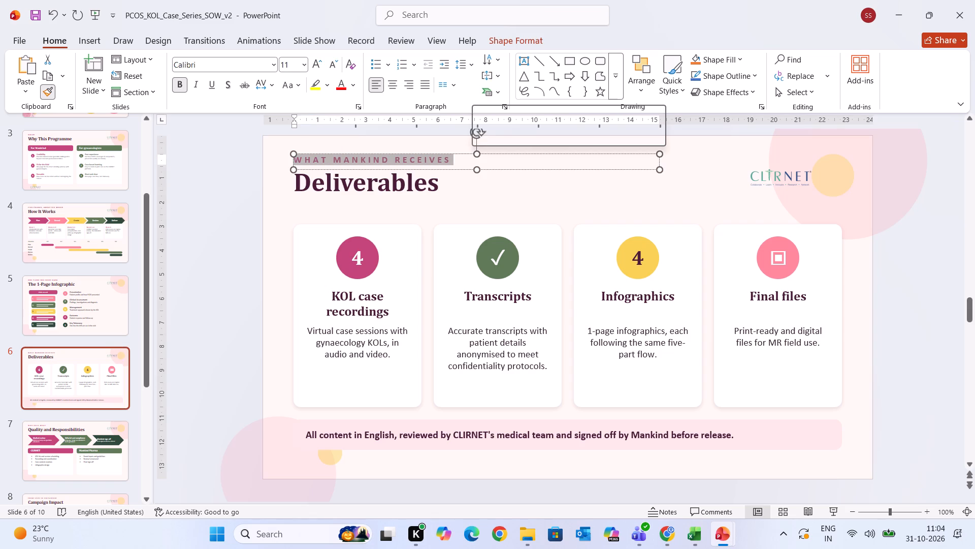
Copy the Deliverables label's formatting onto the "Who does what" label on the Quality and Responsibilities slide.
left_click(47, 93)
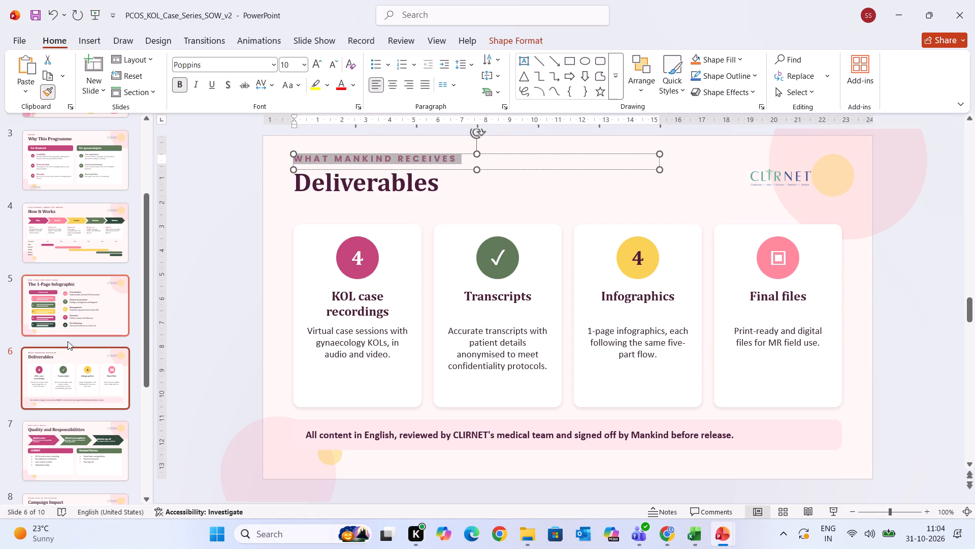
left_click(57, 448)
left_click_drag(300, 157, 417, 168)
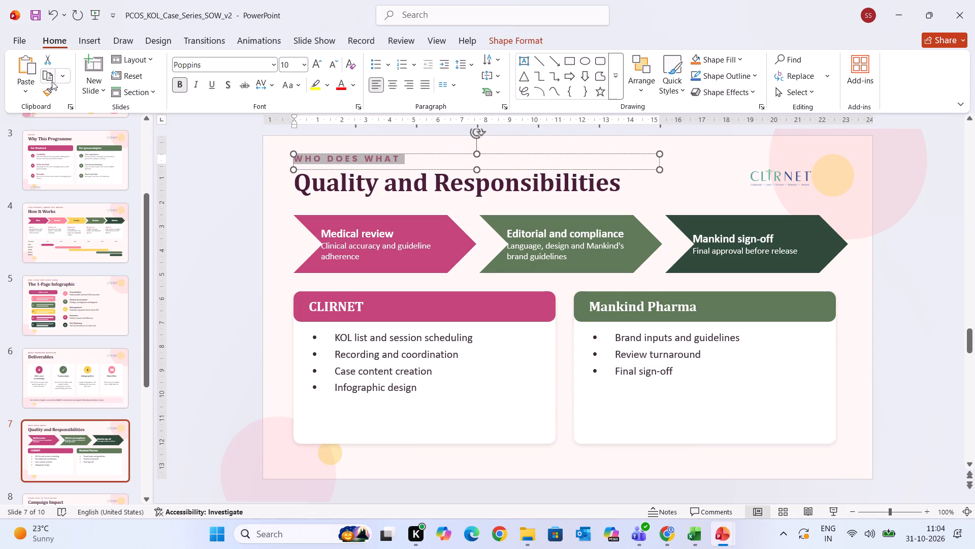
Copy the "Who does what" label's formatting onto the "From seen to prescribed" label on the Campaign Impact slide.
left_click(48, 91)
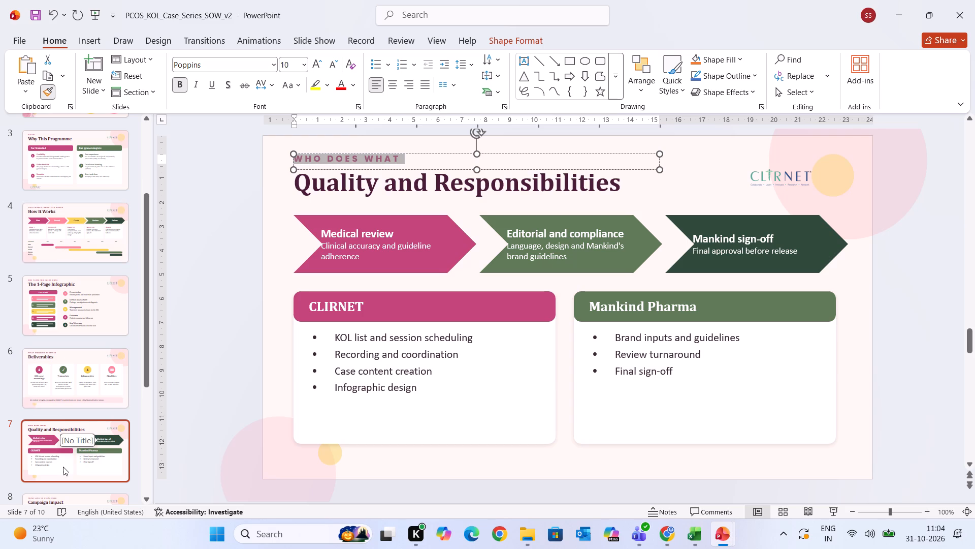
left_click(63, 467)
scroll(63, 467, "down", 2)
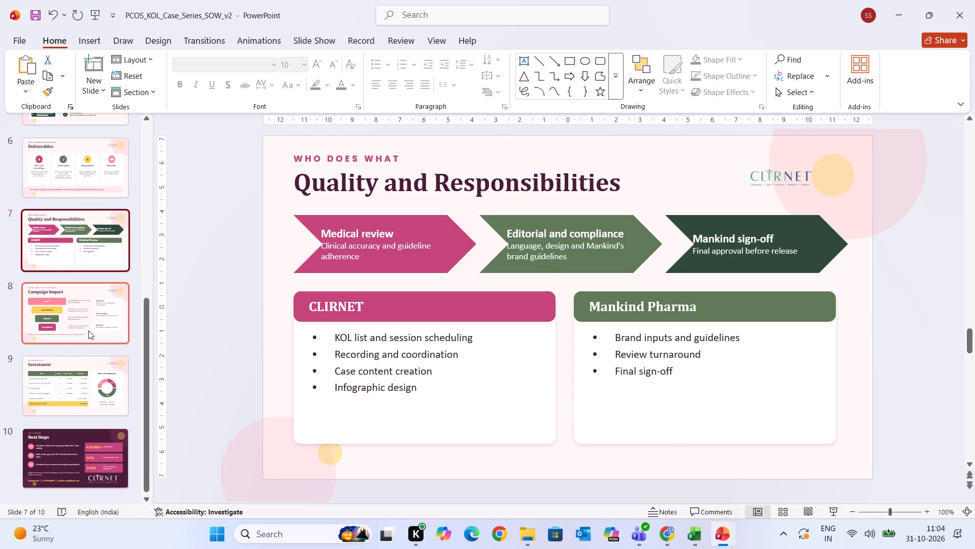
left_click(88, 330)
left_click_drag(297, 156, 386, 161)
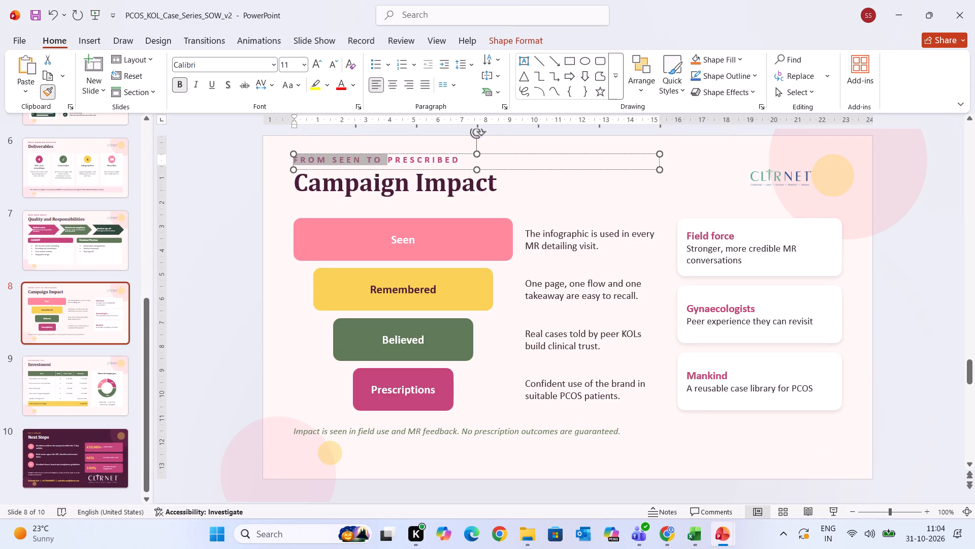
left_click_drag(386, 161, 478, 175)
Copy the Campaign Impact label's formatting onto the "Excluding GST" label on the Investment slide.
left_click(52, 90)
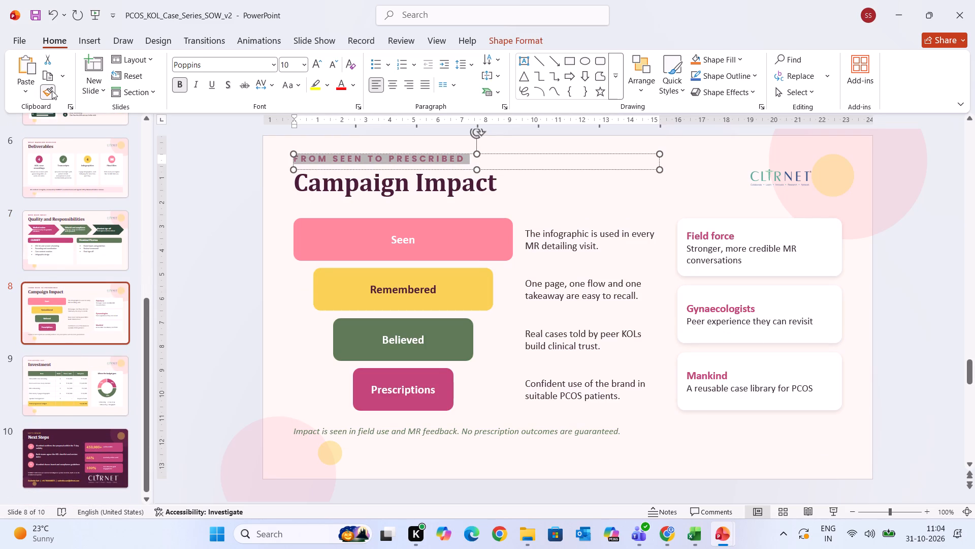
left_click(60, 395)
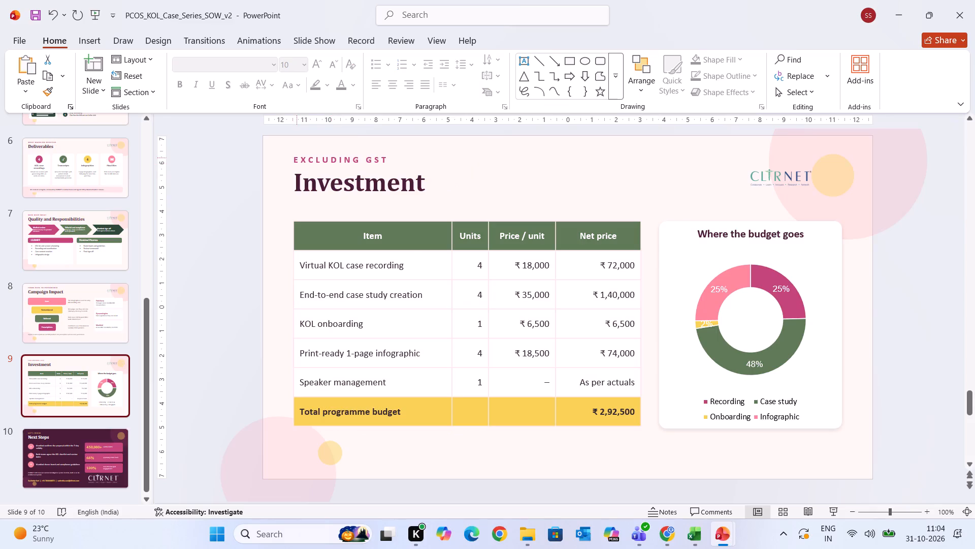
left_click_drag(301, 158, 419, 162)
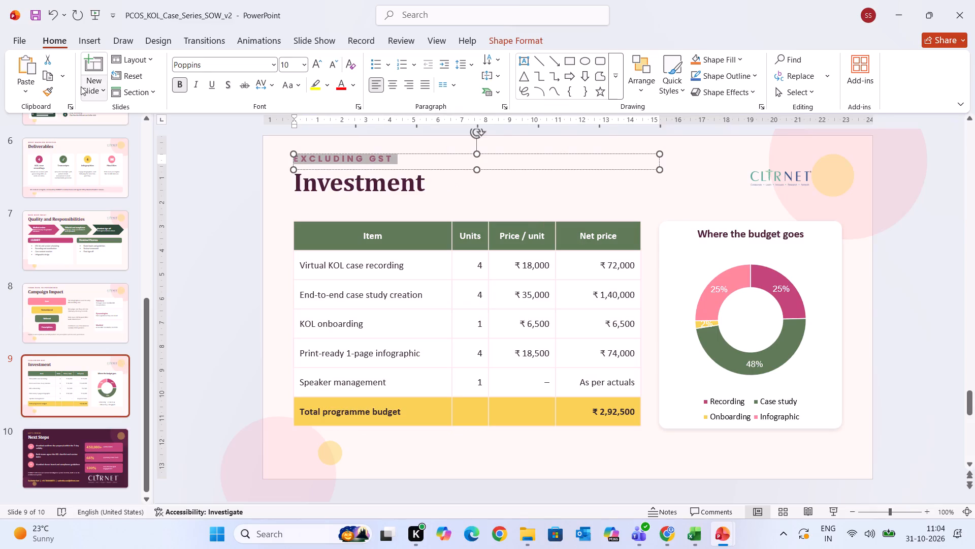
Set the "Let's begin" label on the Next Steps slide to Poppins at 10 pt, keeping its yellow colour.
left_click(47, 100)
left_click(78, 444)
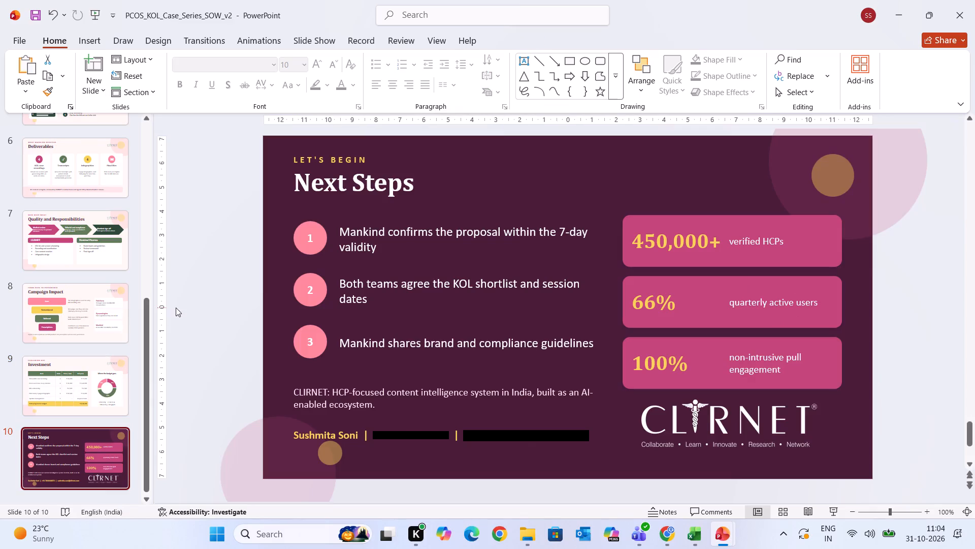
double_click(235, 234)
left_click(332, 170)
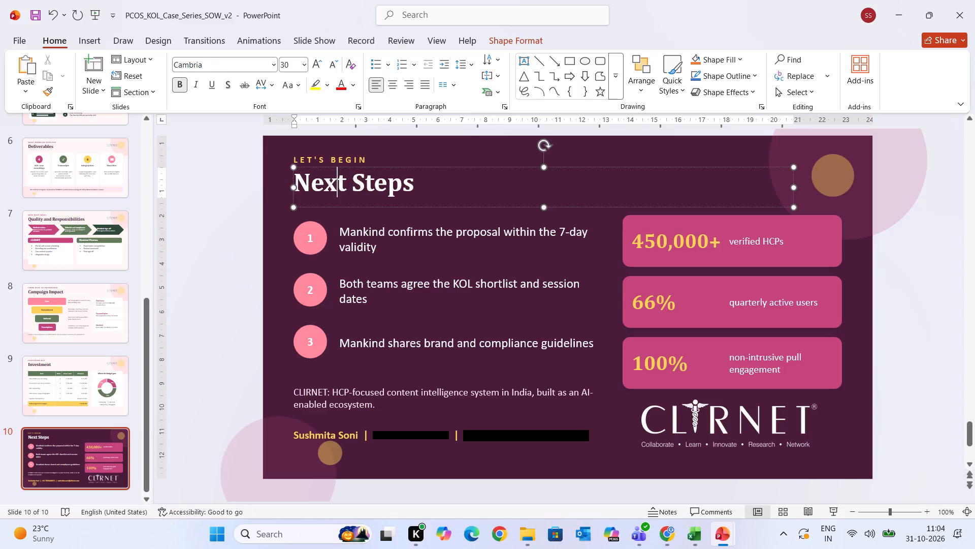
left_click(365, 159)
left_click_drag(365, 159, 283, 143)
left_click(227, 65)
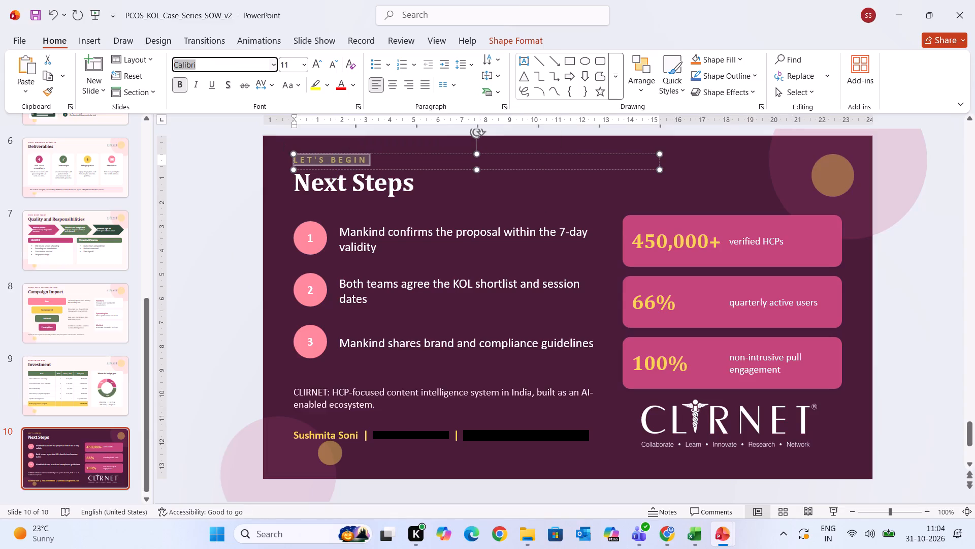
type("pop")
key("Return")
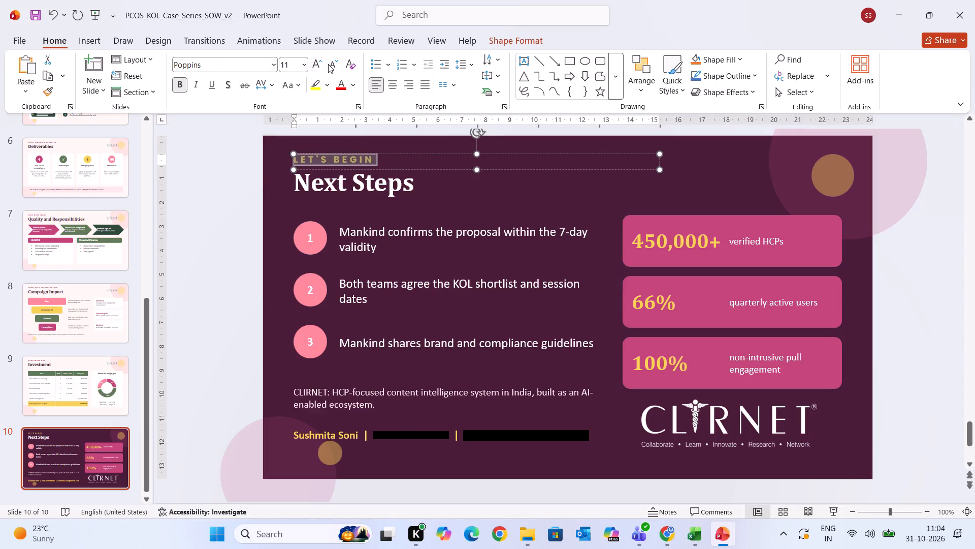
left_click(334, 64)
left_click(334, 64)
left_click(195, 241)
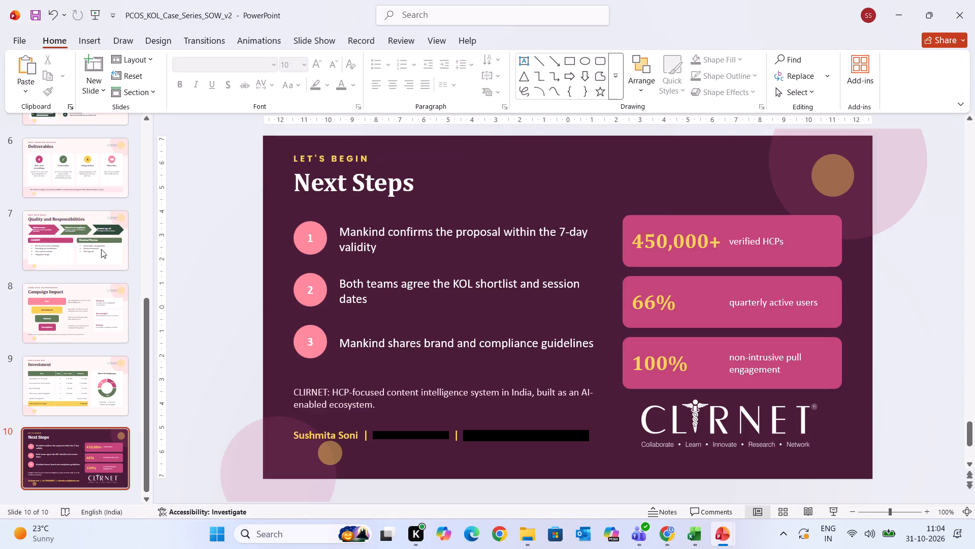
Set the "Program Summary" title on slide 2 to Poppins at 28 pt.
scroll(63, 256, "up", 9)
left_click(79, 228)
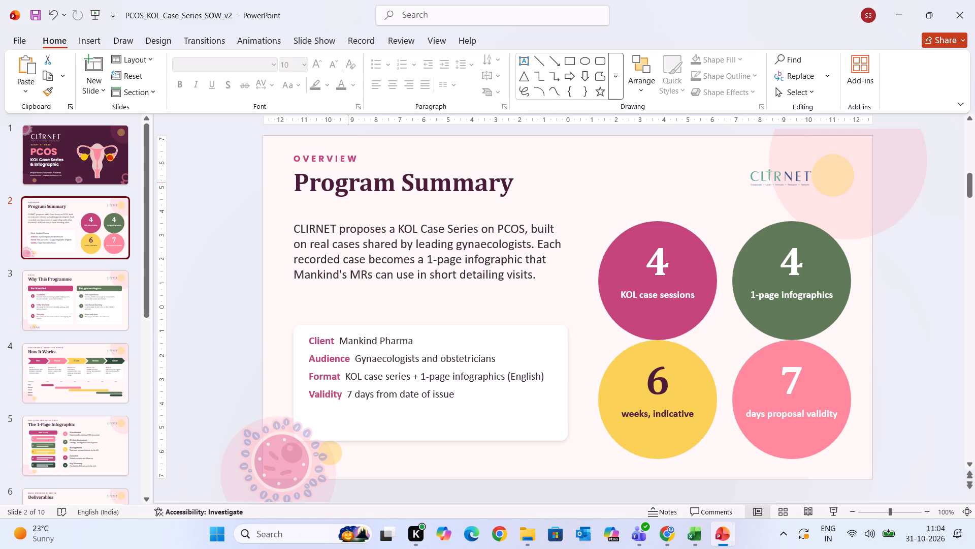
left_click(348, 182)
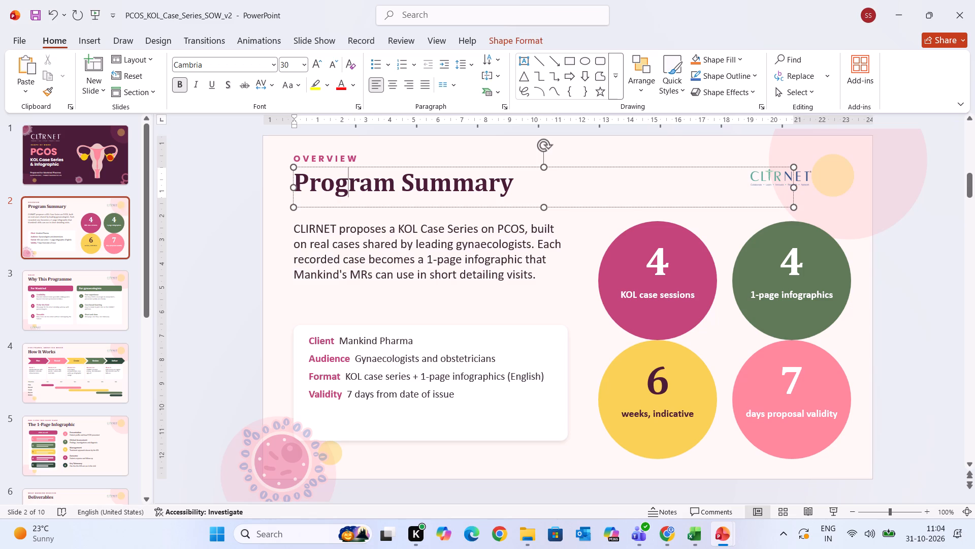
left_click_drag(512, 178, 281, 187)
left_click(211, 66)
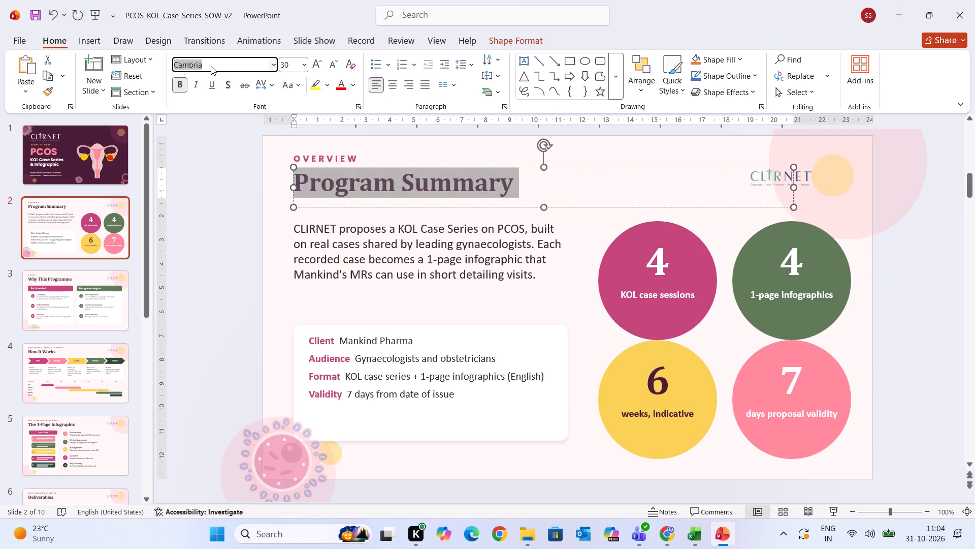
type("pop")
key("Return")
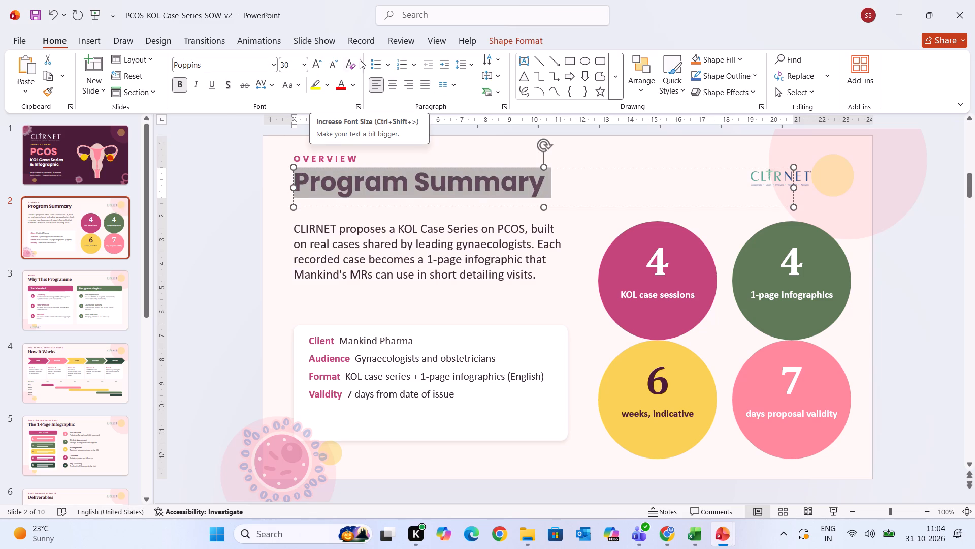
left_click(336, 65)
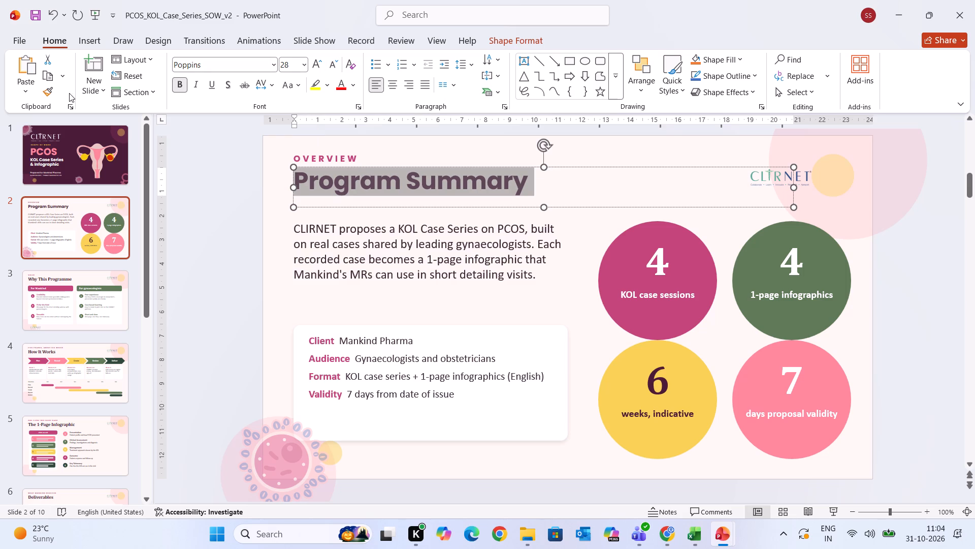
Copy the Program Summary title's formatting onto the "Why This Programme" title on slide 3.
left_click(48, 91)
left_click(74, 196)
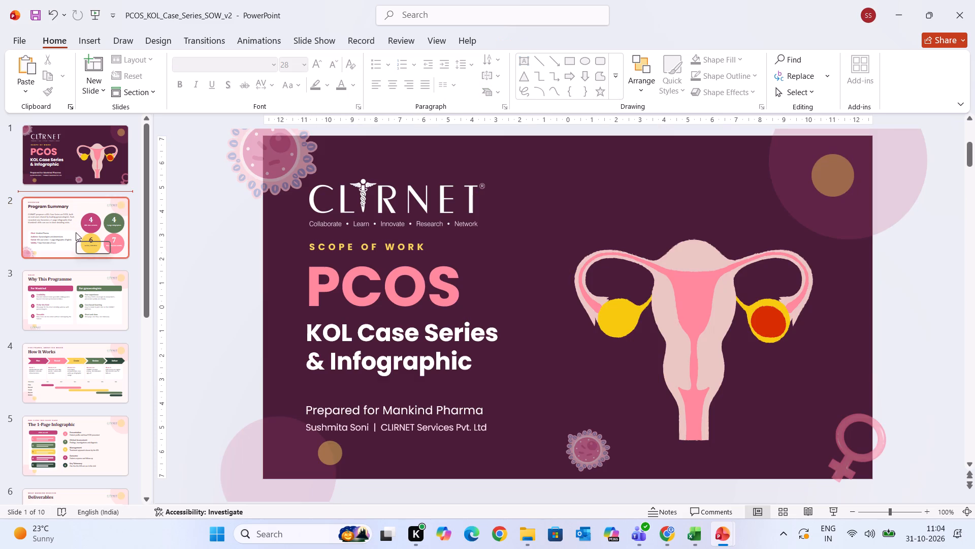
left_click(76, 232)
left_click(83, 286)
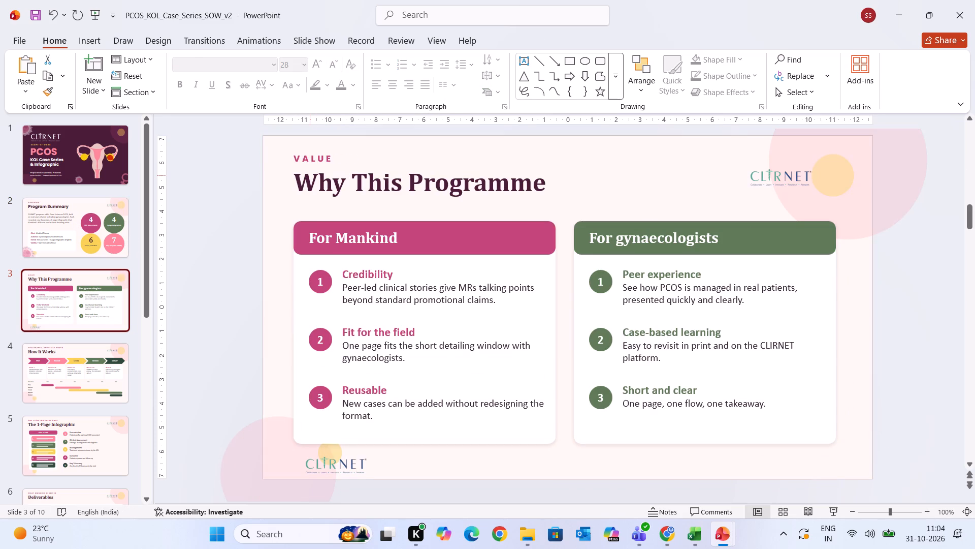
left_click_drag(310, 175, 592, 178)
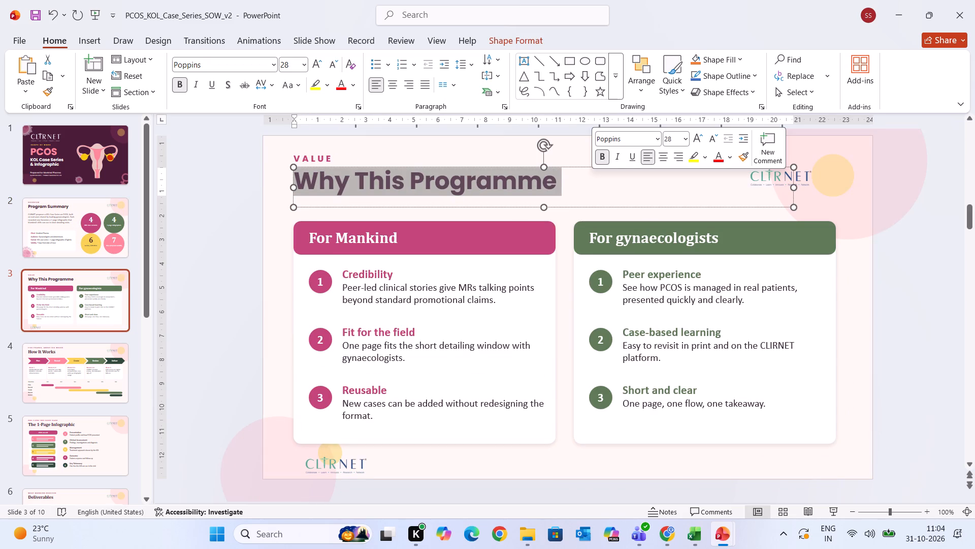
Shorten slide 3's title to "Why This Program".
left_click(552, 179)
key("BackSpace")
key("BackSpace")
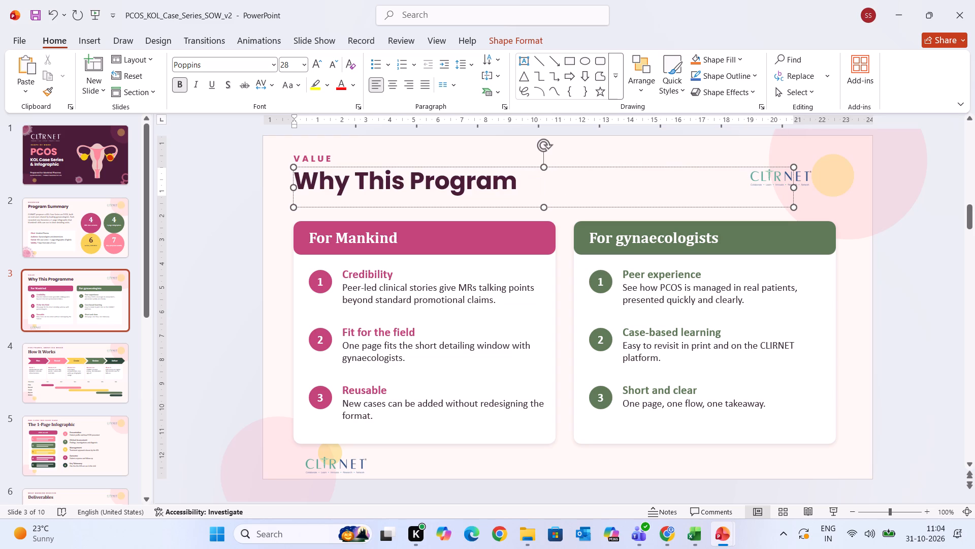
left_click(273, 224)
Copy the "Why This Program" title's formatting onto the "How It Works" title on slide 4.
left_click(424, 183)
left_click_drag(515, 181, 282, 188)
left_click(49, 88)
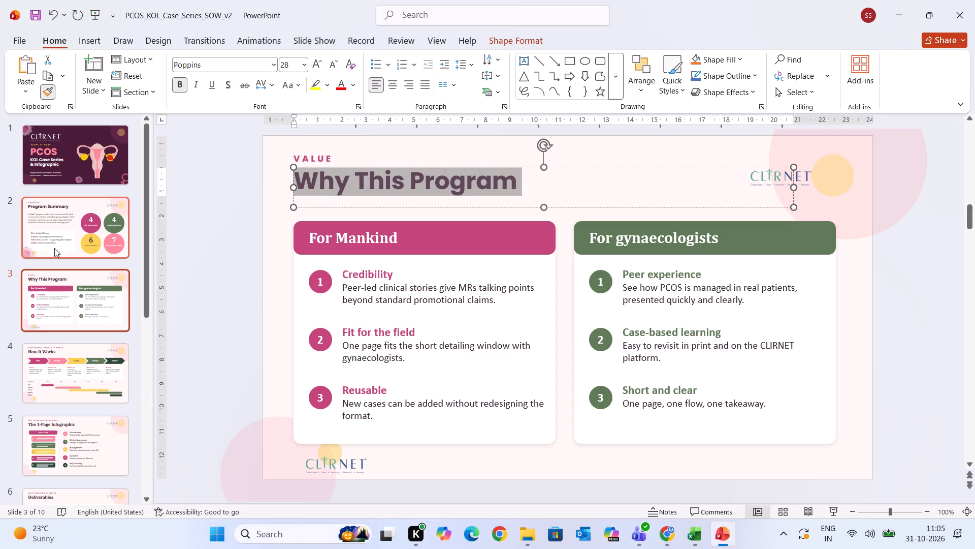
left_click(64, 299)
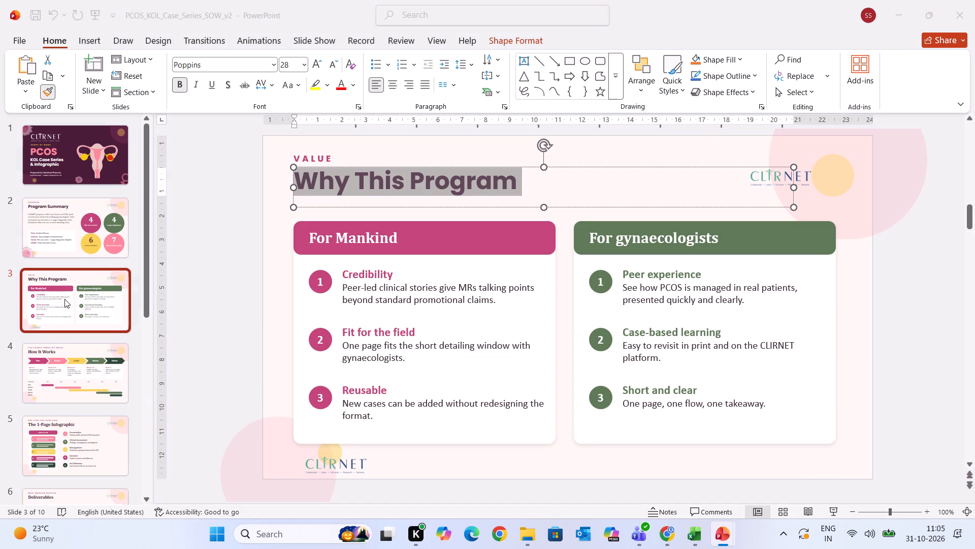
key("Down")
left_click(77, 382)
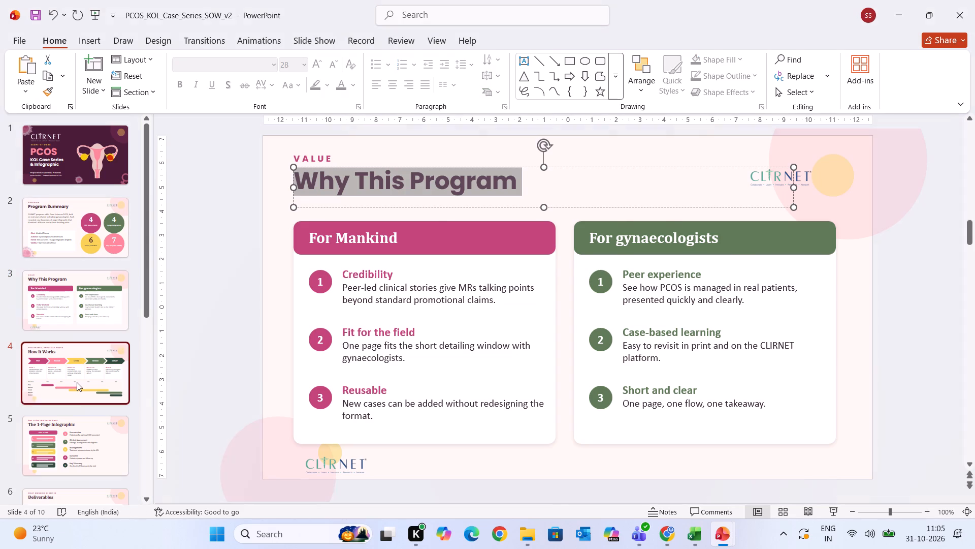
left_click_drag(301, 178, 454, 191)
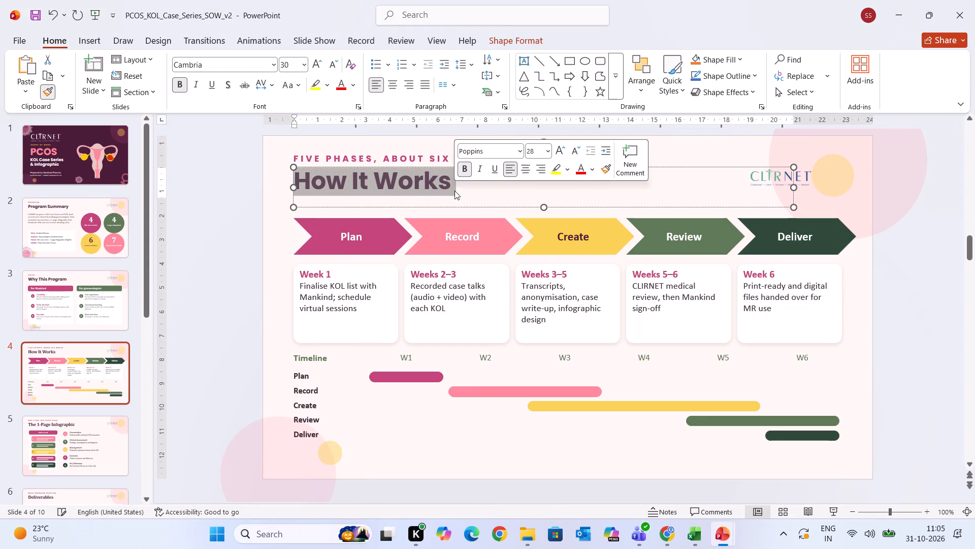
Copy the "How It Works" title's formatting onto "The 1-Page Infographic" title on slide 5.
left_click(44, 95)
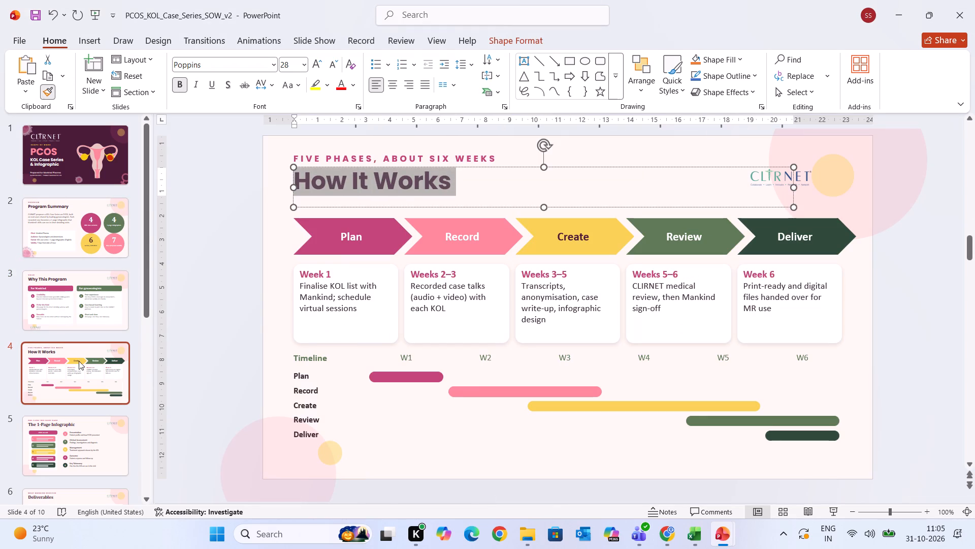
left_click(66, 444)
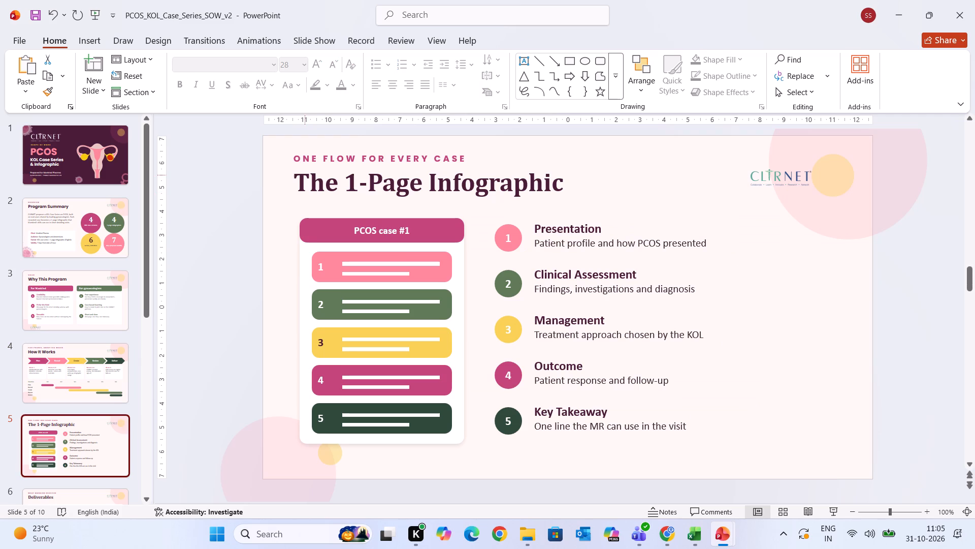
left_click_drag(300, 174, 543, 150)
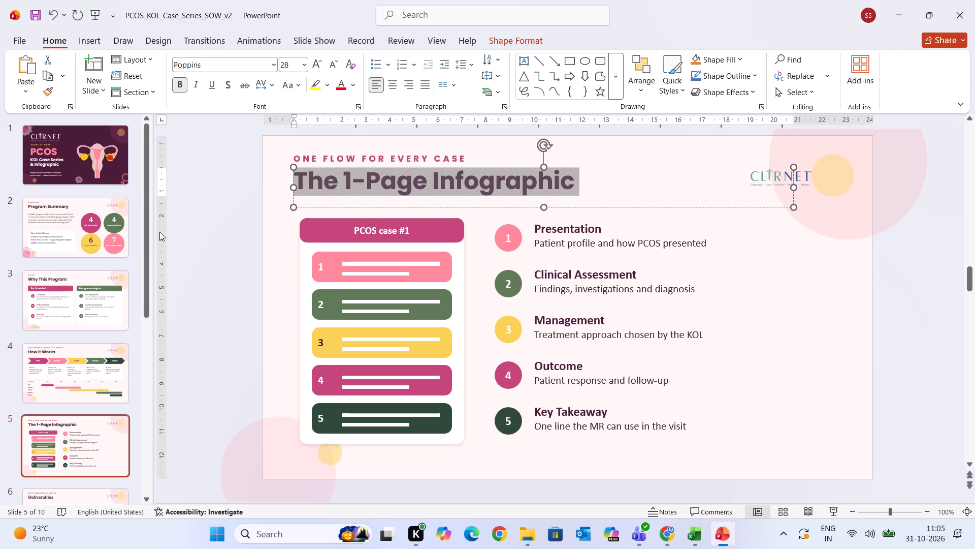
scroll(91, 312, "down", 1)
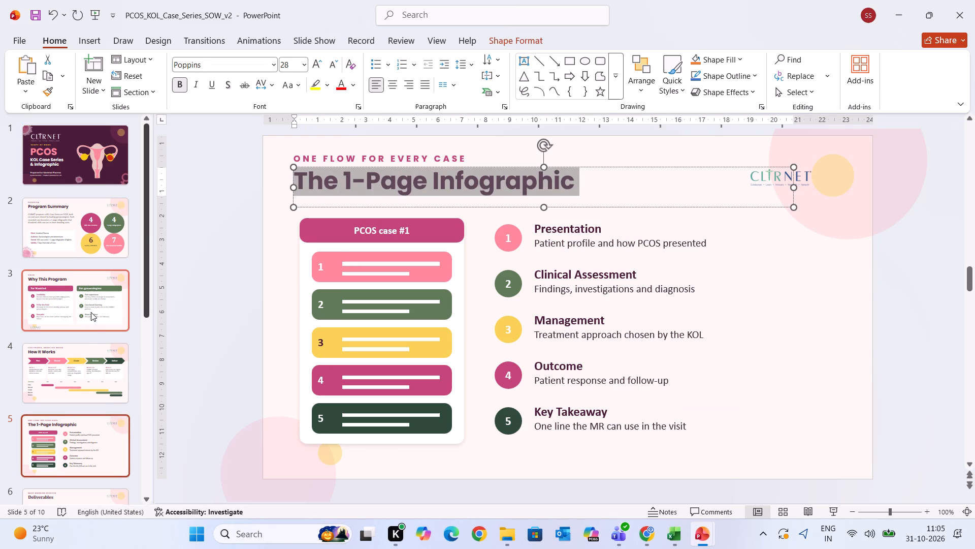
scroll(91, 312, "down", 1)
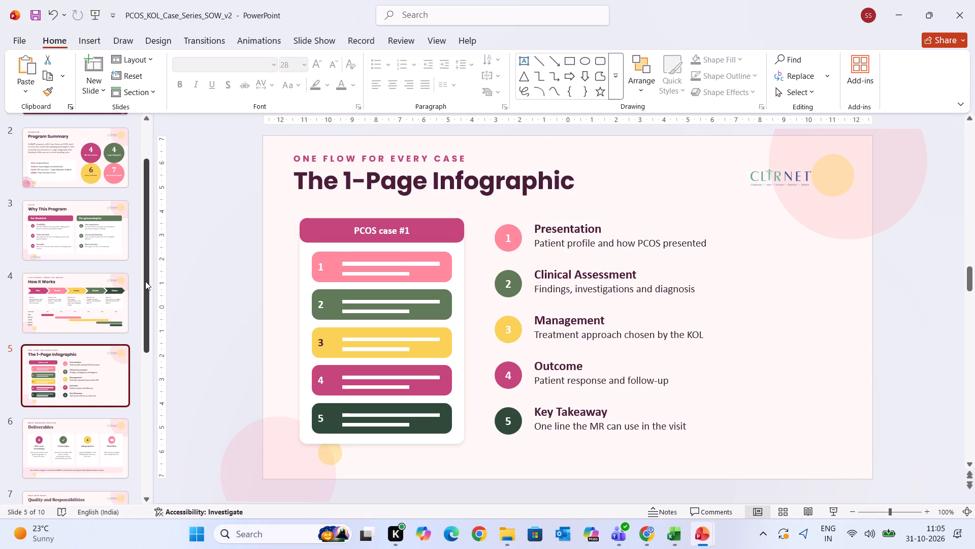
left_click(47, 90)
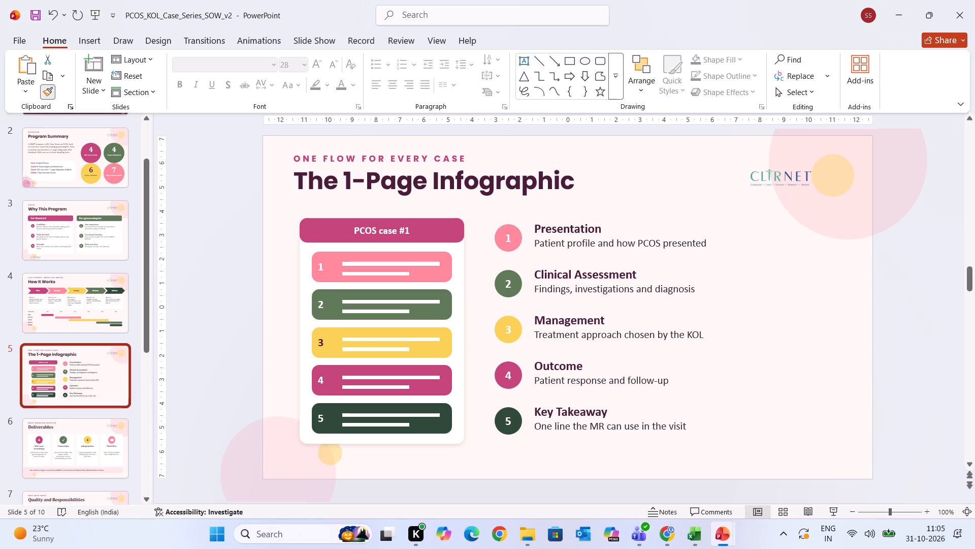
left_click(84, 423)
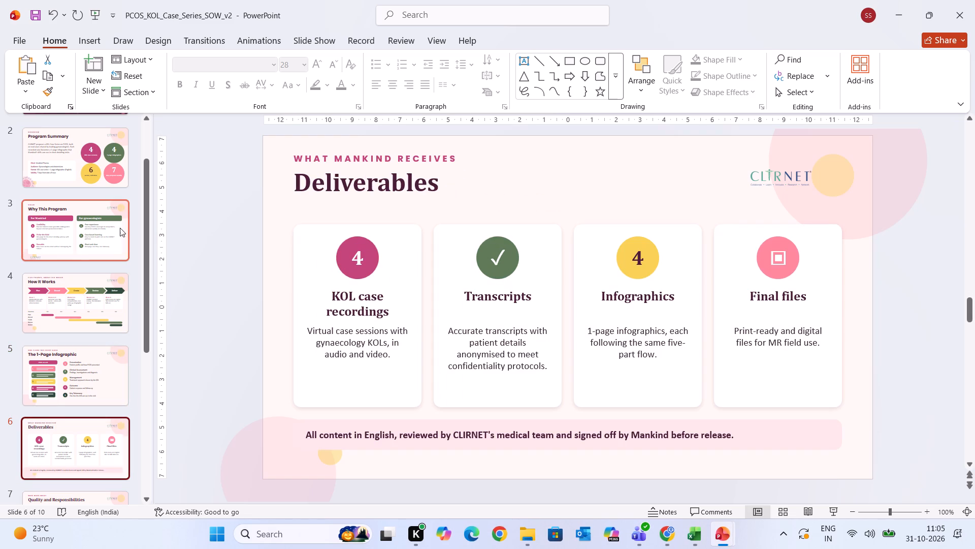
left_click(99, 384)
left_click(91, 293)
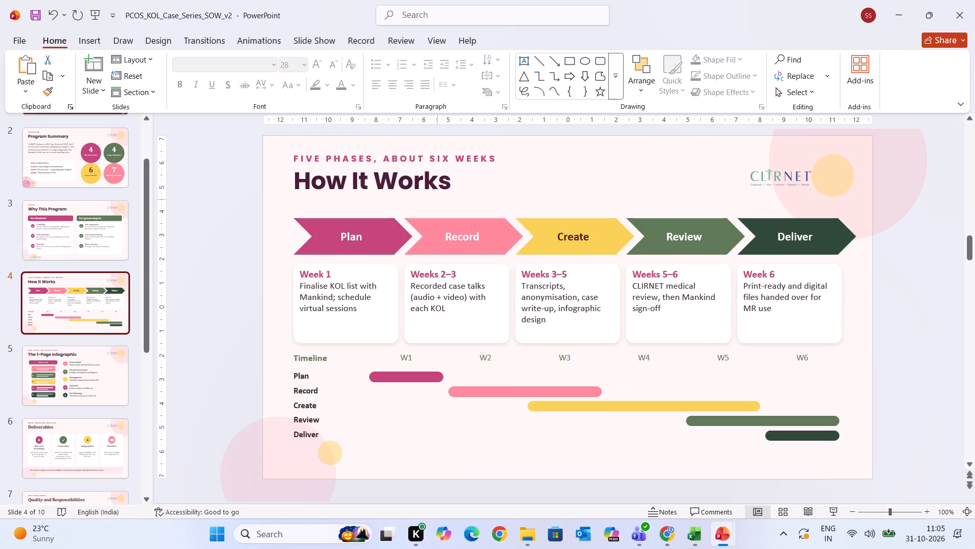
Copy "The 1-Page Infographic" title's formatting onto the "Deliverables" title on slide 6.
left_click(72, 360)
left_click_drag(573, 184, 204, 184)
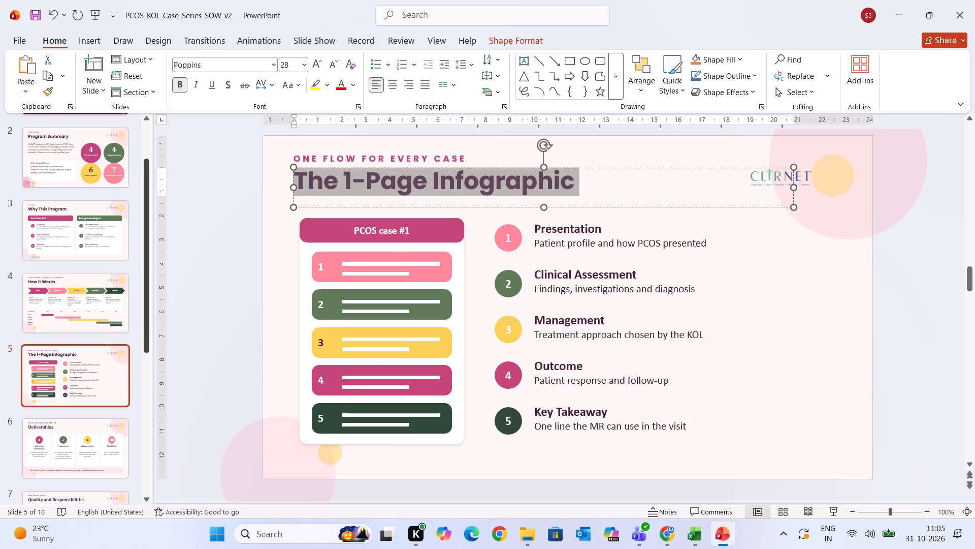
left_click_drag(204, 184, 204, 185)
left_click(46, 91)
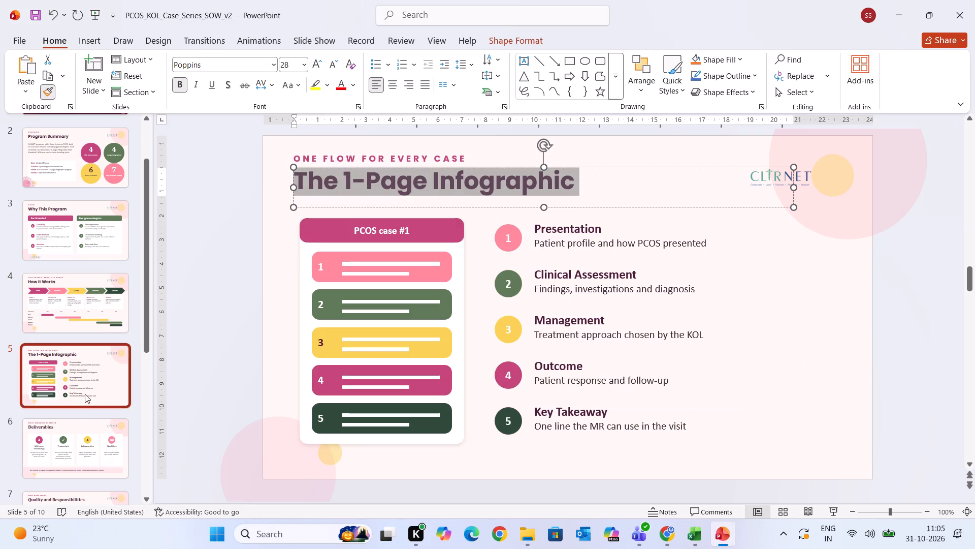
left_click(83, 428)
left_click_drag(301, 177, 494, 196)
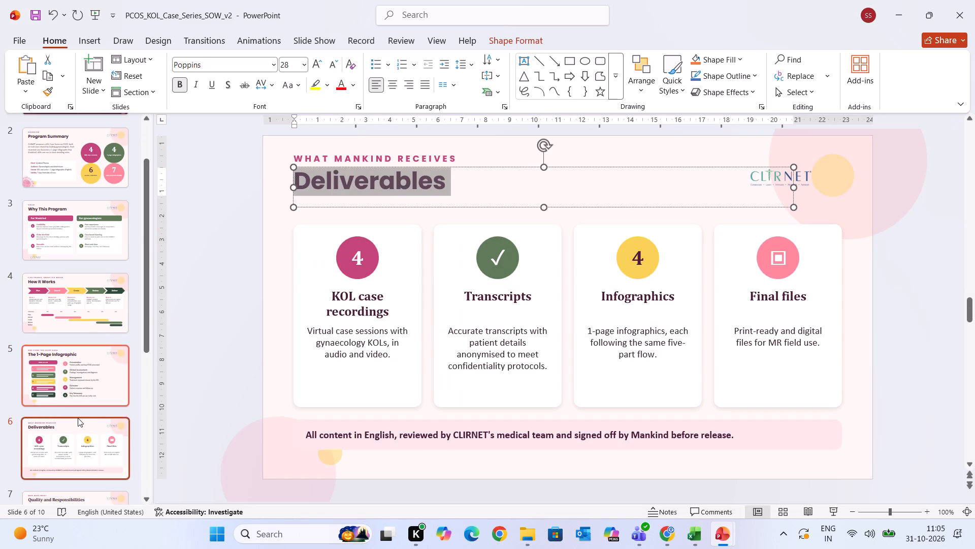
Copy the "Deliverables" title's formatting onto the "Quality and Responsibilities" title on slide 7.
scroll(78, 418, "down", 2)
scroll(77, 260, "down", 1)
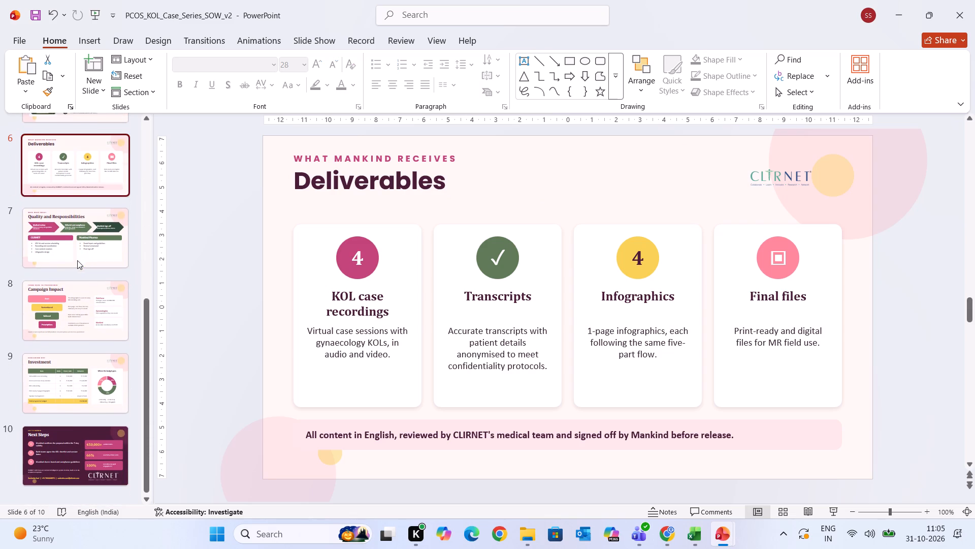
scroll(77, 260, "down", 1)
left_click(45, 91)
left_click(95, 245)
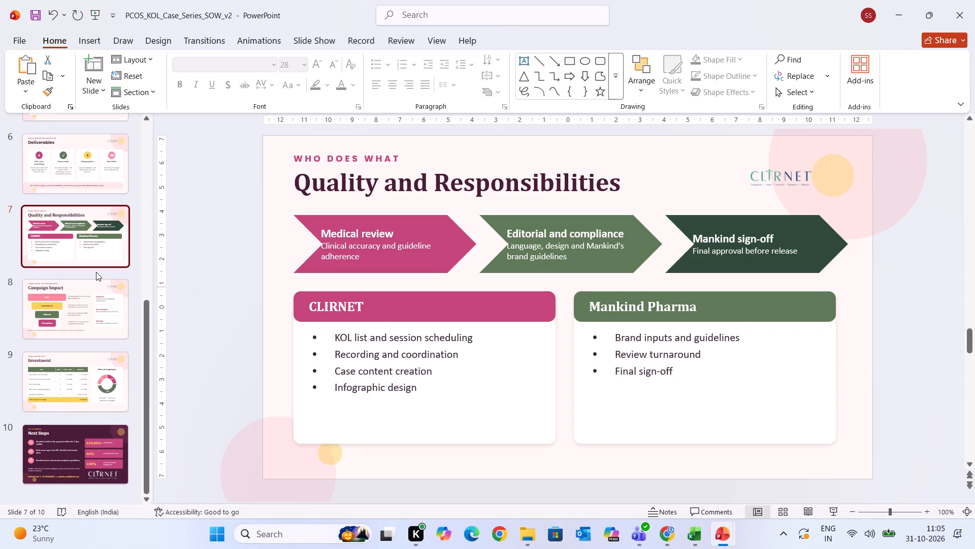
left_click(69, 175)
left_click(378, 179)
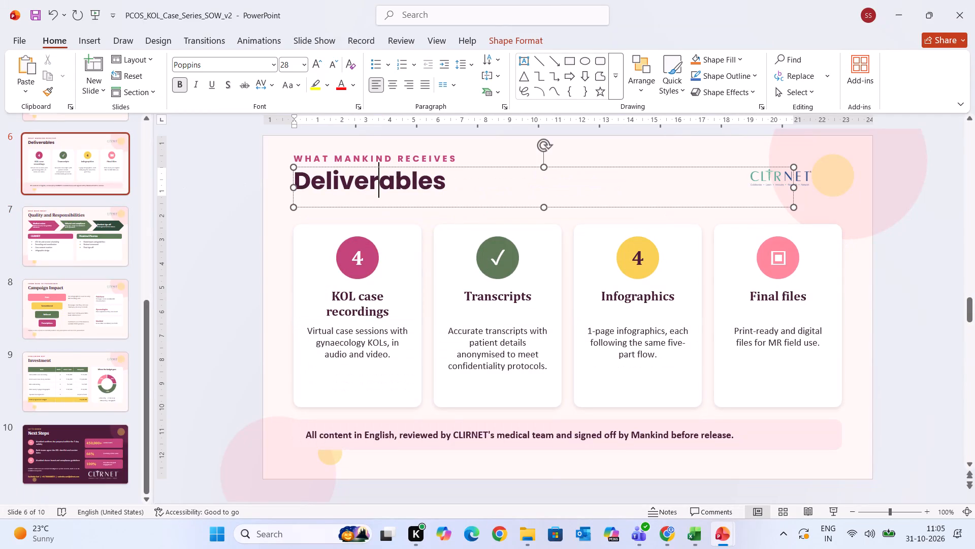
left_click(447, 181)
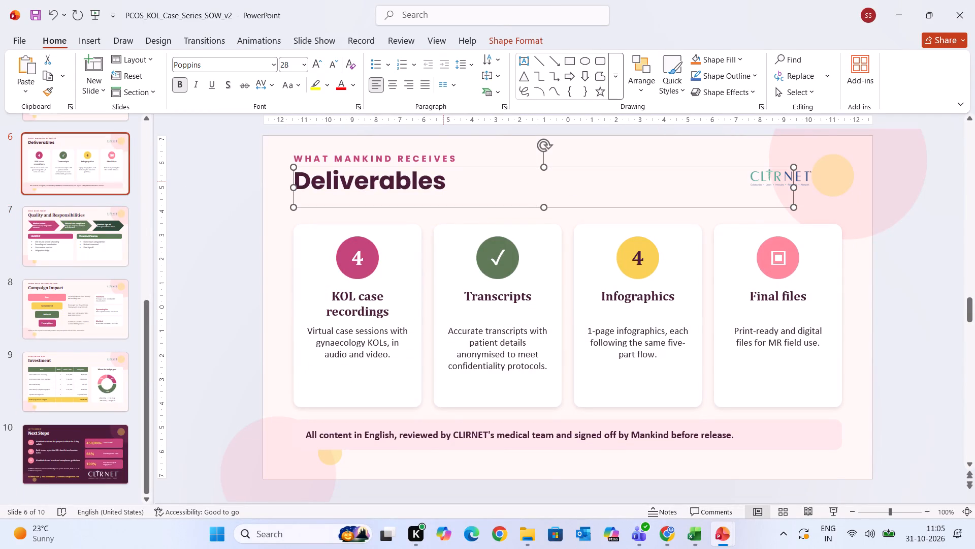
left_click_drag(443, 181, 246, 189)
left_click(45, 94)
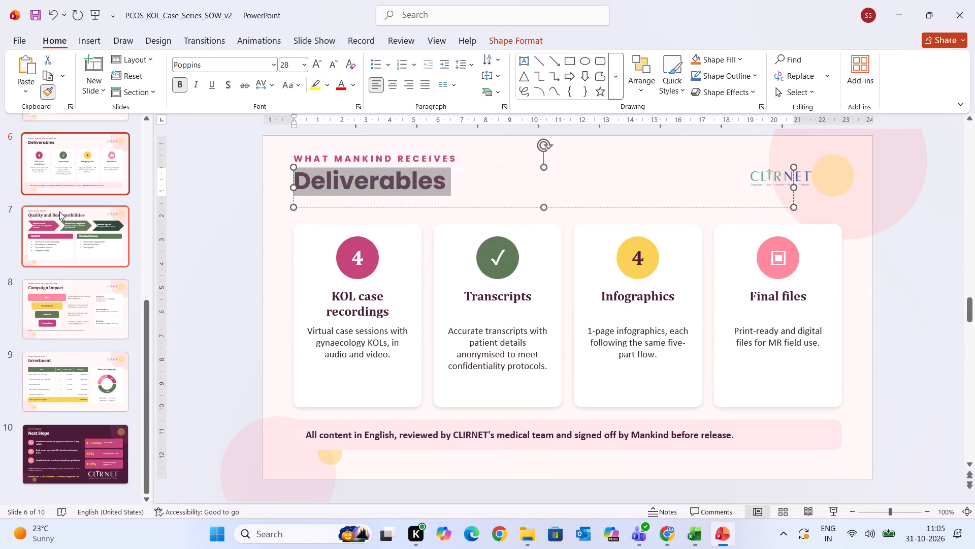
left_click(60, 234)
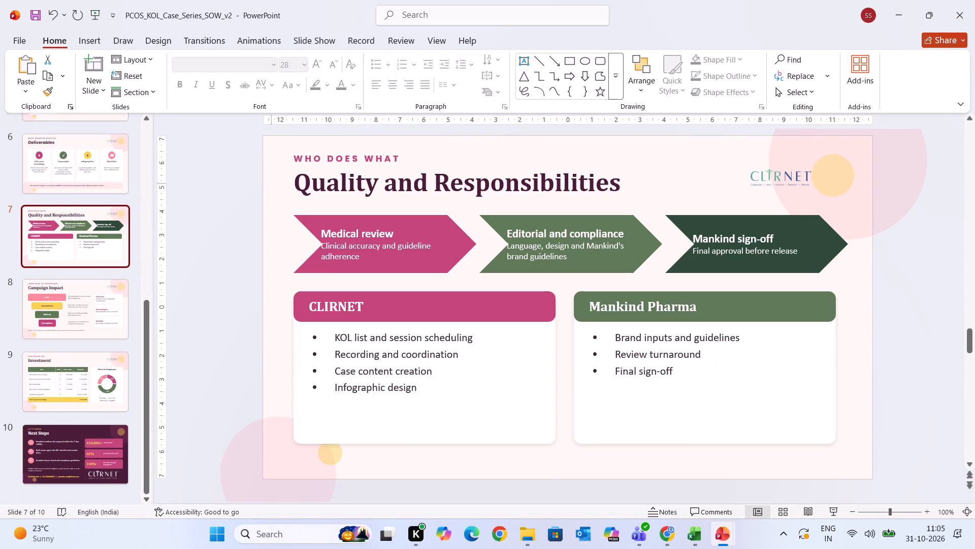
left_click_drag(301, 184, 623, 182)
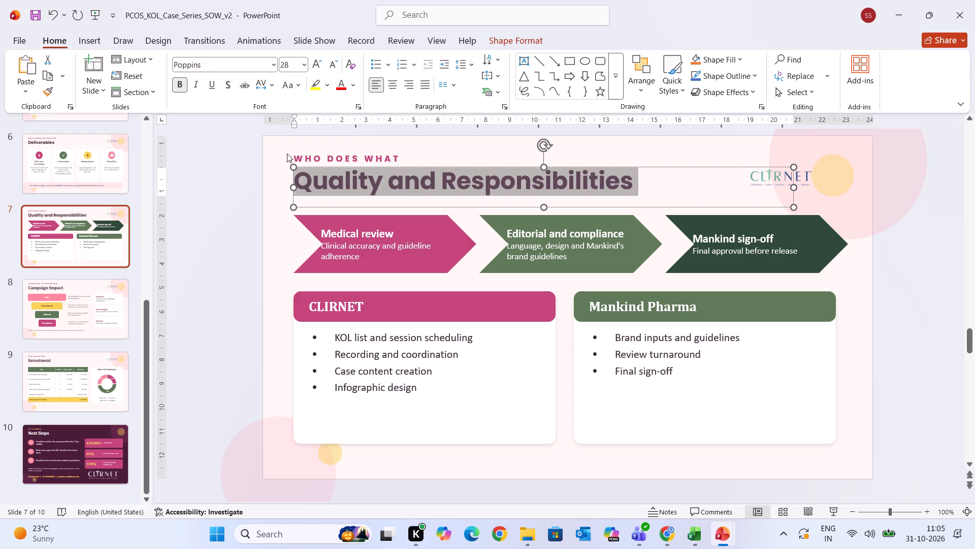
Copy the "Quality and Responsibilities" title's formatting onto the "Campaign Impact" title on slide 8.
left_click(52, 95)
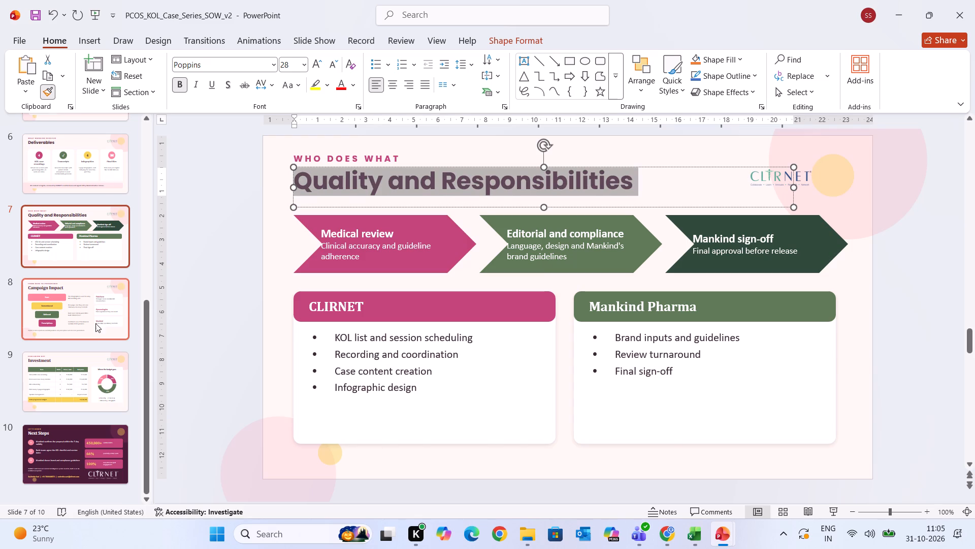
left_click(95, 327)
left_click_drag(301, 181, 434, 183)
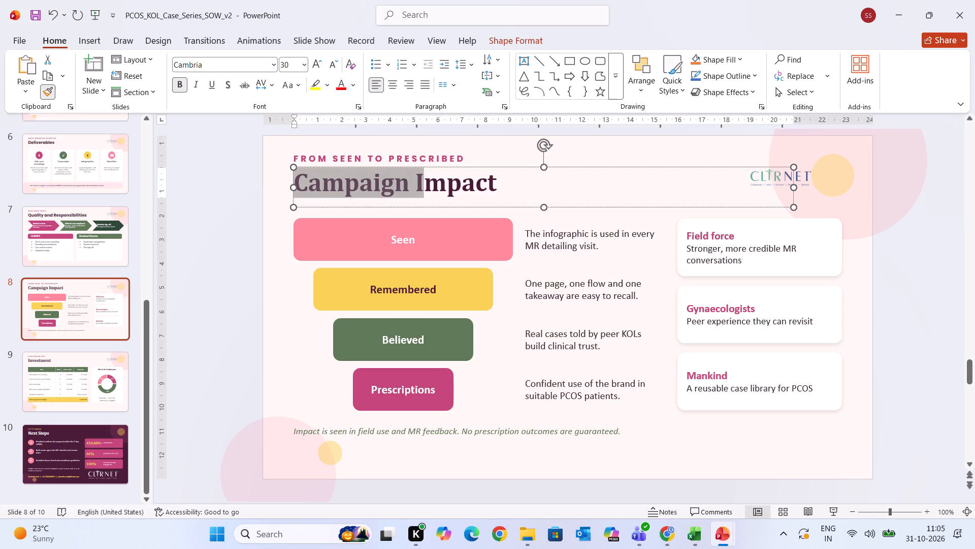
left_click_drag(434, 183, 554, 208)
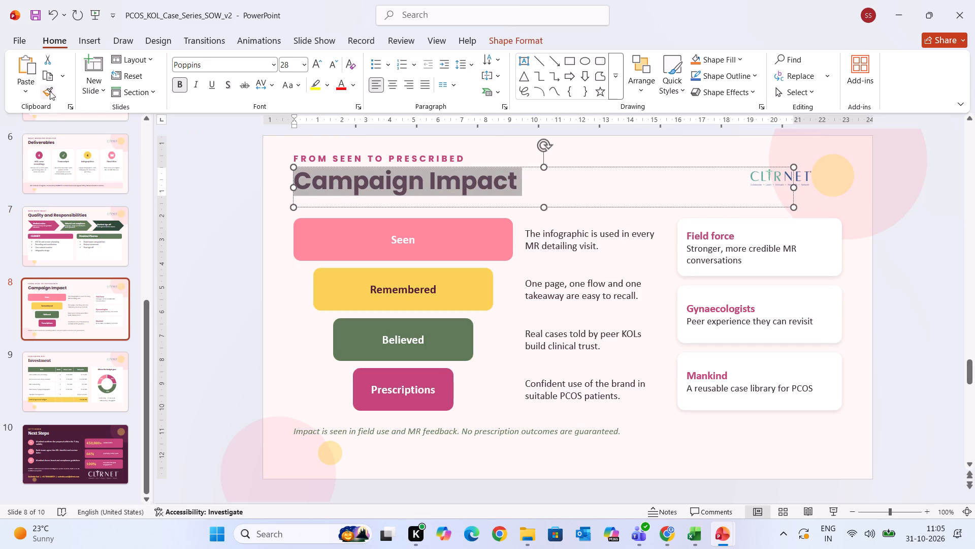
Copy the "Campaign Impact" title's formatting onto the "Investment" title on slide 9.
left_click(50, 91)
left_click(50, 357)
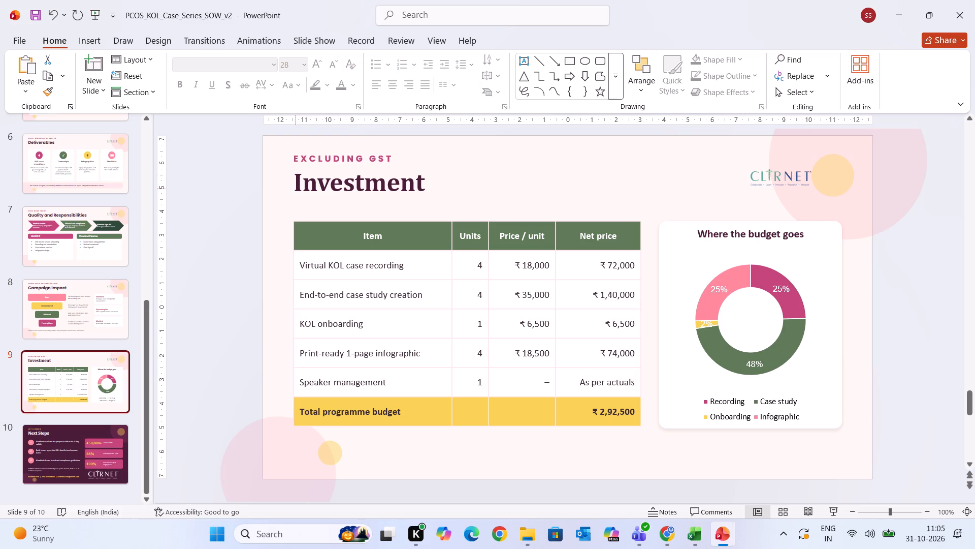
left_click_drag(297, 177, 441, 171)
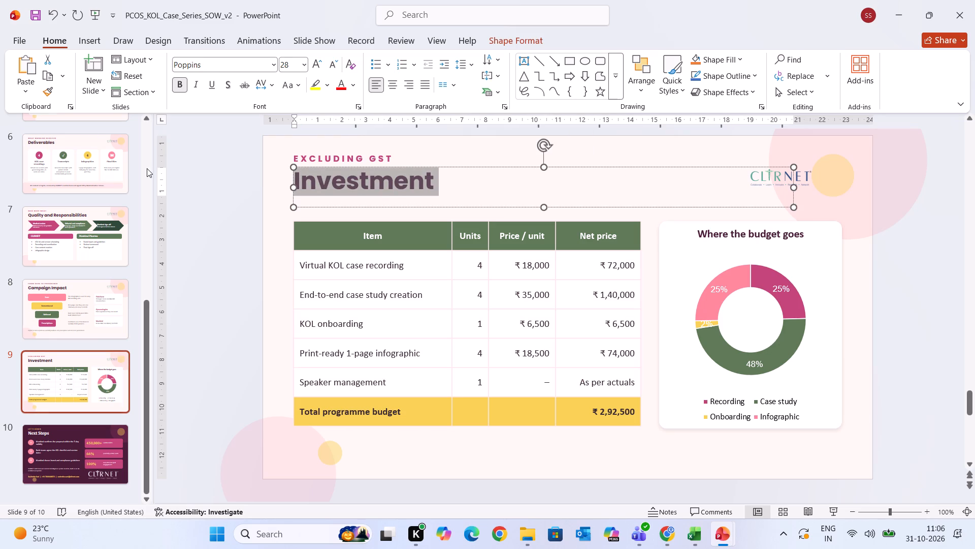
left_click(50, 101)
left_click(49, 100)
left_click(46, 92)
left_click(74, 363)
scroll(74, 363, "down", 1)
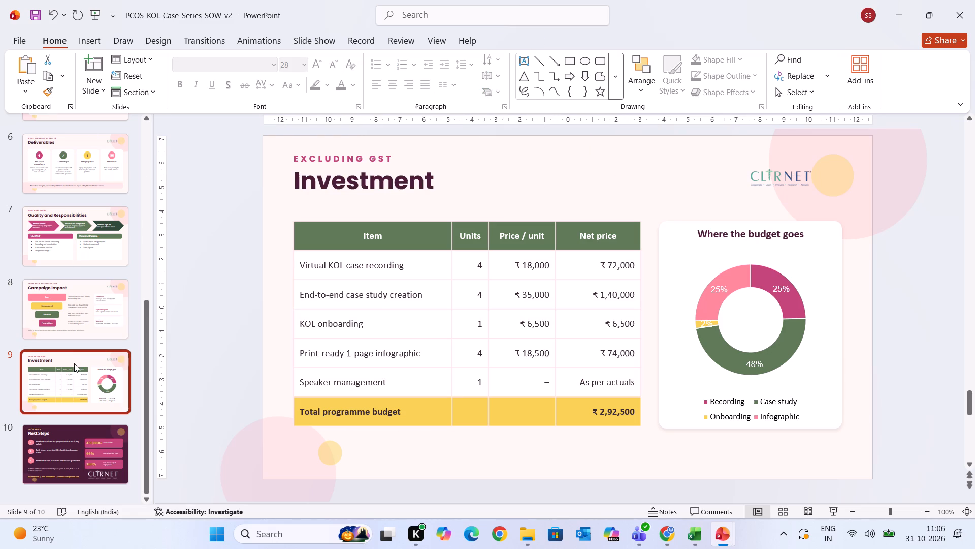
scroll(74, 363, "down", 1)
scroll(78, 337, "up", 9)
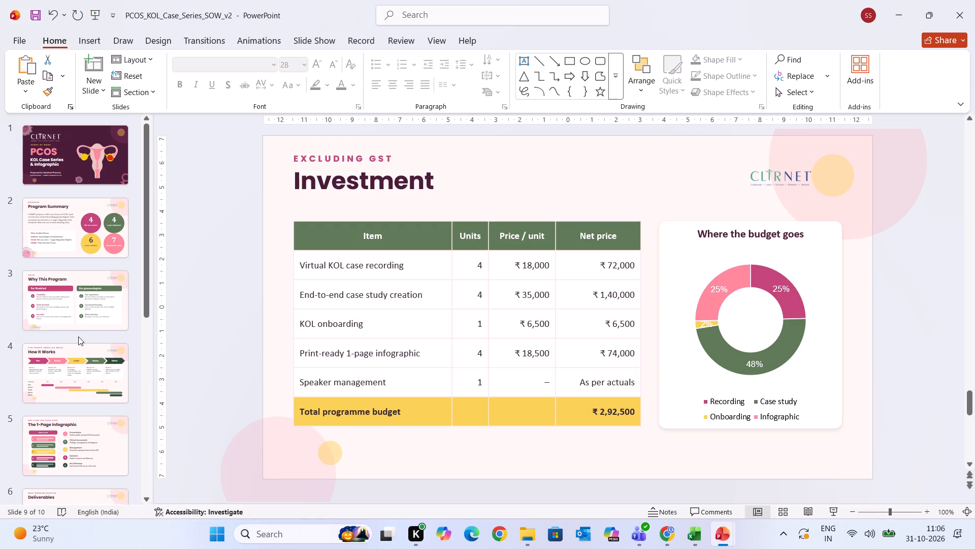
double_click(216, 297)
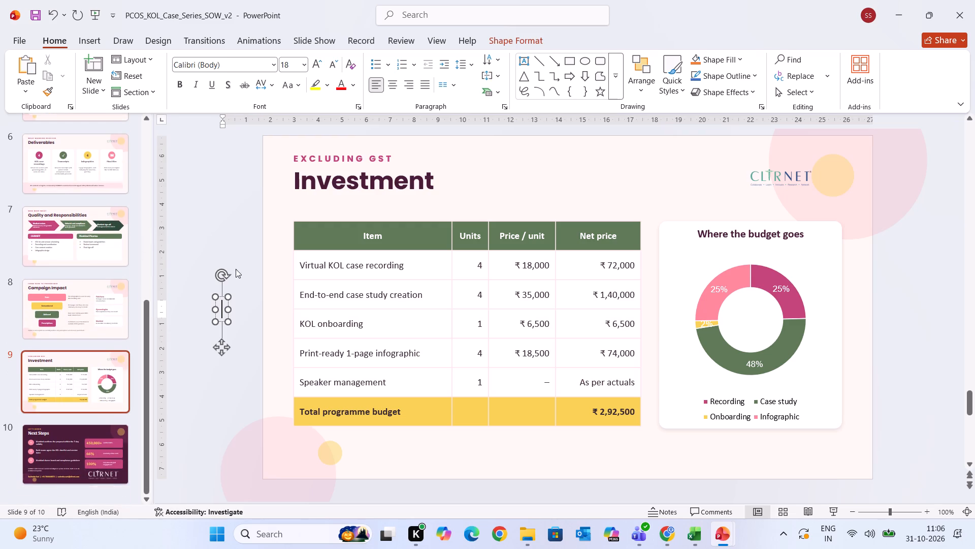
Change the introductory paragraph under "Program Summary" on slide 2 to the Poppins font at 12 pt.
left_click(341, 155)
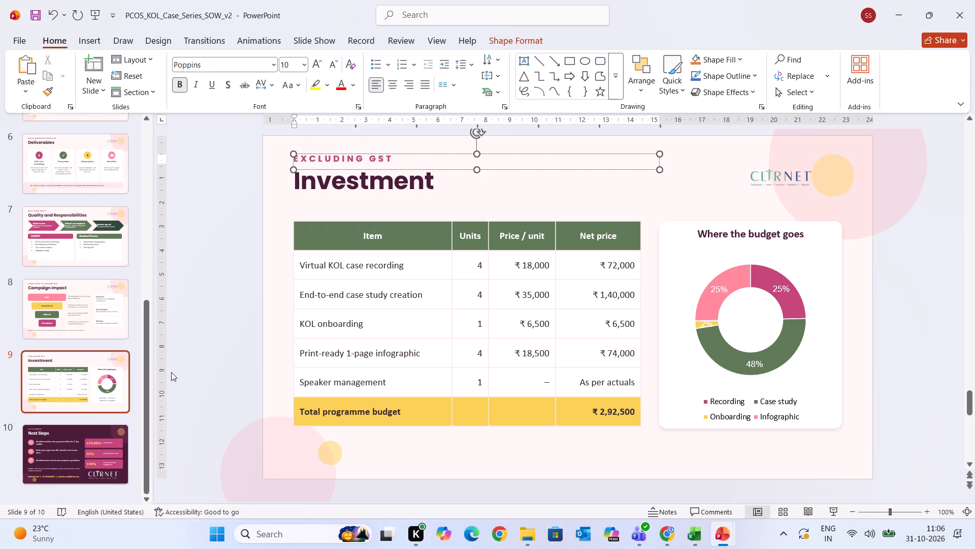
scroll(124, 326, "up", 4)
left_click(92, 230)
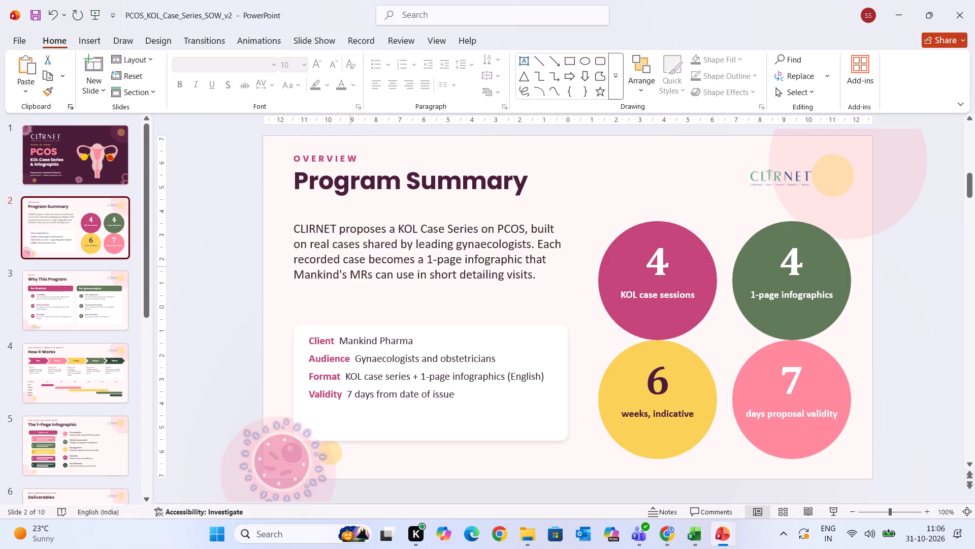
left_click_drag(535, 279, 293, 258)
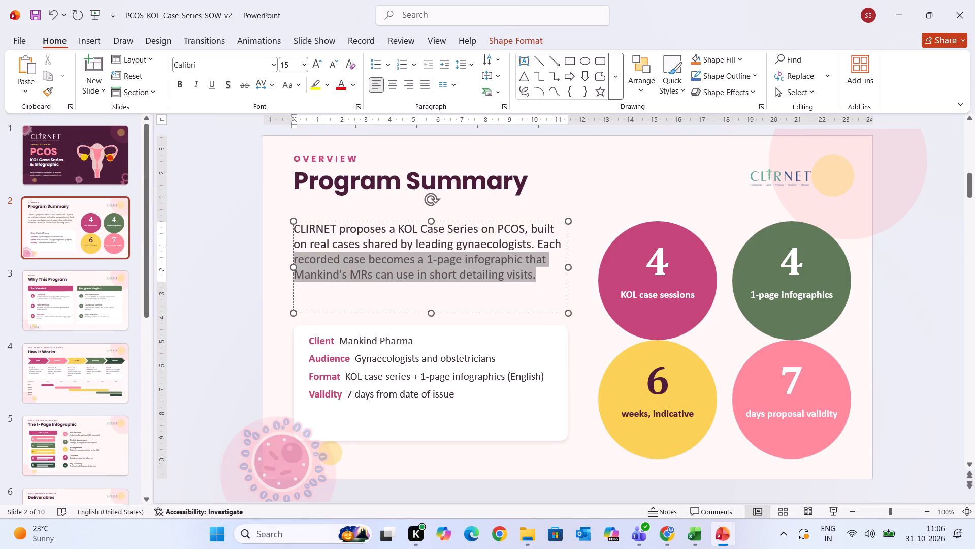
left_click_drag(293, 258, 253, 226)
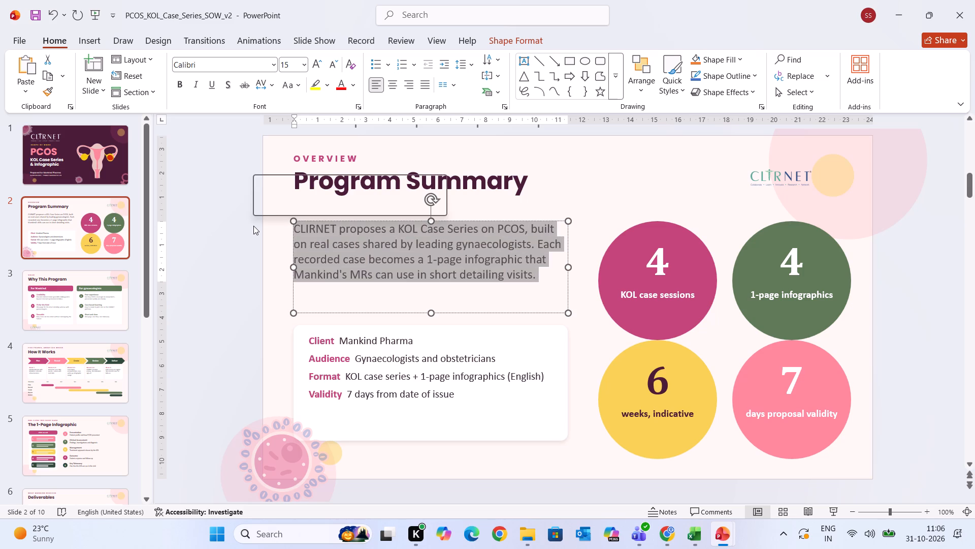
left_click(216, 64)
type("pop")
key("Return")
left_click(328, 67)
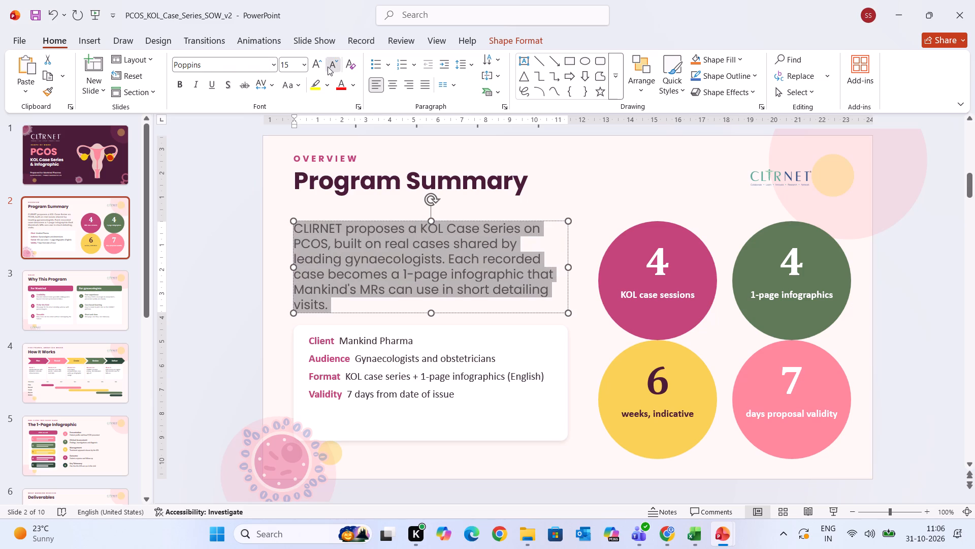
left_click(328, 67)
left_click(272, 235)
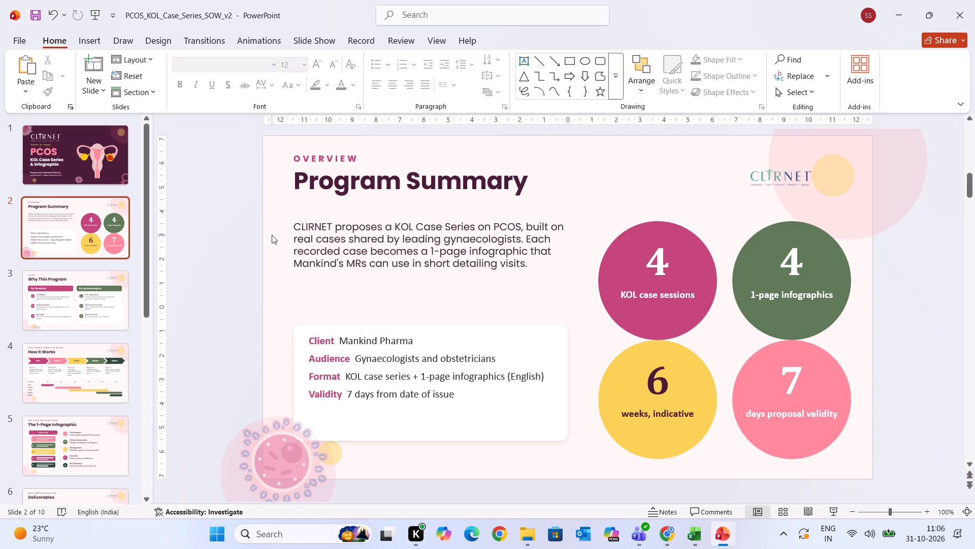
Select the text of the introductory paragraph under "Program Summary" on slide 2 again.
left_click(478, 259)
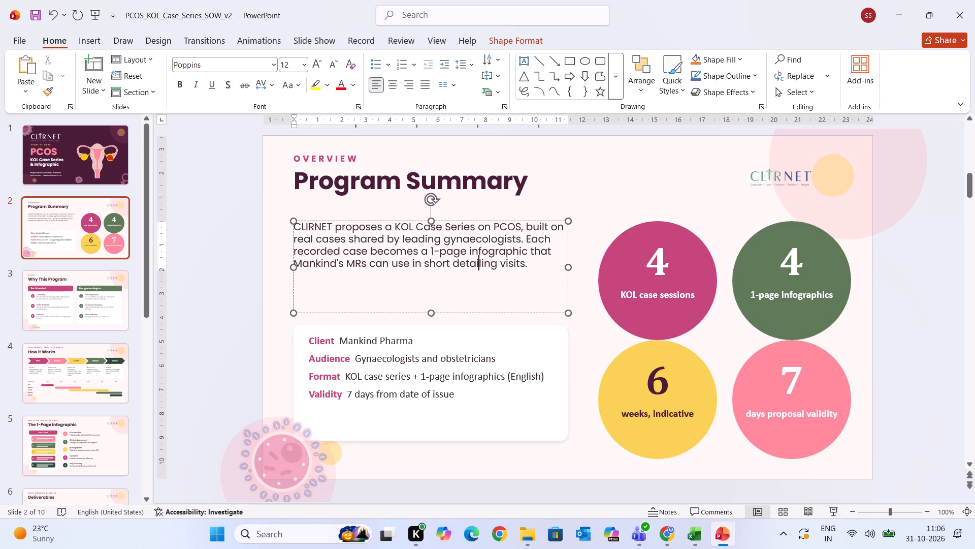
left_click_drag(526, 261, 255, 232)
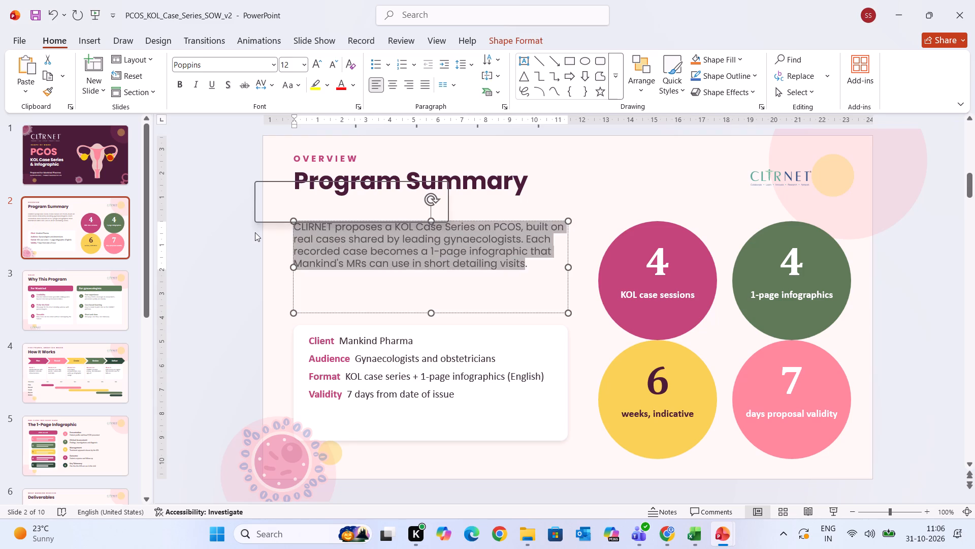
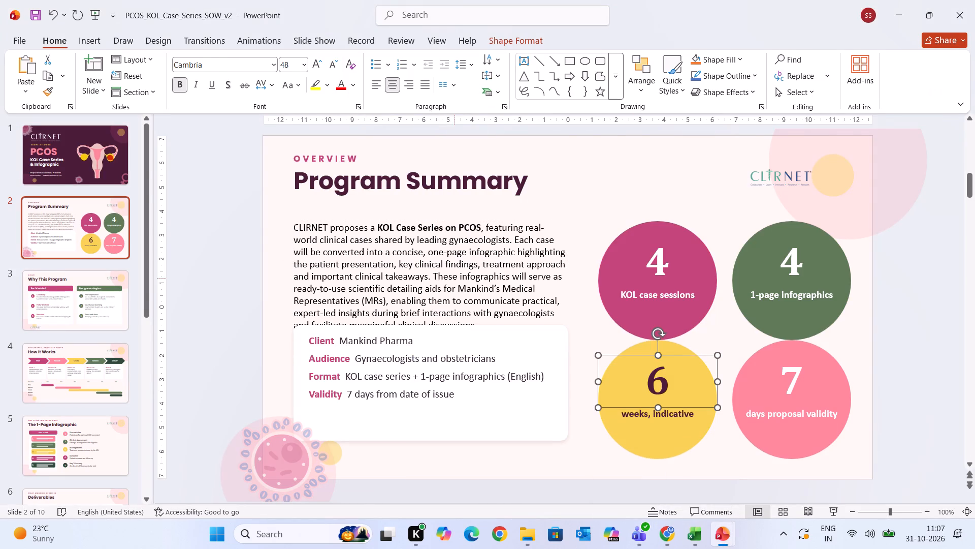
Move the description text box up so it sits just beneath the "Program Summary" title.
left_click(440, 271)
left_click_drag(463, 221, 465, 196)
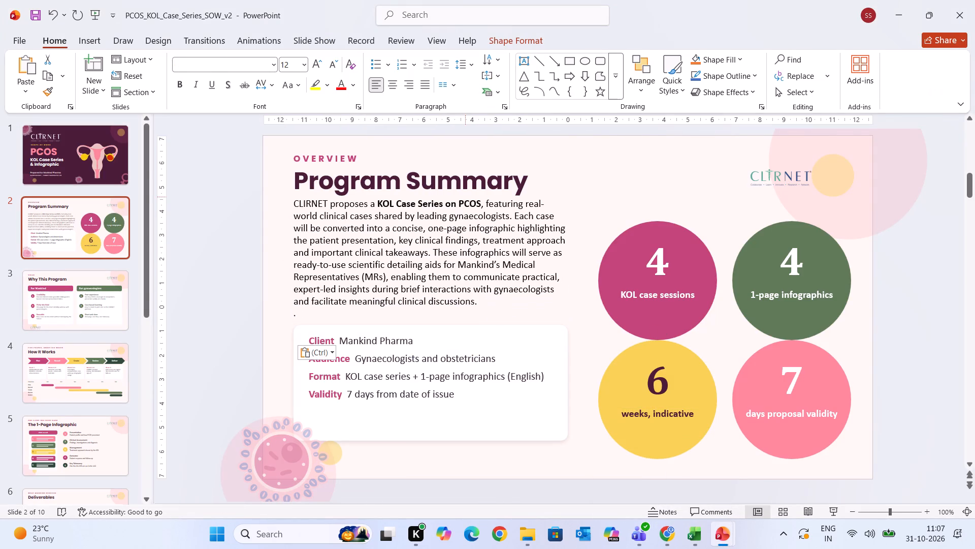
left_click_drag(465, 196, 465, 205)
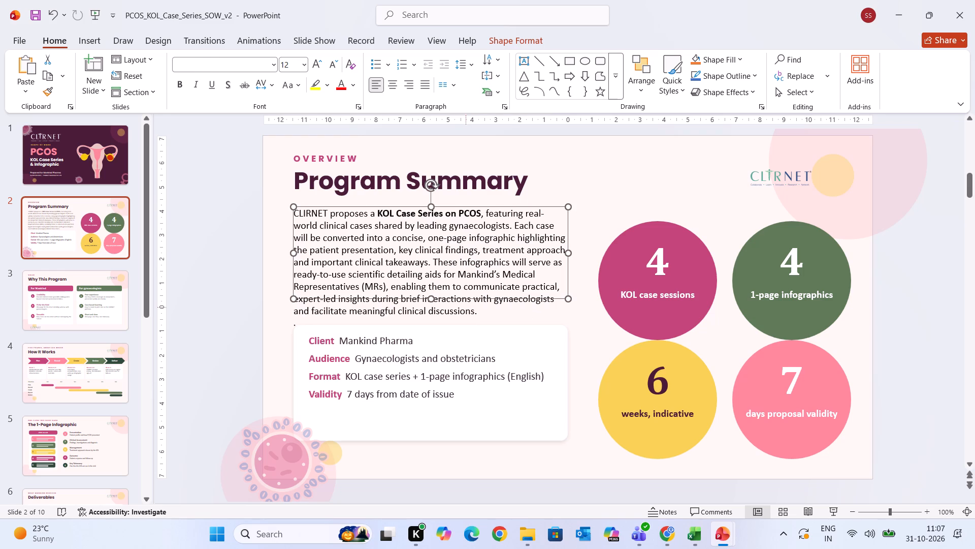
Set the Program Summary description paragraph to Poppins at 10 pt.
left_click_drag(473, 315, 287, 204)
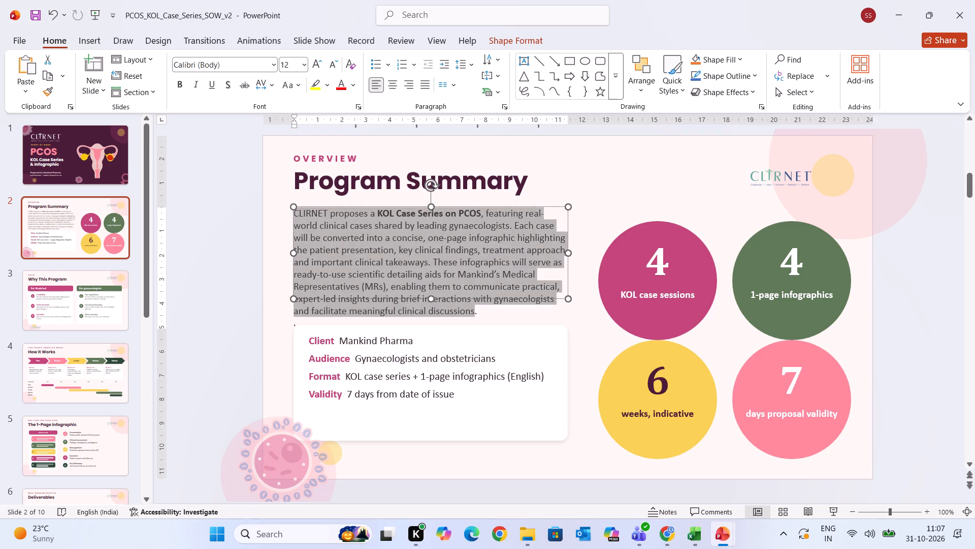
left_click_drag(287, 204, 287, 203)
left_click(243, 61)
type("pop")
key("Return")
double_click(331, 65)
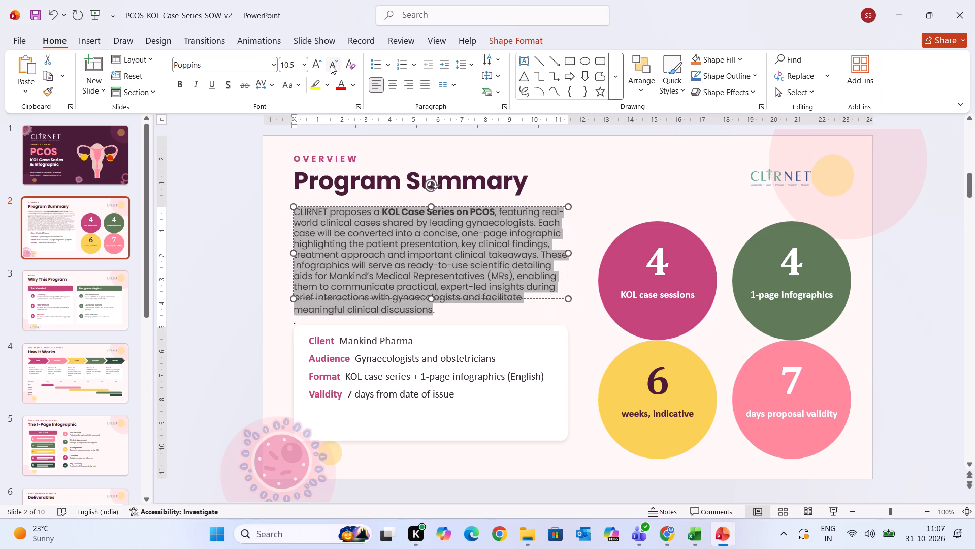
left_click(331, 65)
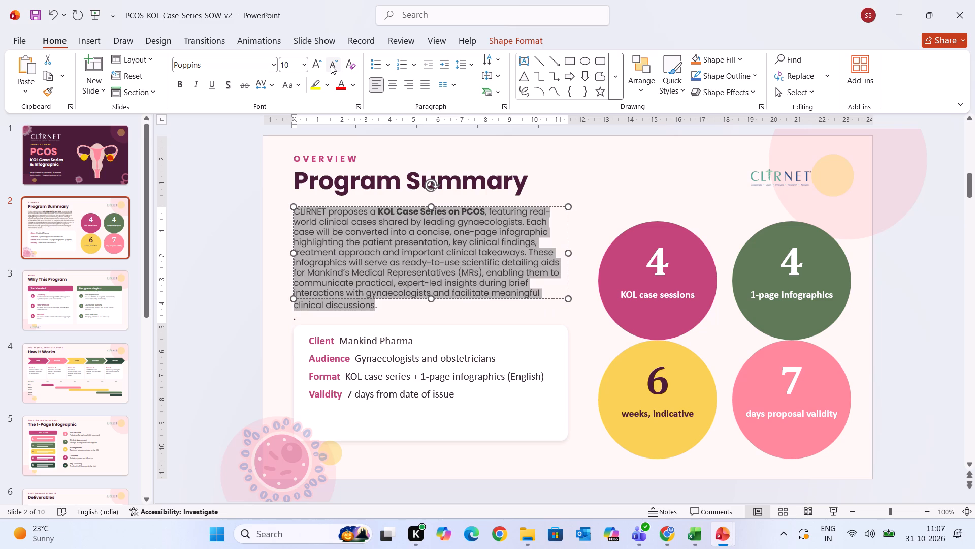
left_click(194, 295)
left_click(383, 269)
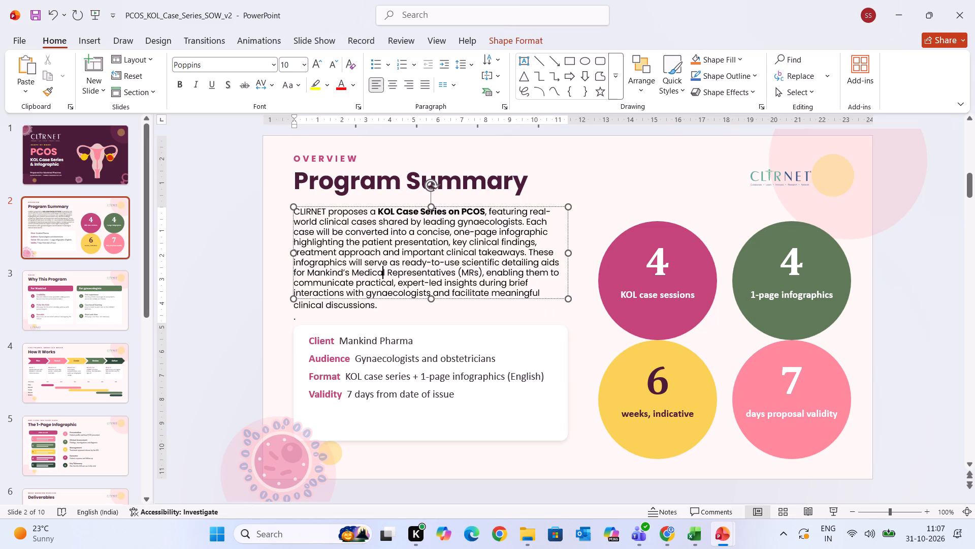
left_click_drag(380, 306, 290, 210)
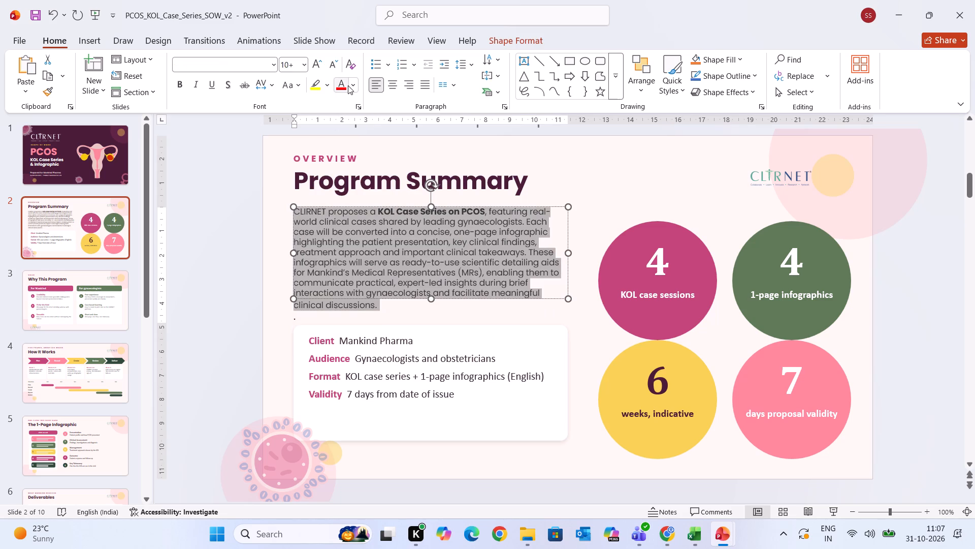
left_click(305, 65)
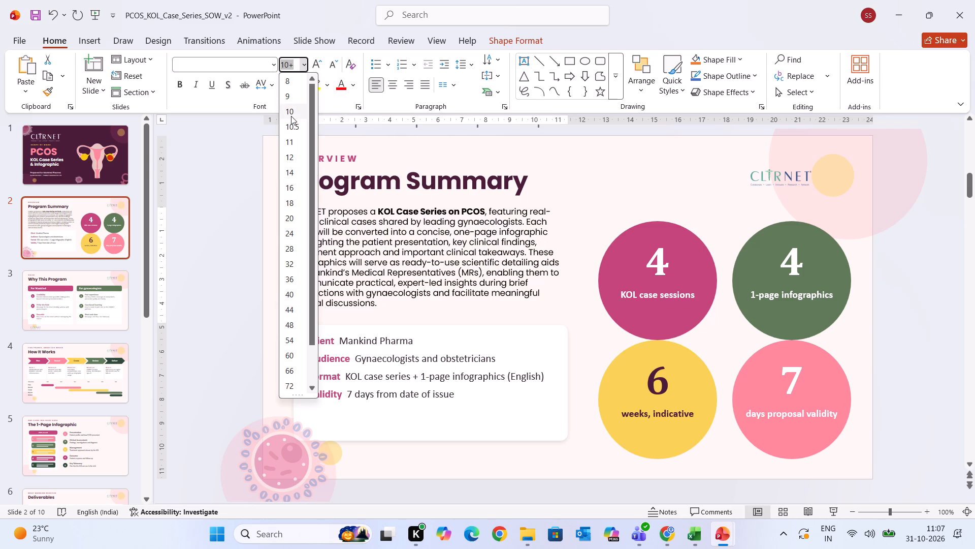
left_click(291, 116)
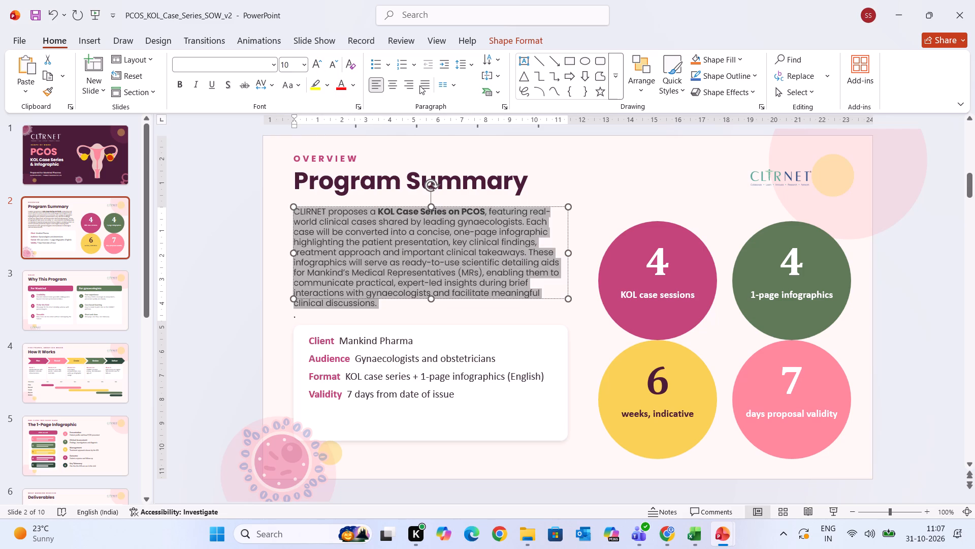
Justify the Program Summary description paragraph.
left_click(419, 85)
left_click(480, 314)
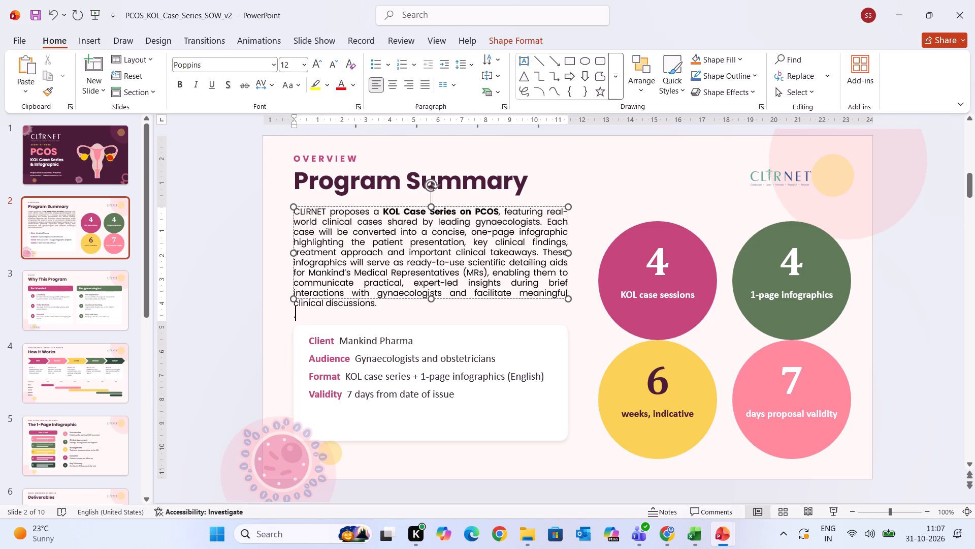
left_click(480, 314)
Extend the description text box downward so its lower edge sits just above the client details card.
left_click_drag(432, 298, 434, 316)
left_click(612, 193)
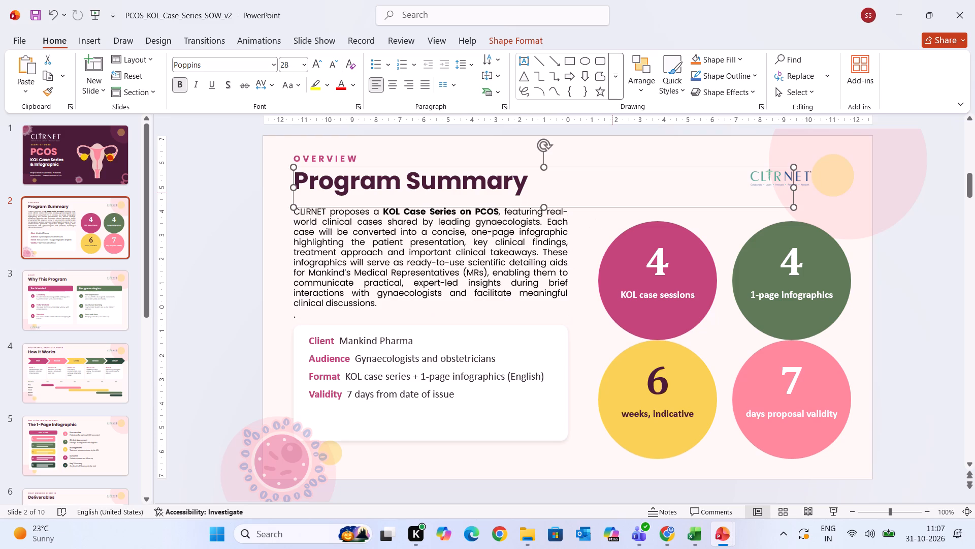
Recolour the Program Summary description paragraph with a dark grey tint of the theme's Black, Text 1.
left_click(432, 293)
left_click_drag(396, 303, 287, 215)
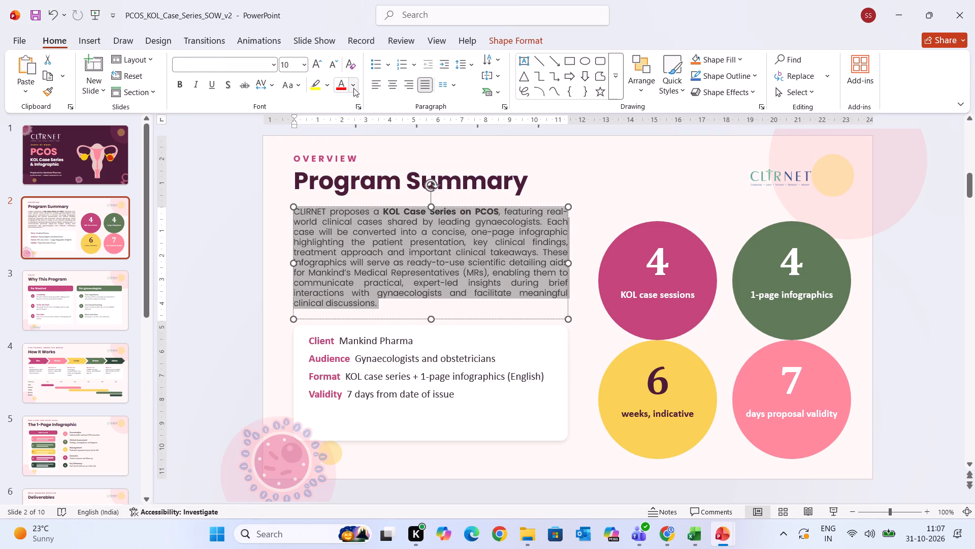
left_click(353, 88)
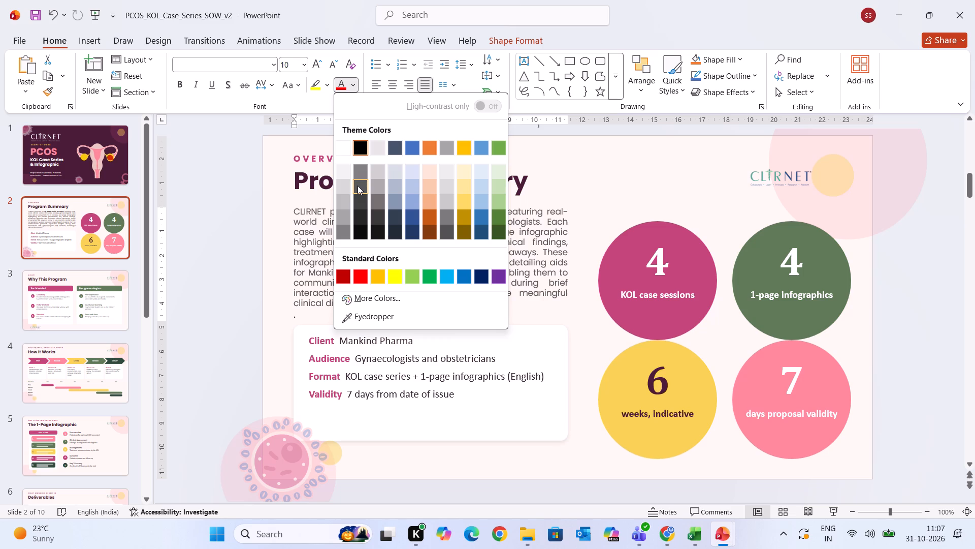
left_click(359, 221)
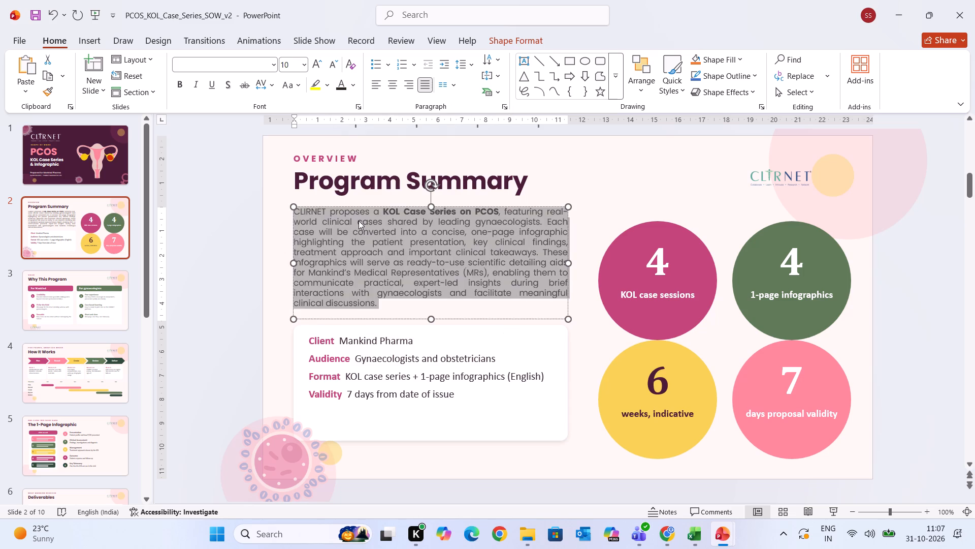
left_click(579, 305)
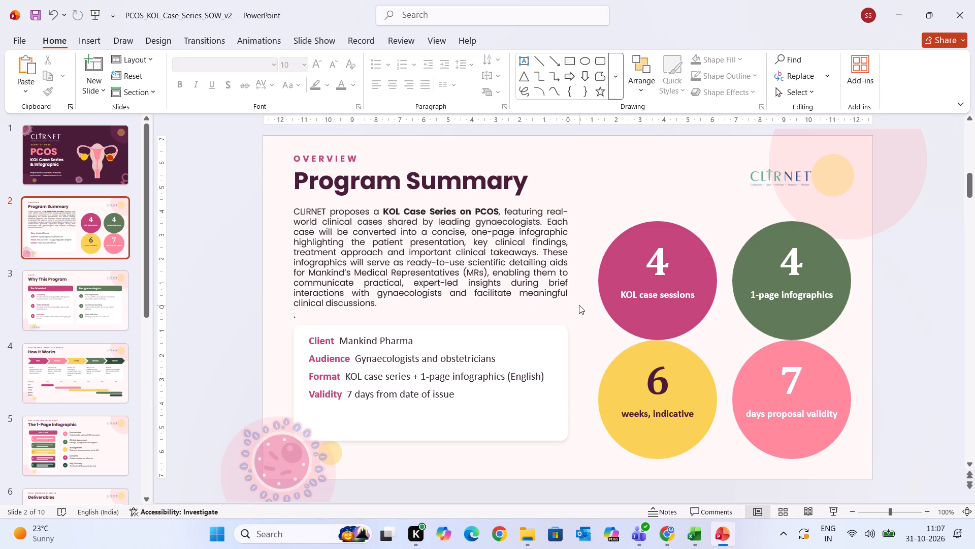
left_click(264, 273)
Set the "Client Mankind Pharma" line in the details card to Poppins at 11 pt.
left_click_drag(414, 336, 309, 340)
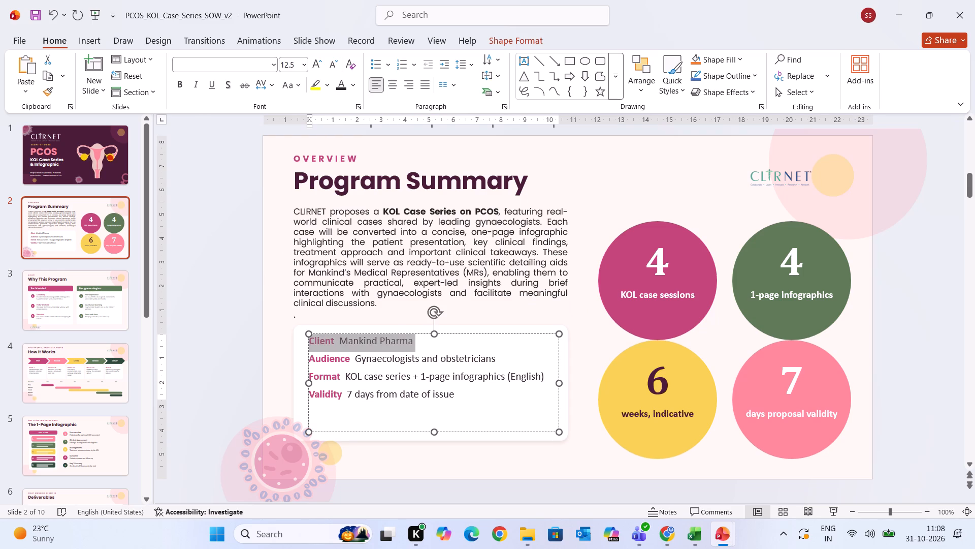
left_click_drag(309, 340, 303, 340)
left_click(226, 70)
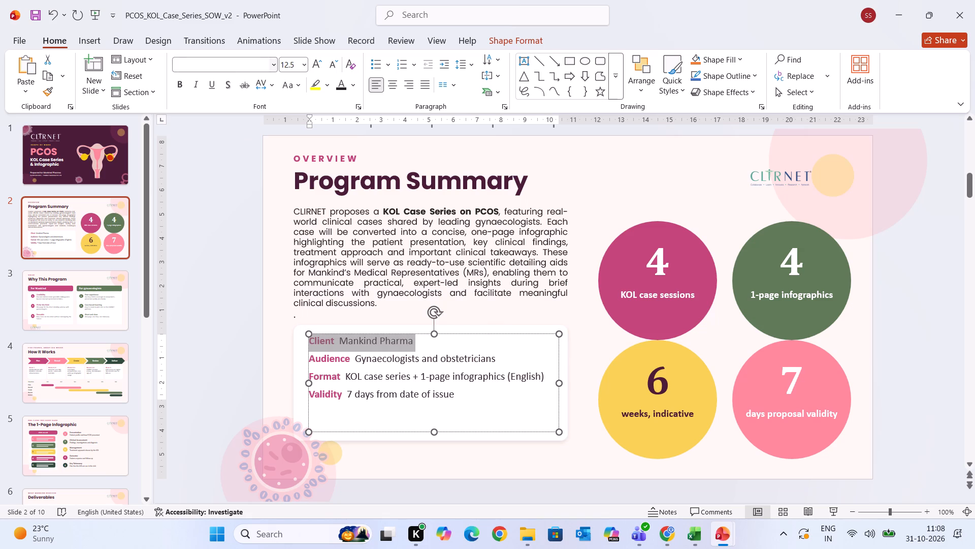
left_click(219, 65)
type("pop")
key("Return")
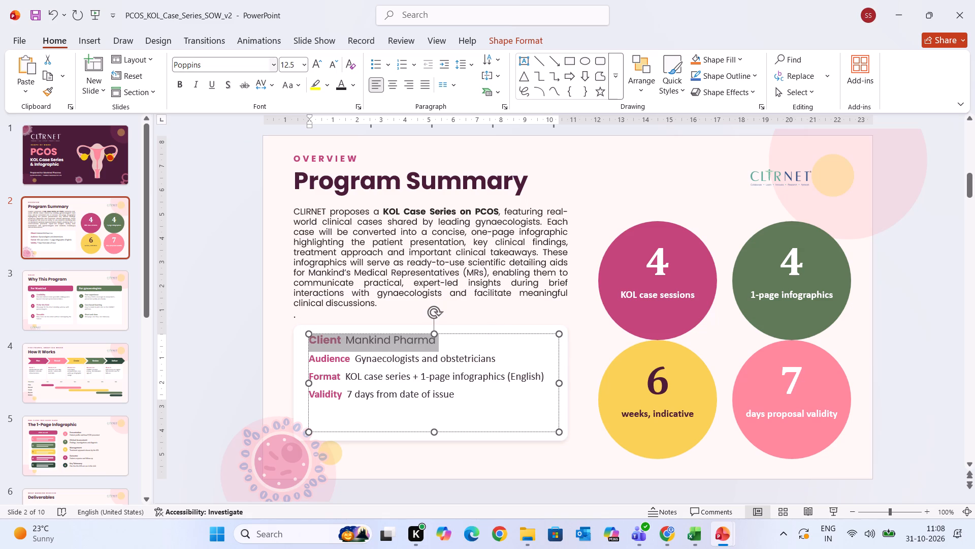
left_click(333, 67)
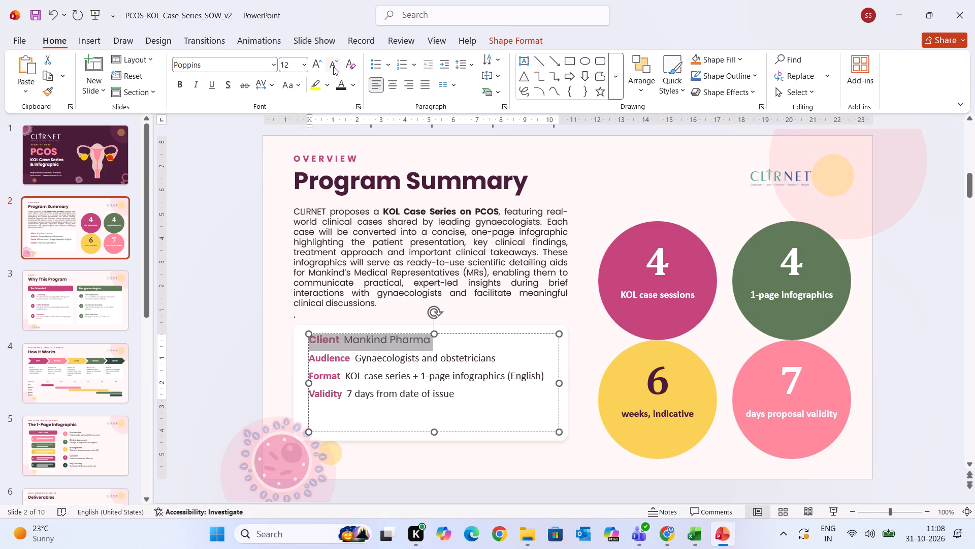
left_click(333, 67)
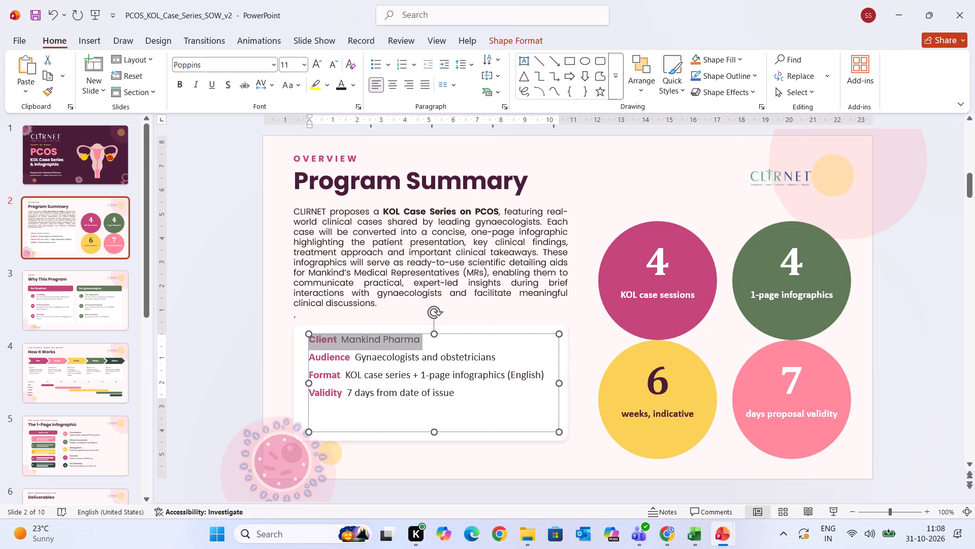
left_click(481, 413)
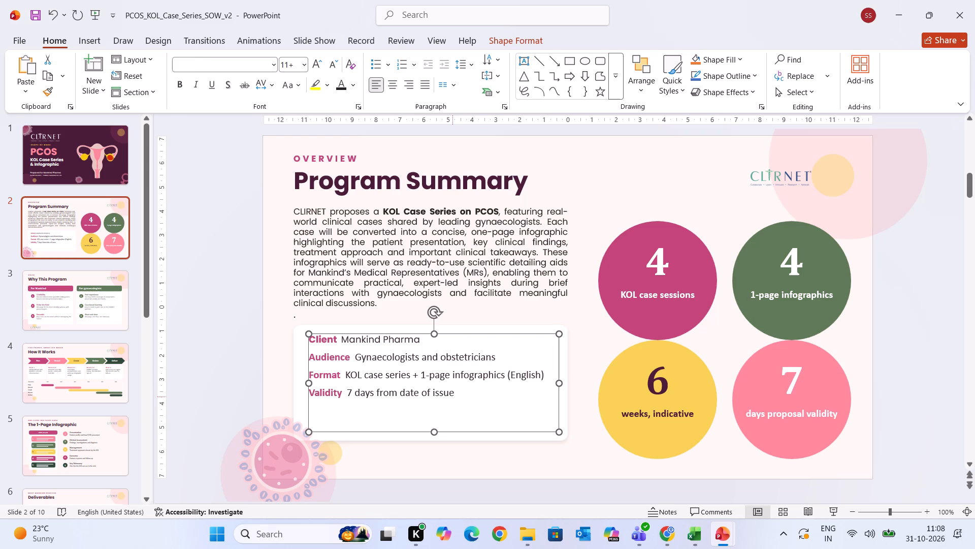
Set the Audience, Format and Validity lines in the details card to Poppins at 11 pt.
left_click_drag(452, 396, 316, 352)
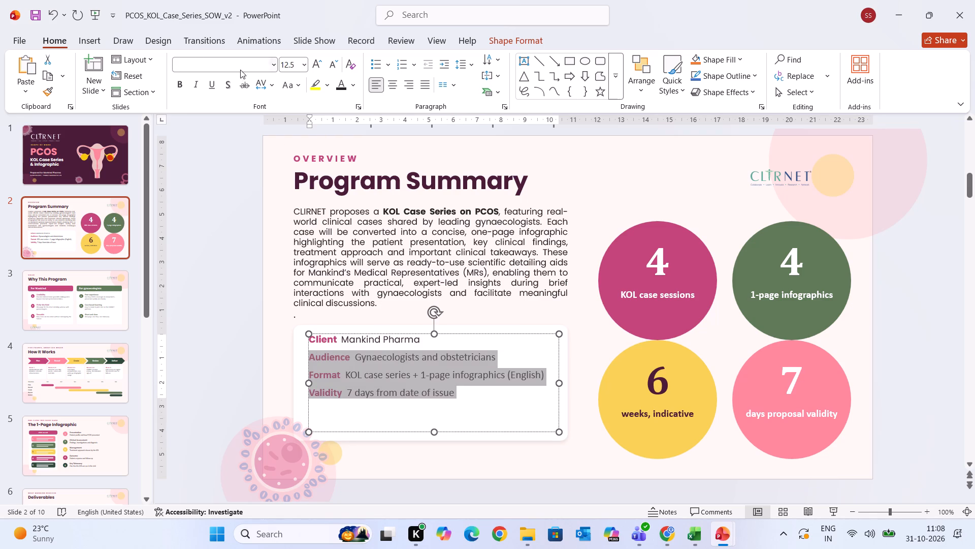
left_click(235, 64)
type("pop")
key("Return")
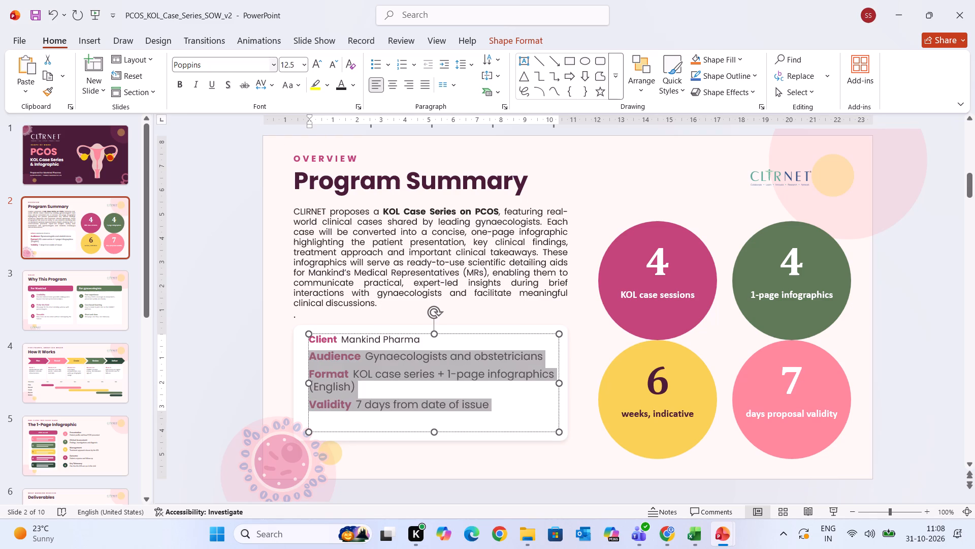
double_click(336, 67)
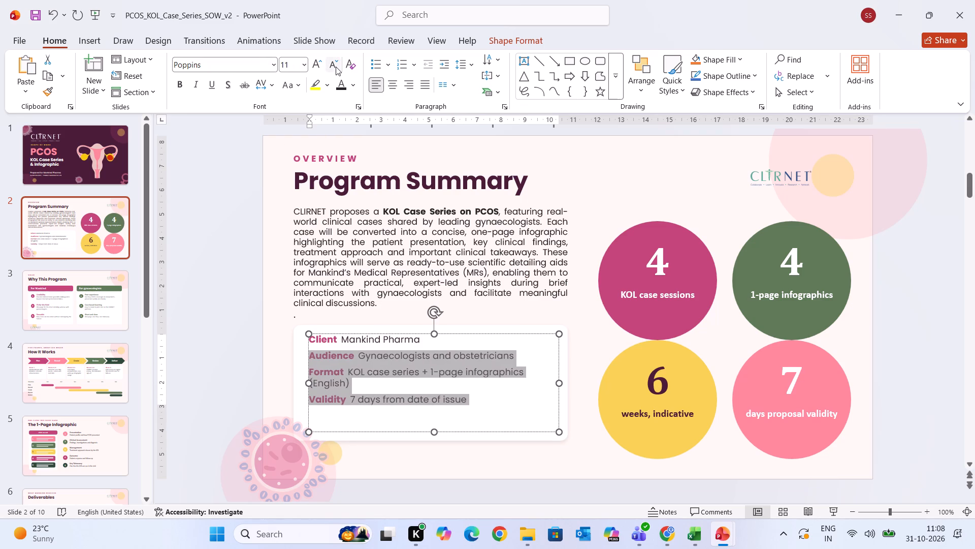
left_click(439, 369)
left_click(424, 345)
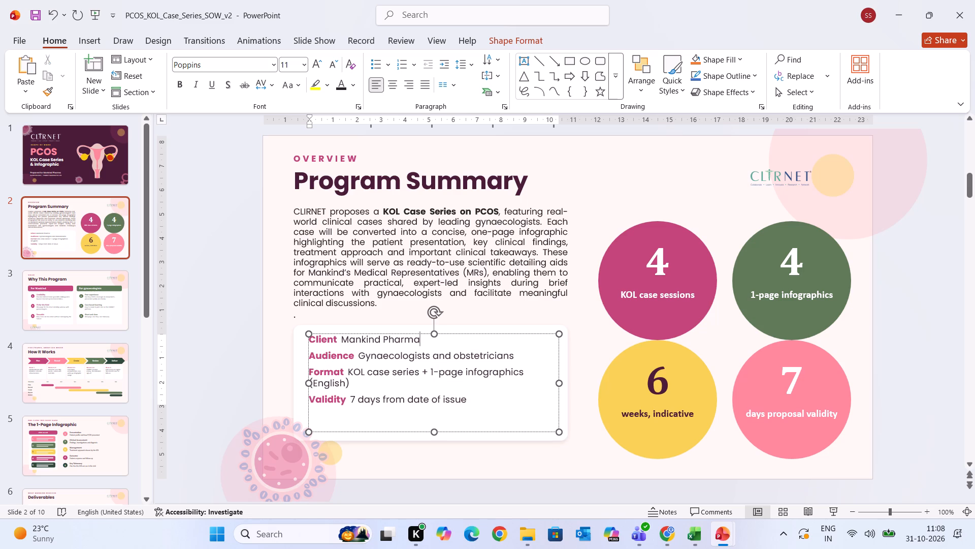
left_click_drag(426, 342, 319, 347)
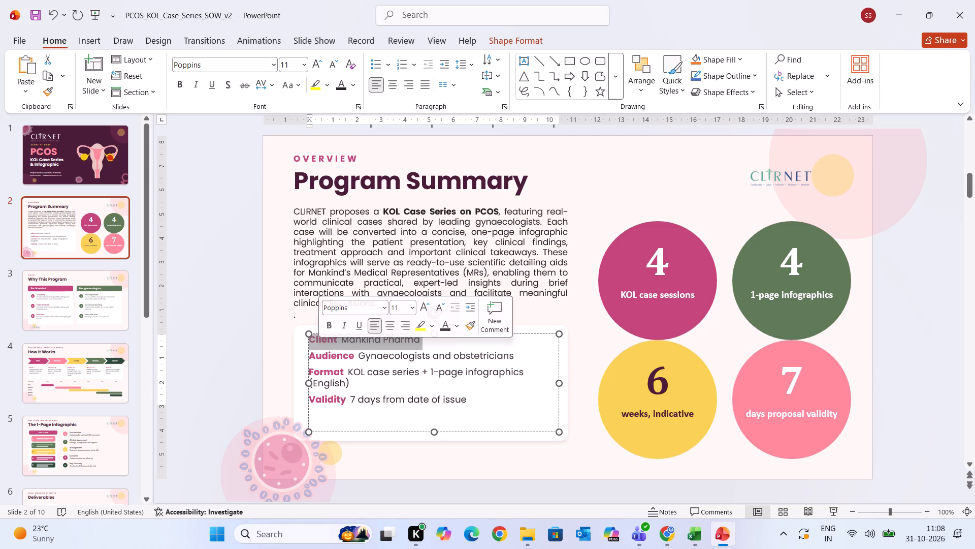
left_click(382, 421)
left_click(230, 404)
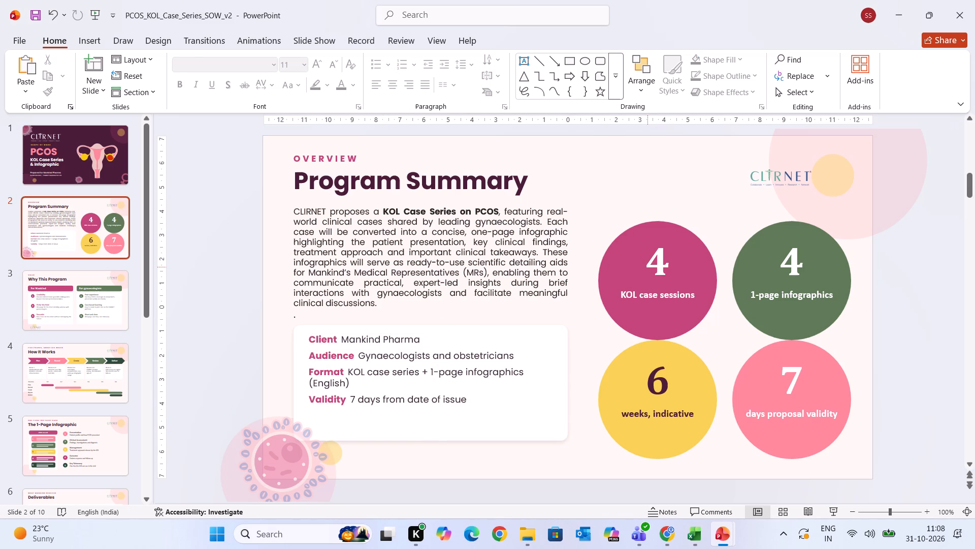
Set the number 4 above "KOL case sessions" in the magenta circle to Poppins at 44 pt.
left_click_drag(647, 267, 658, 267)
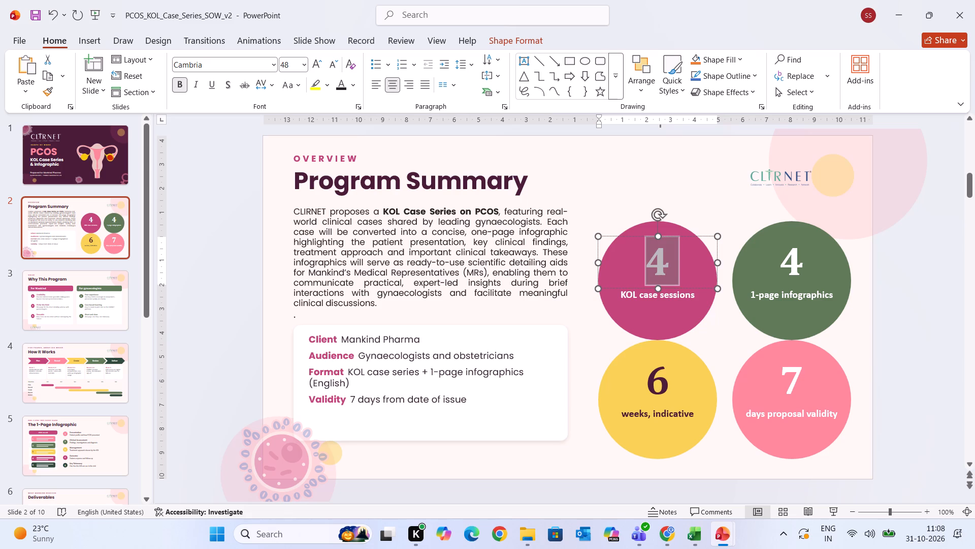
left_click_drag(658, 267, 666, 269)
left_click(247, 64)
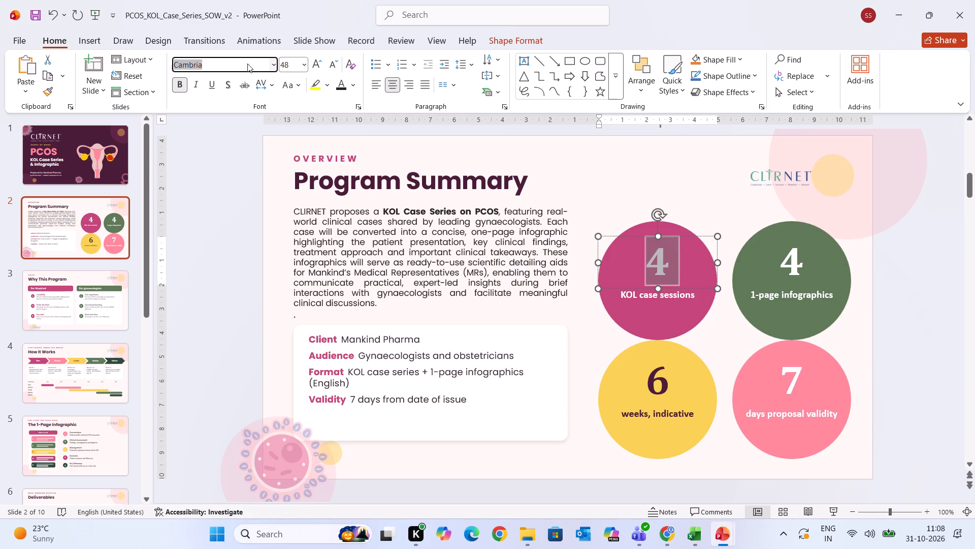
type("pop")
key("Return")
left_click(331, 71)
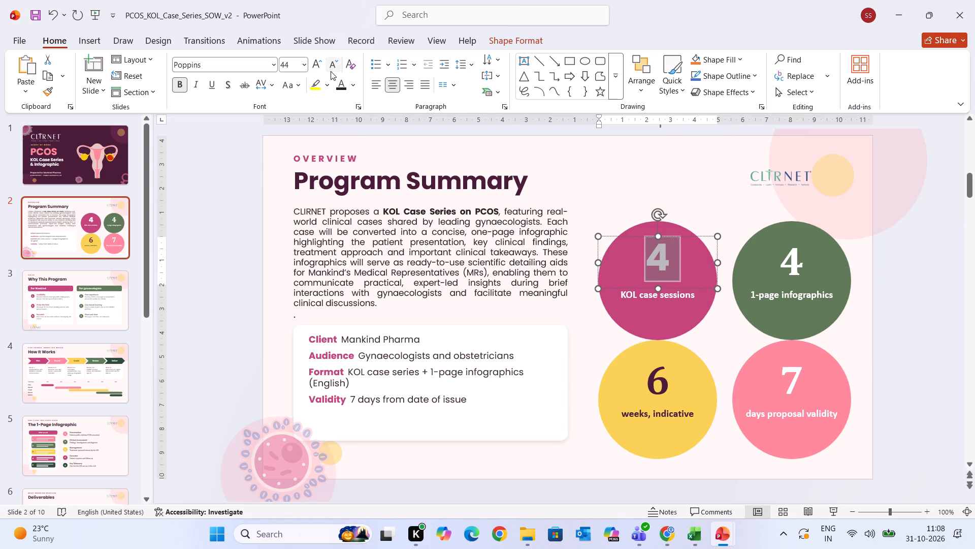
Copy the magenta circle's number formatting to the 4 in the green circle and the 7 in the pink circle.
left_click(45, 88)
left_click_drag(791, 259, 811, 258)
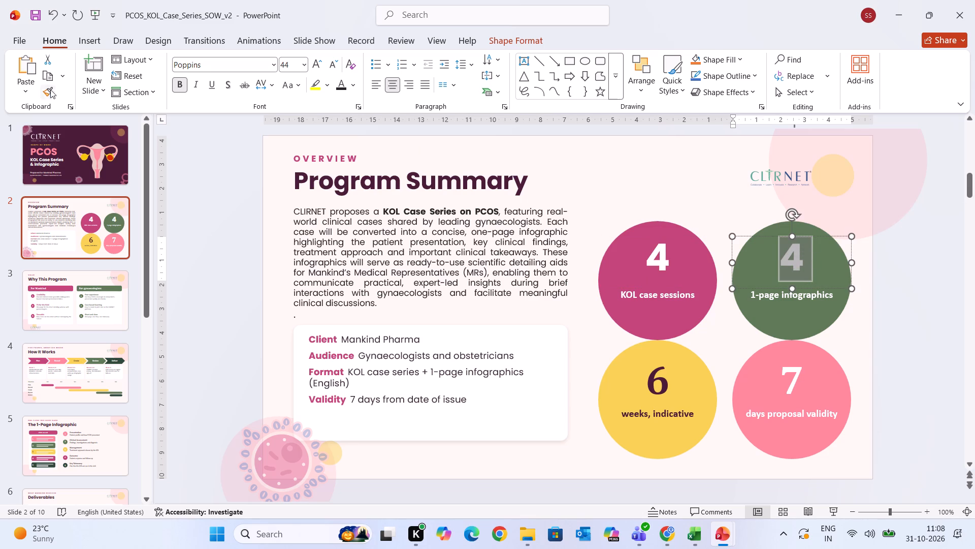
left_click(46, 90)
left_click_drag(788, 381, 812, 381)
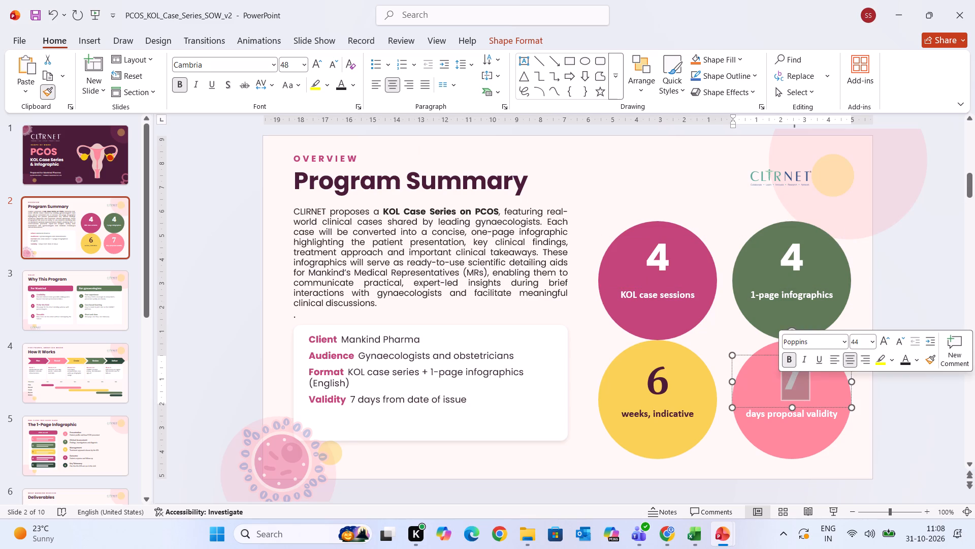
Set the number 6 in the yellow circle to Poppins, keeping its 48 pt size.
left_click_drag(655, 375, 674, 375)
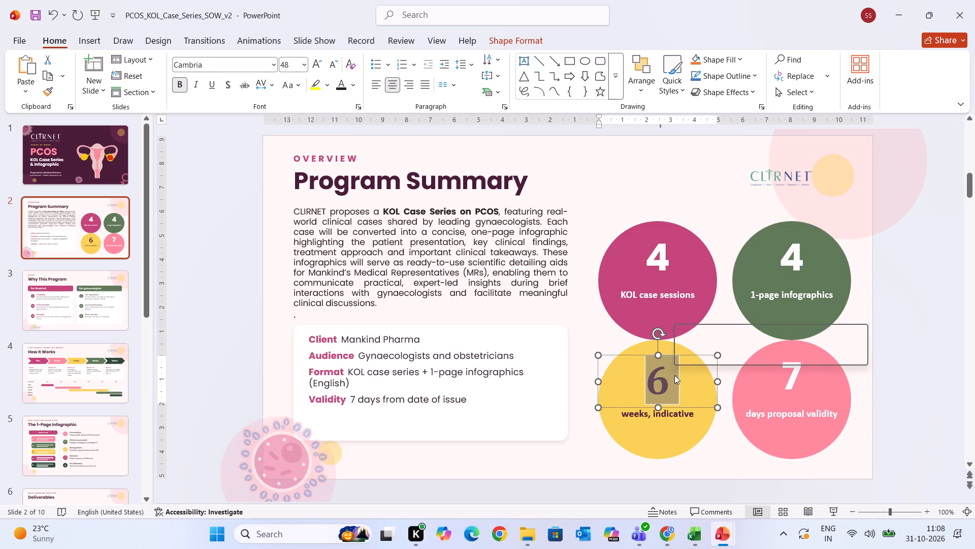
left_click(223, 67)
type("pop")
key("Return")
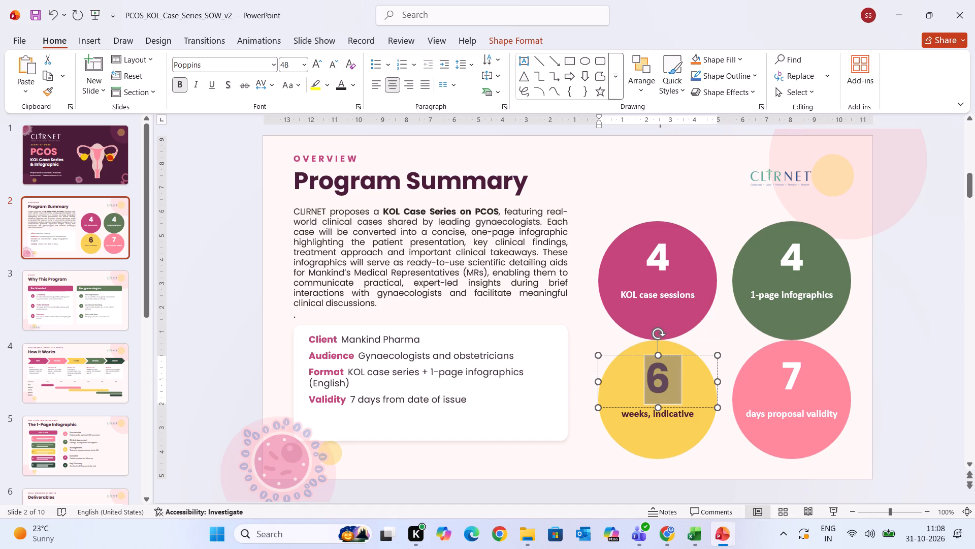
left_click(934, 422)
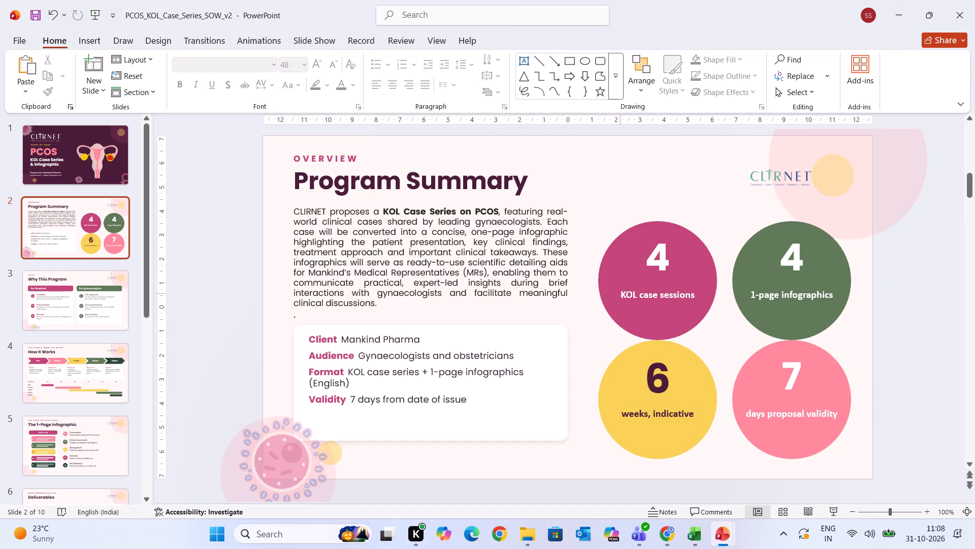
Set the "weeks, indicative" label in the yellow circle to Poppins at 11 pt.
left_click(634, 420)
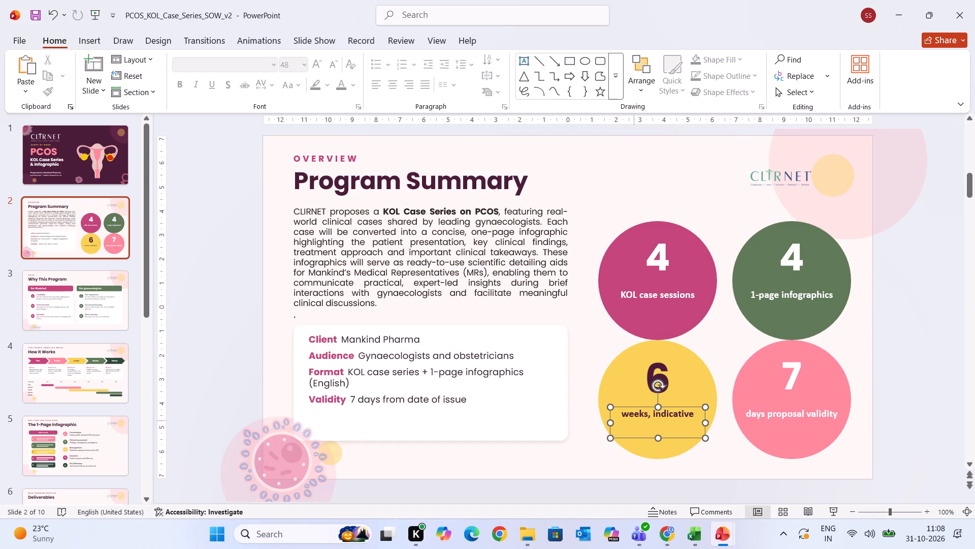
left_click_drag(624, 415, 693, 415)
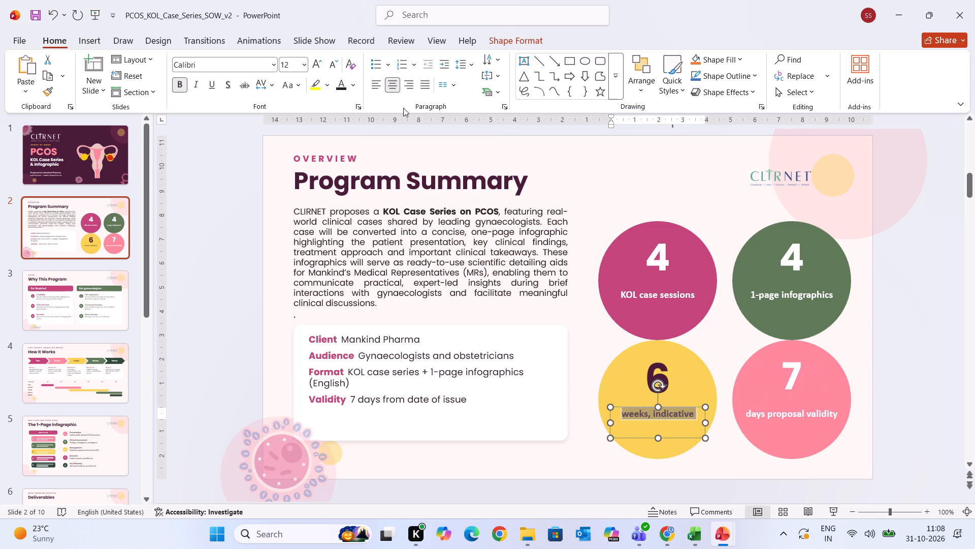
left_click(234, 66)
type("pop")
key("Return")
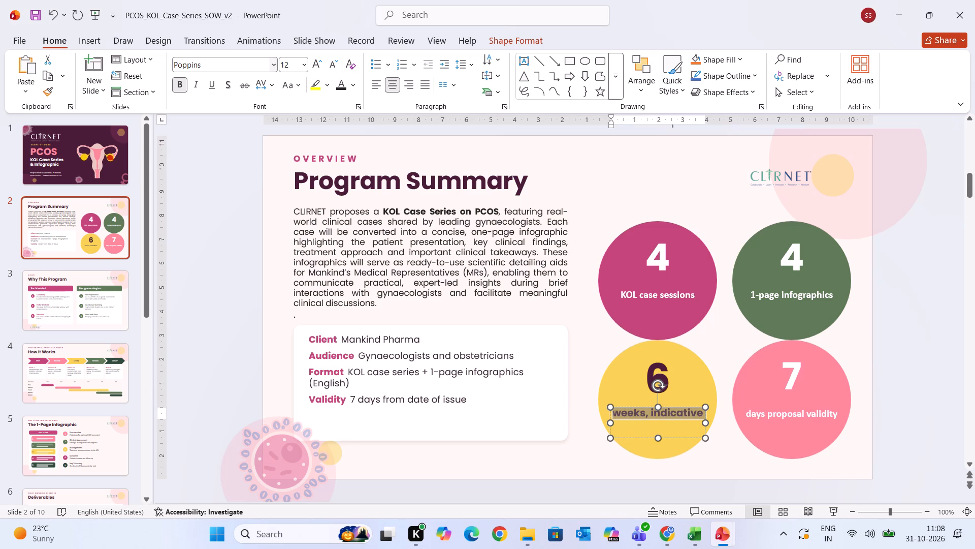
left_click(335, 60)
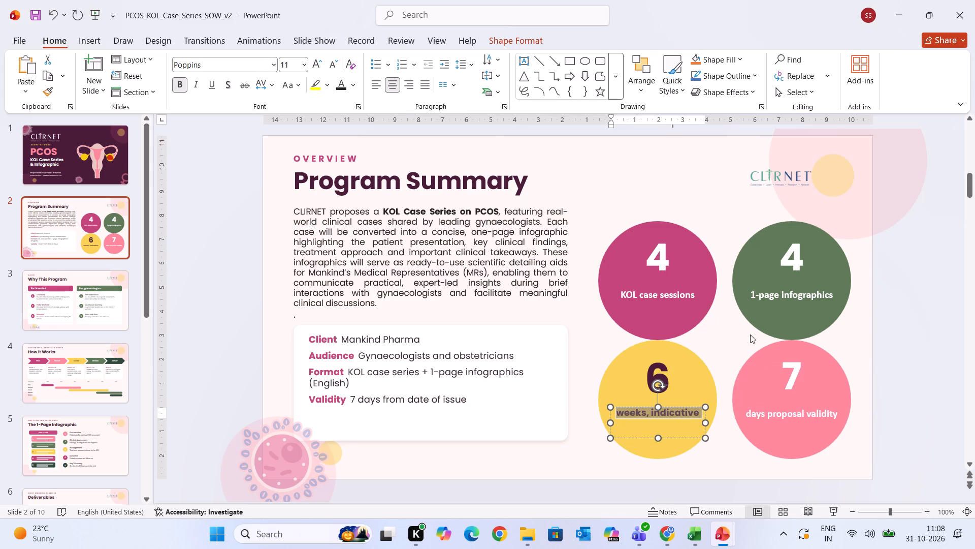
left_click(928, 376)
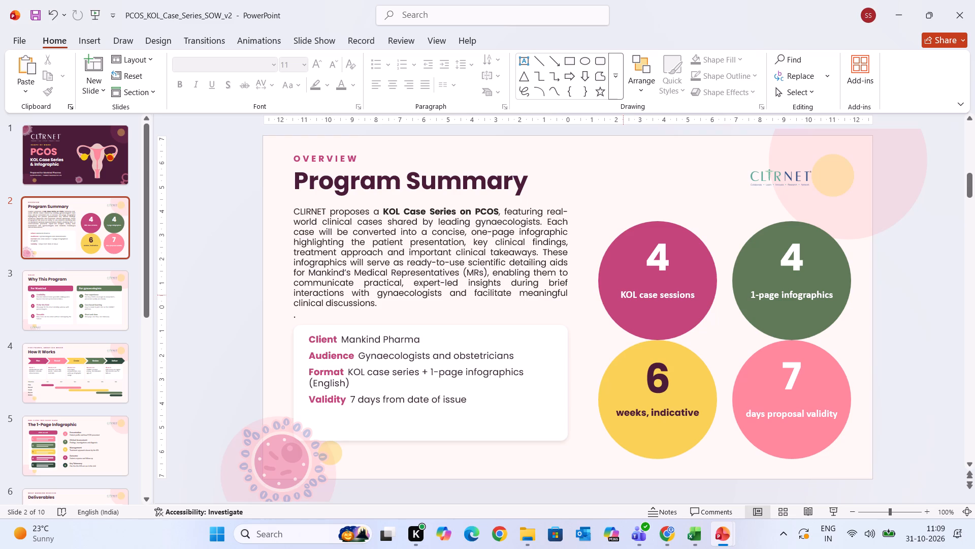
Set the "KOL case sessions" label in the magenta circle to Poppins at 11 pt.
left_click_drag(623, 295, 705, 297)
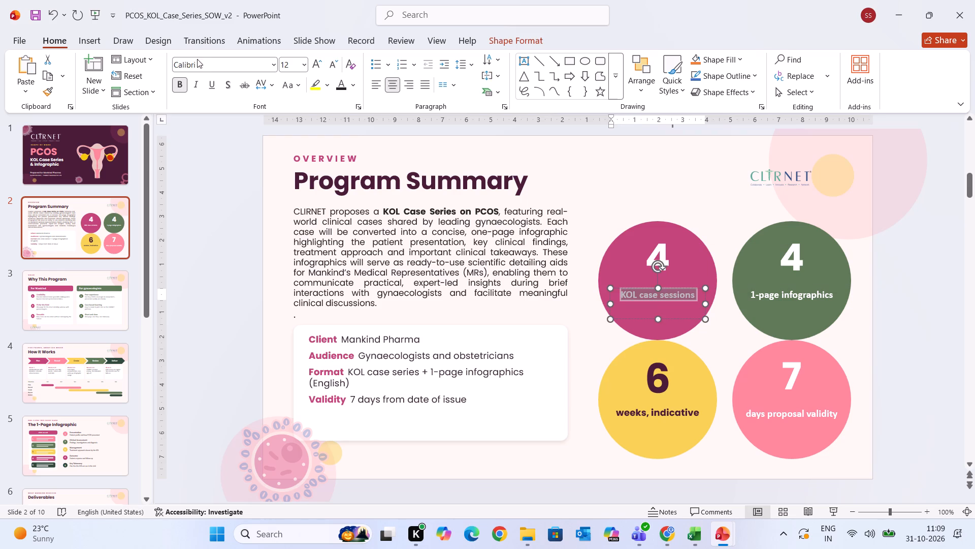
left_click(208, 63)
type("pop")
key("Return")
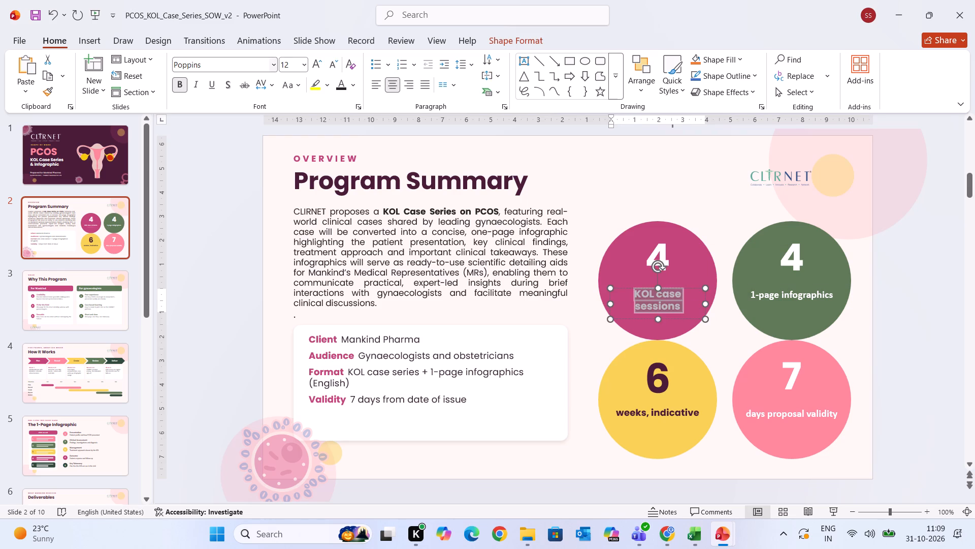
left_click(333, 64)
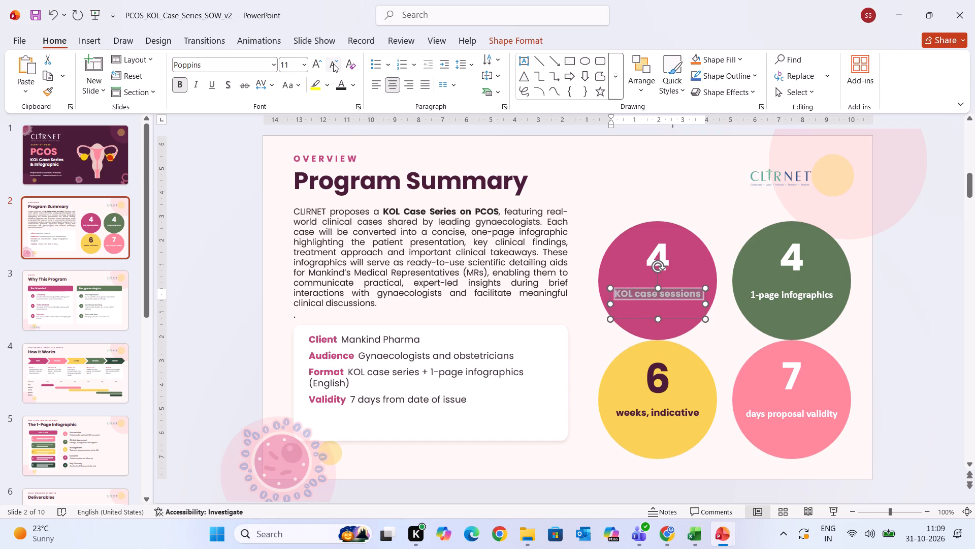
Copy the "KOL case sessions" label formatting to the "1-page infographics" and "days proposal validity" labels.
left_click(48, 93)
left_click_drag(757, 292, 832, 293)
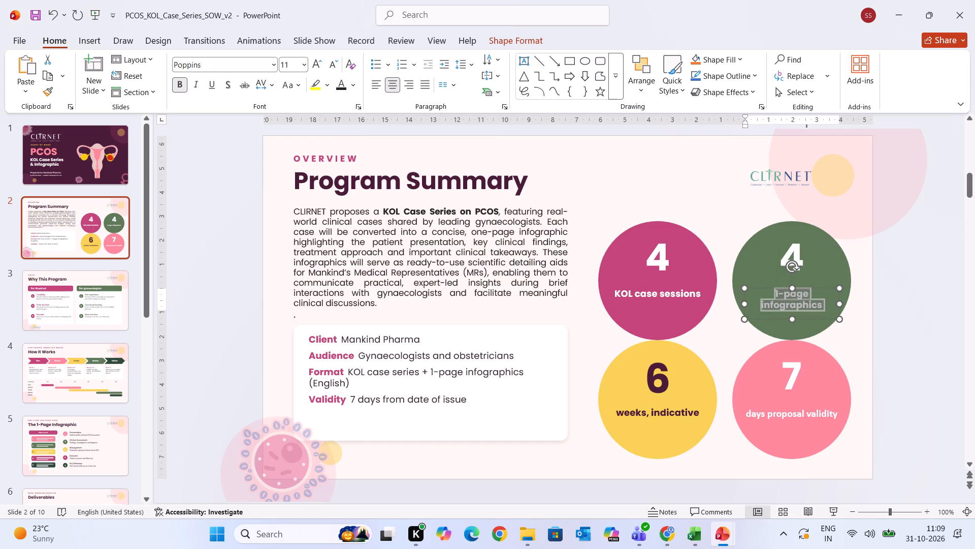
left_click(44, 89)
left_click_drag(751, 410, 818, 409)
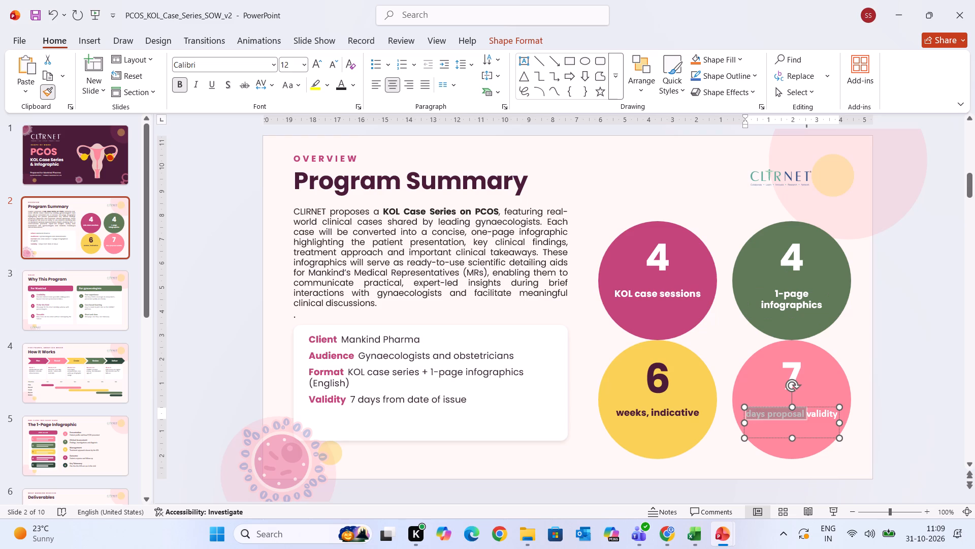
left_click_drag(818, 409, 831, 408)
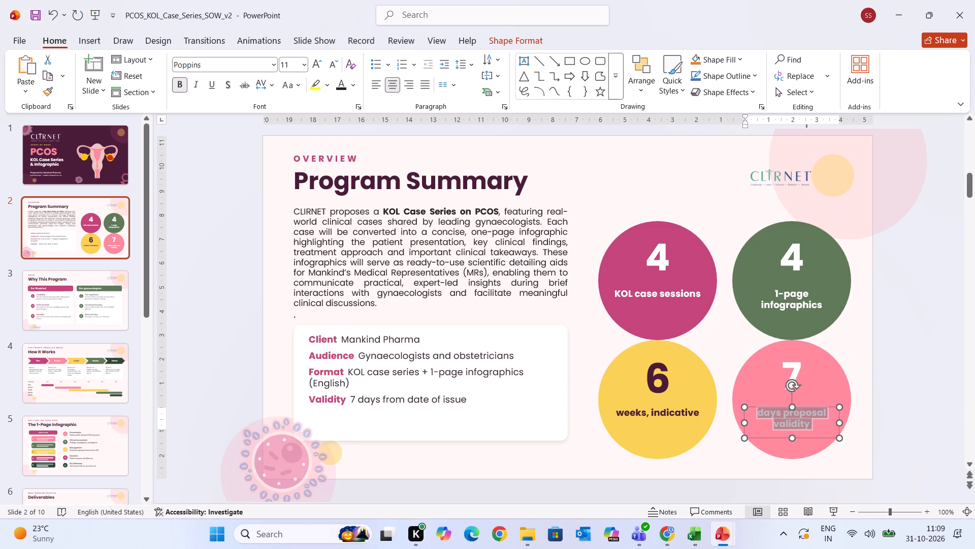
left_click(871, 361)
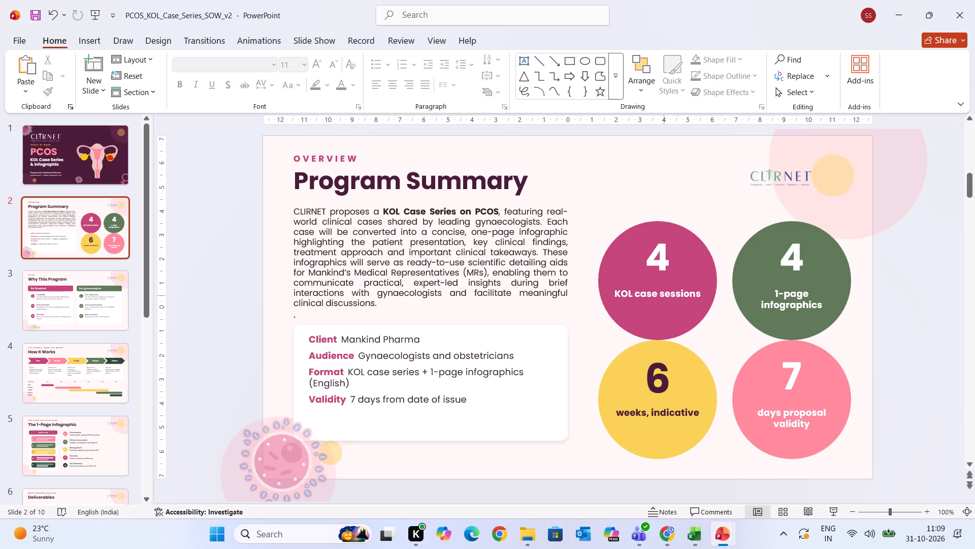
Reduce the "1-page infographics" label's font by one size step so it fits on a single line.
left_click(664, 295)
left_click(661, 295)
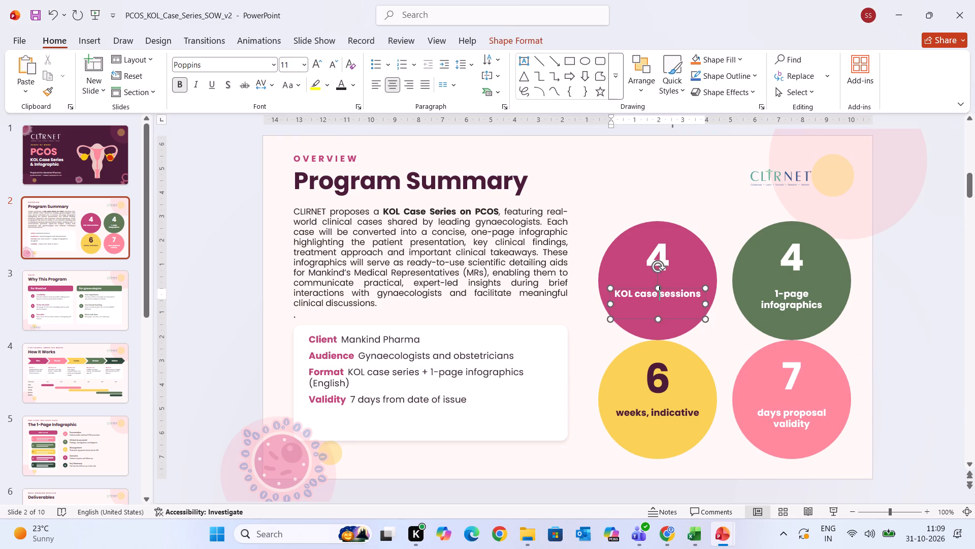
left_click(805, 302)
left_click_drag(838, 304, 843, 304)
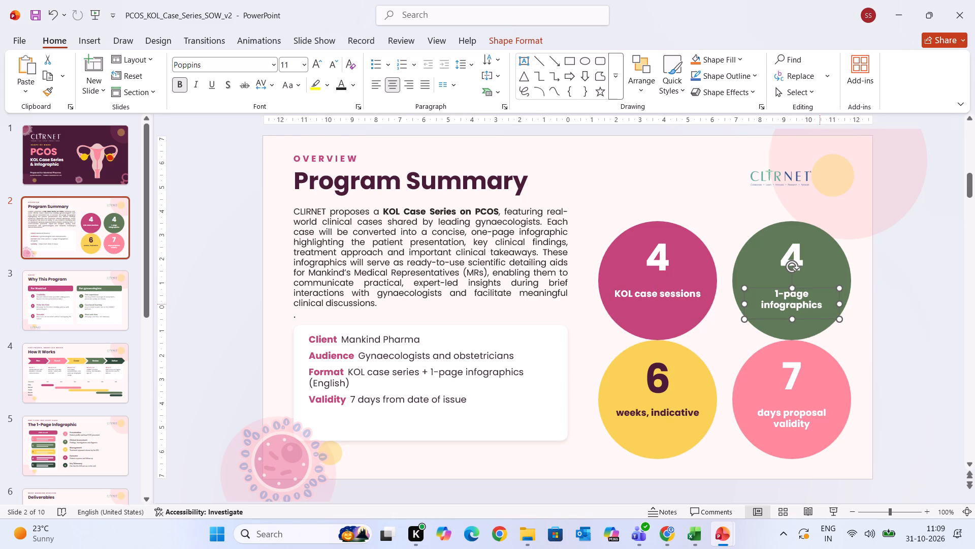
left_click_drag(819, 304, 753, 285)
left_click(333, 63)
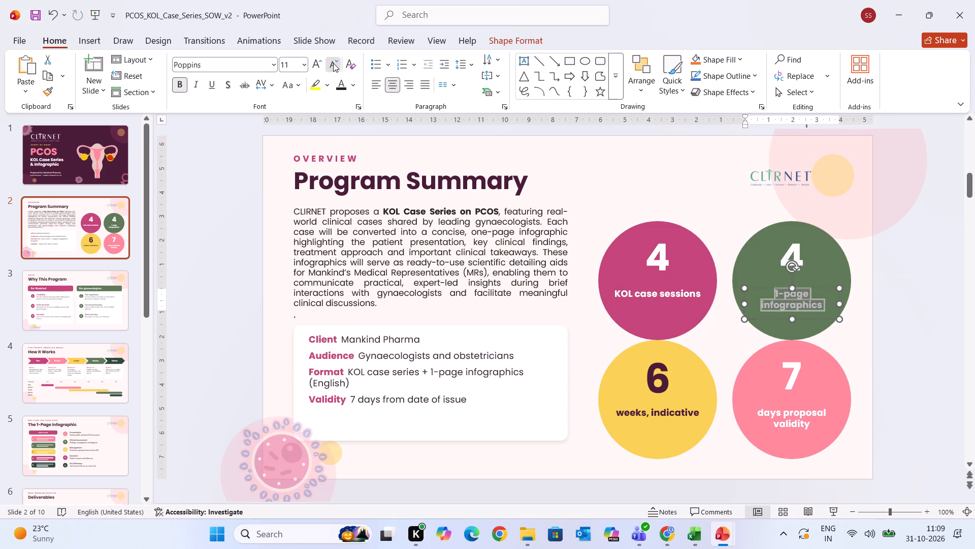
Reduce the "KOL case sessions" label's font by one size step to match the "1-page infographics" label.
left_click(632, 287)
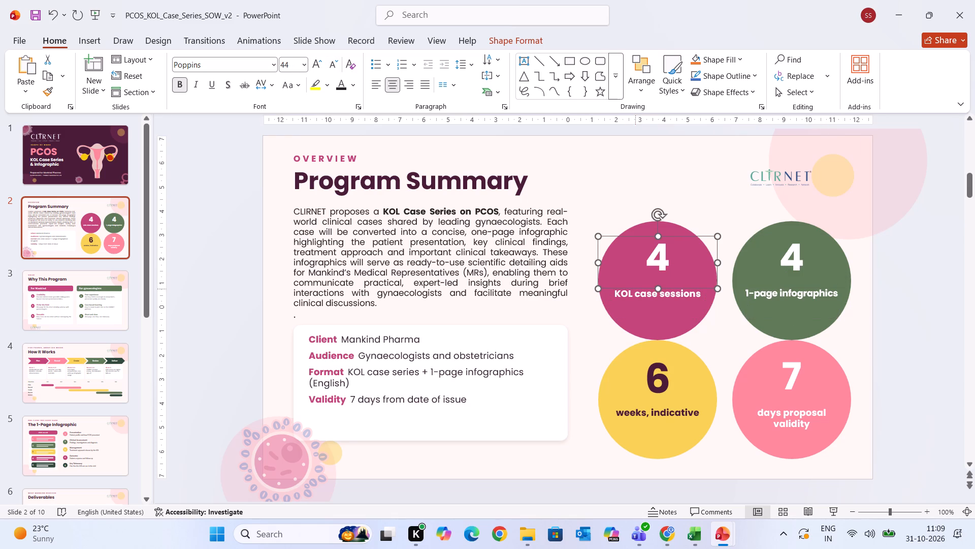
left_click(662, 303)
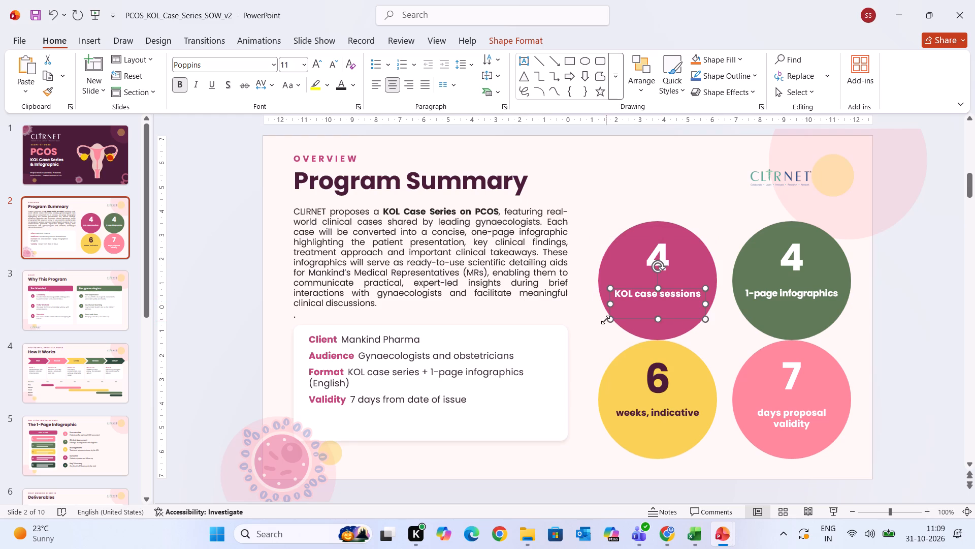
left_click_drag(614, 291, 711, 303)
left_click(342, 64)
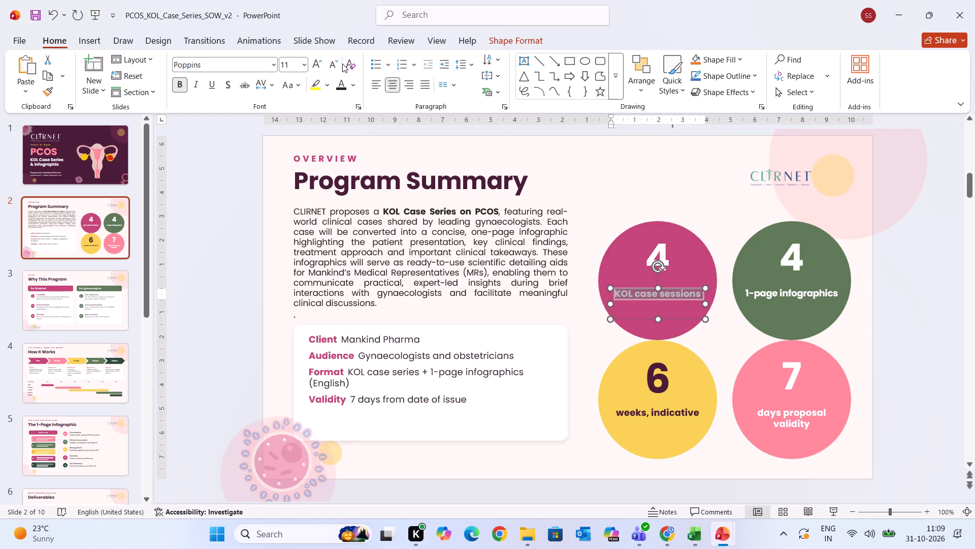
left_click(328, 63)
Set the "days proposal validity" label in the pink circle to 10.5 pt.
left_click(769, 413)
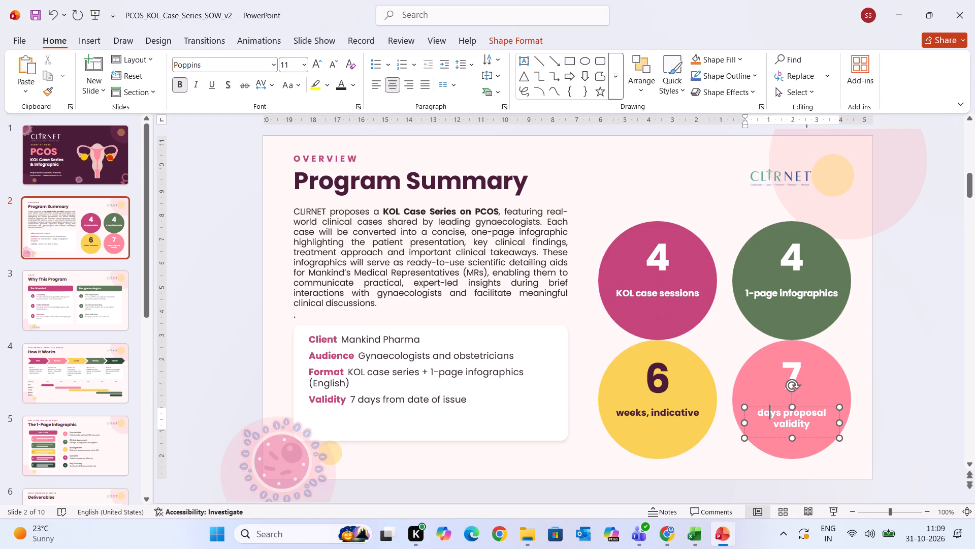
left_click_drag(759, 413, 802, 433)
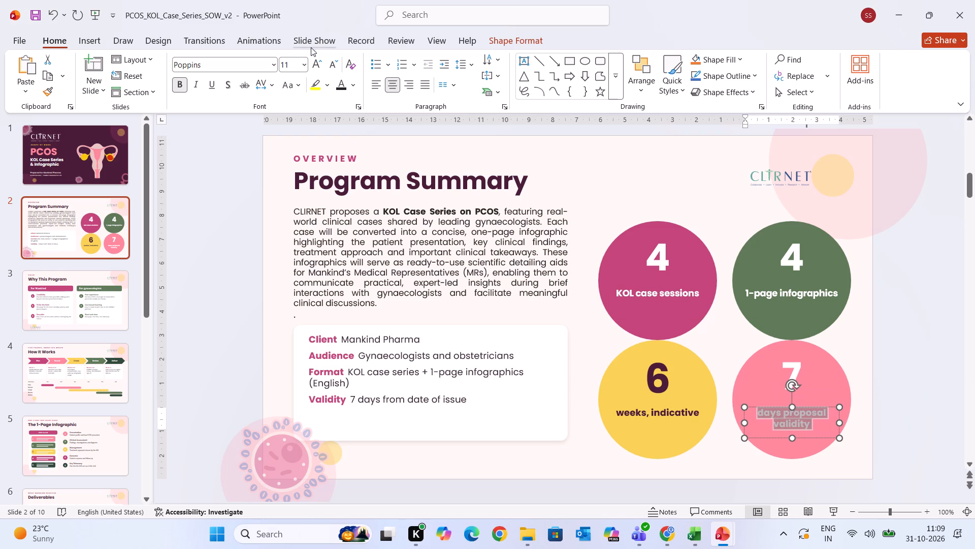
left_click(333, 63)
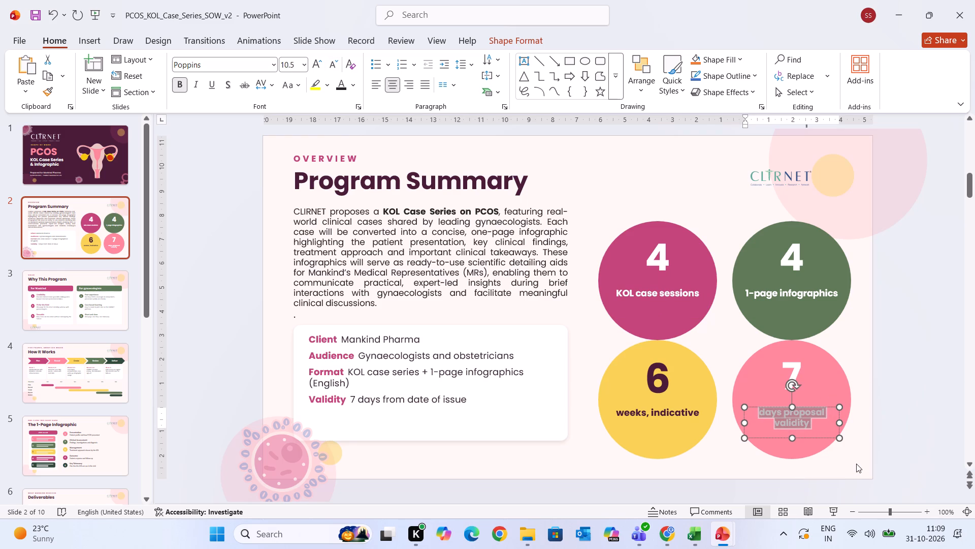
left_click(856, 464)
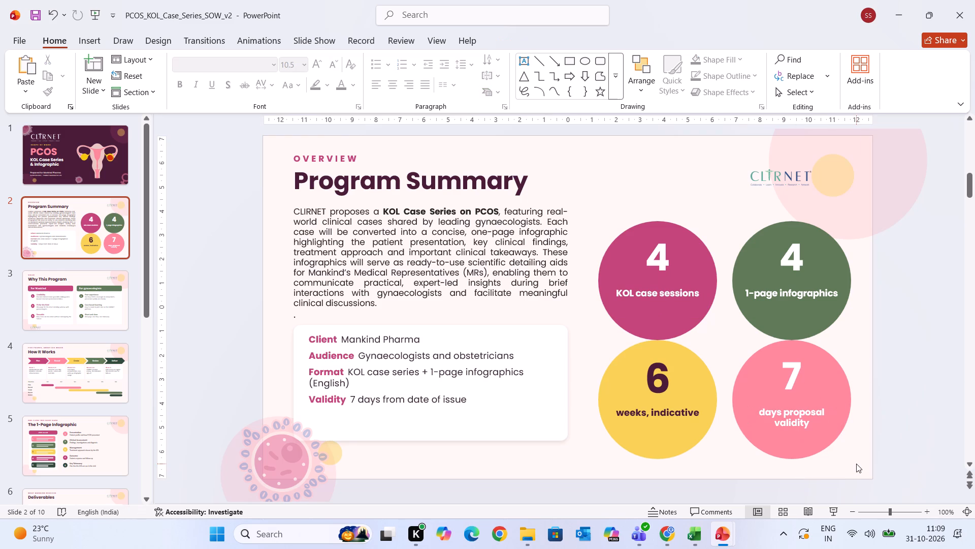
Widen the "days proposal validity" text box to fit one line and shift it to centre the label in the pink circle.
left_click(804, 421)
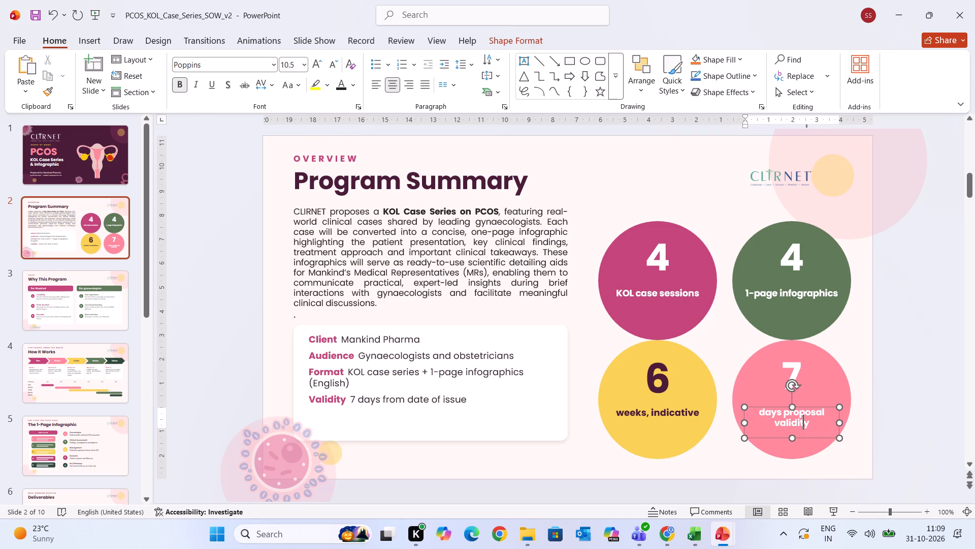
left_click_drag(838, 425, 855, 424)
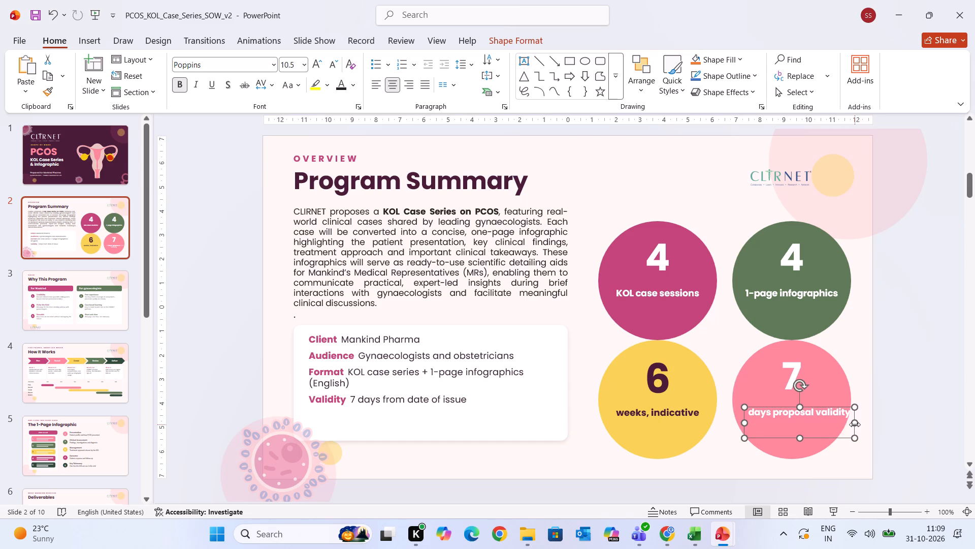
left_click(881, 424)
left_click(817, 407)
left_click(826, 420)
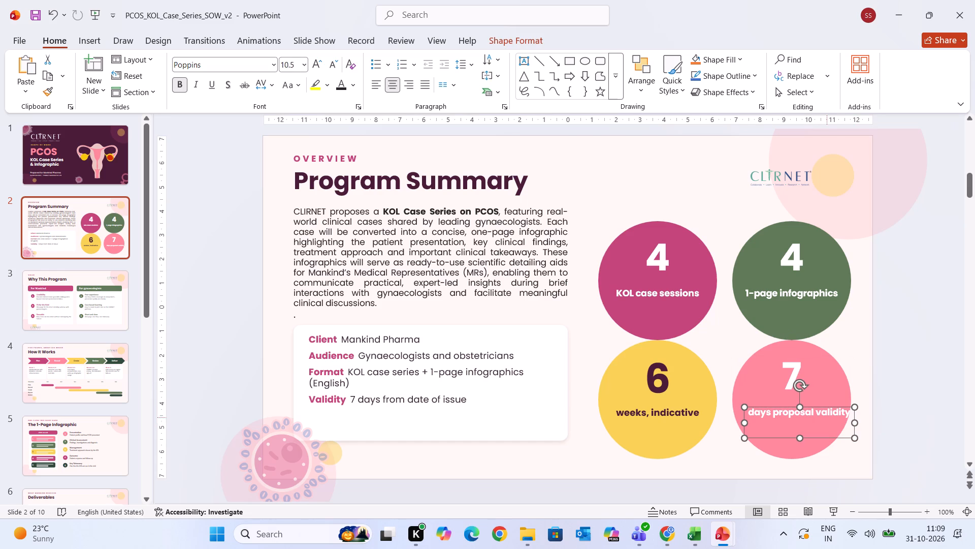
left_click(827, 409)
left_click_drag(821, 438, 814, 437)
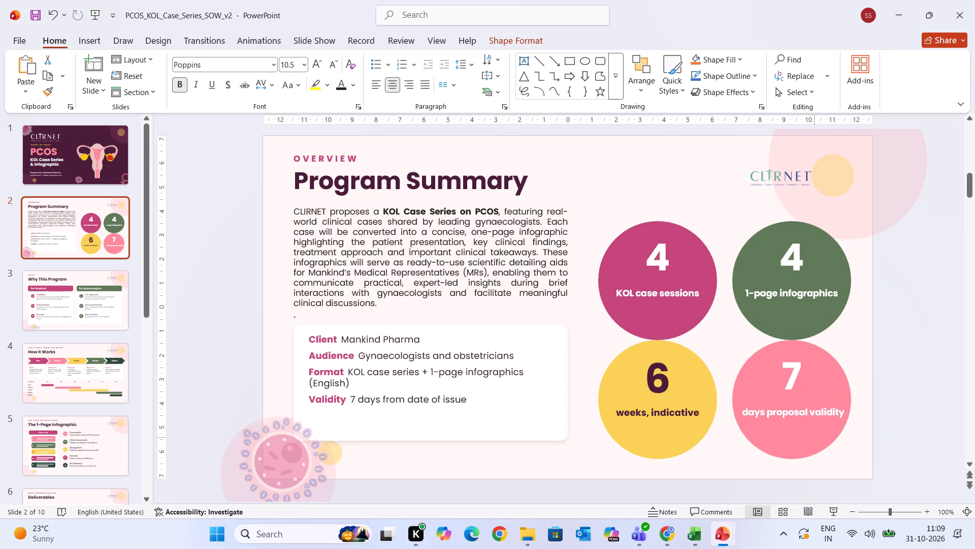
left_click_drag(814, 437, 813, 437)
Set the "weeks, indicative" label in the yellow circle to 10.5 pt.
left_click(698, 416)
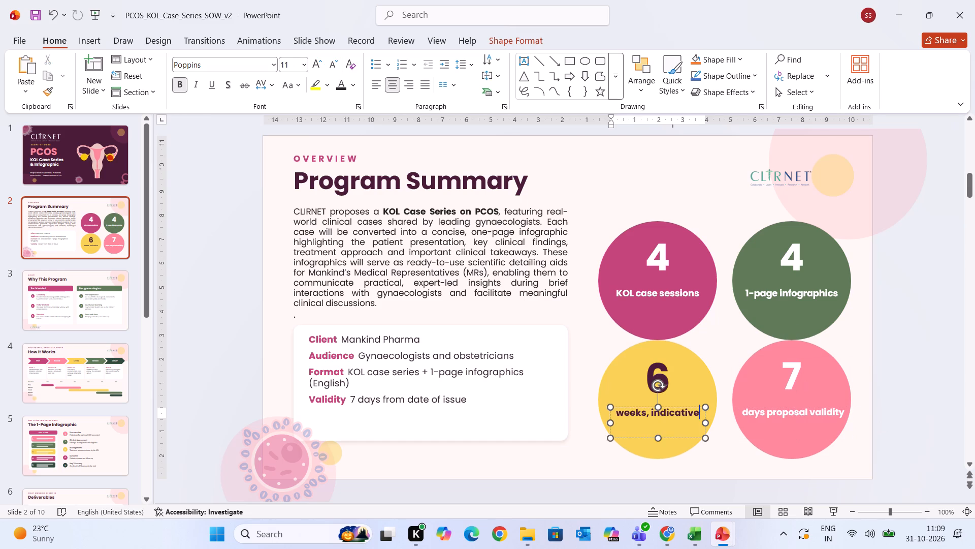
left_click_drag(617, 414, 689, 424)
left_click(330, 60)
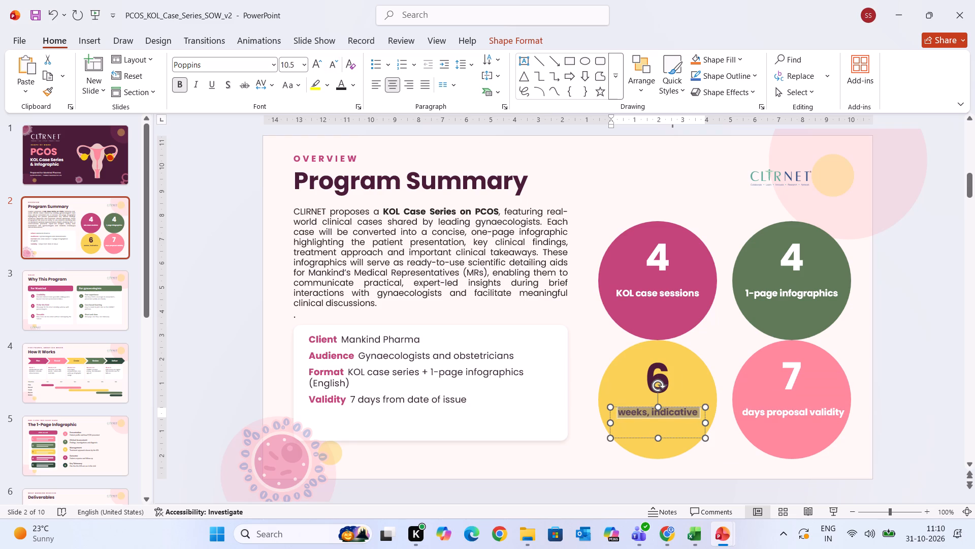
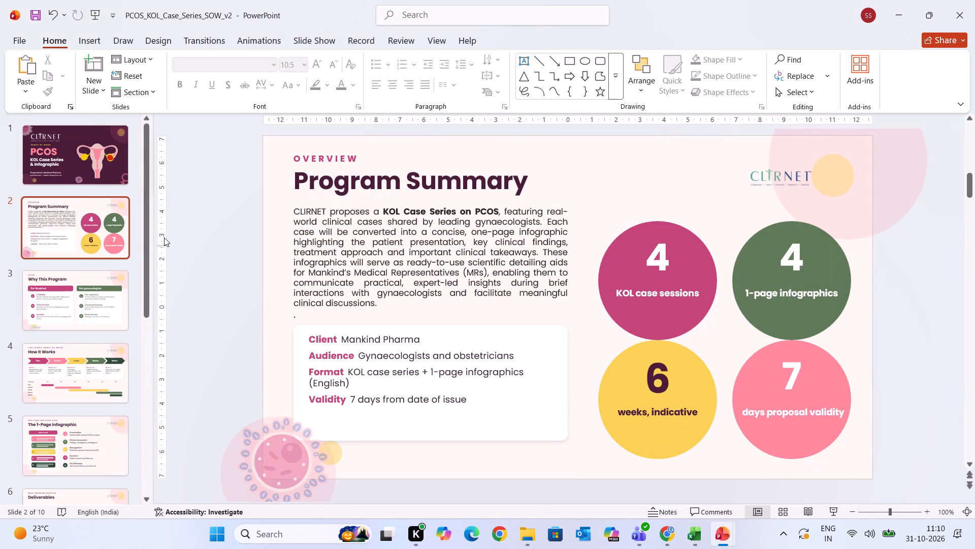
Compare the Program Summary and Why This Program slides, examining the heading text formatting.
left_click(71, 181)
key("Down")
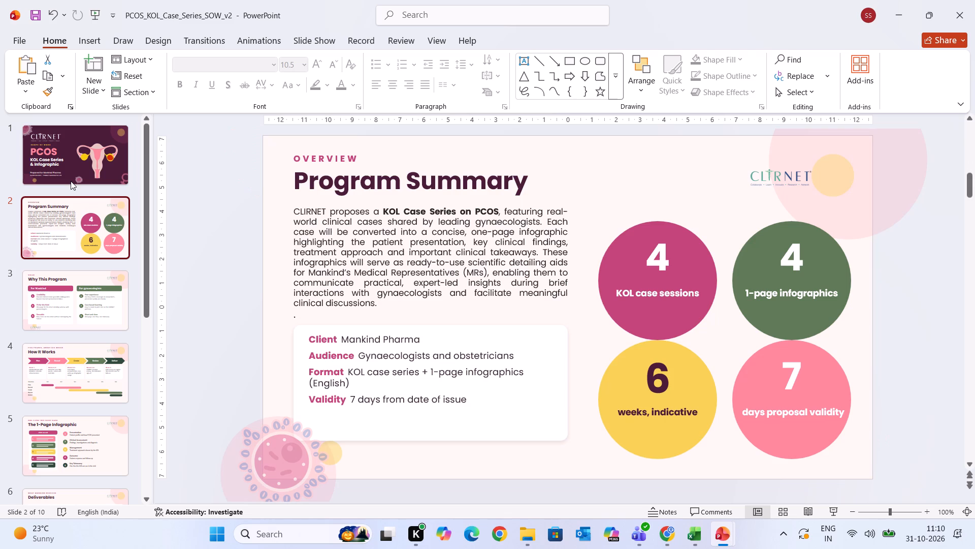
key("Down")
key("Up")
key("Down")
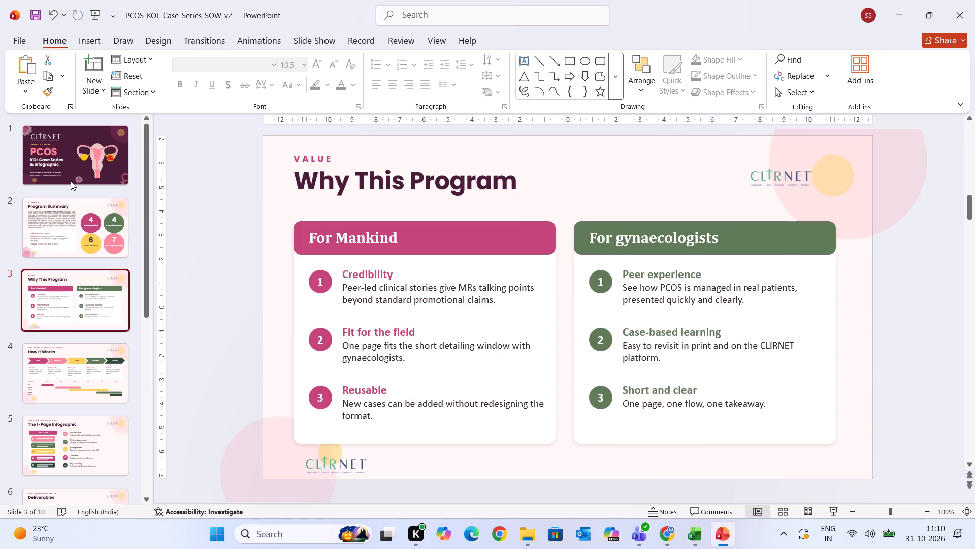
key("Up")
key("Down")
left_click(327, 233)
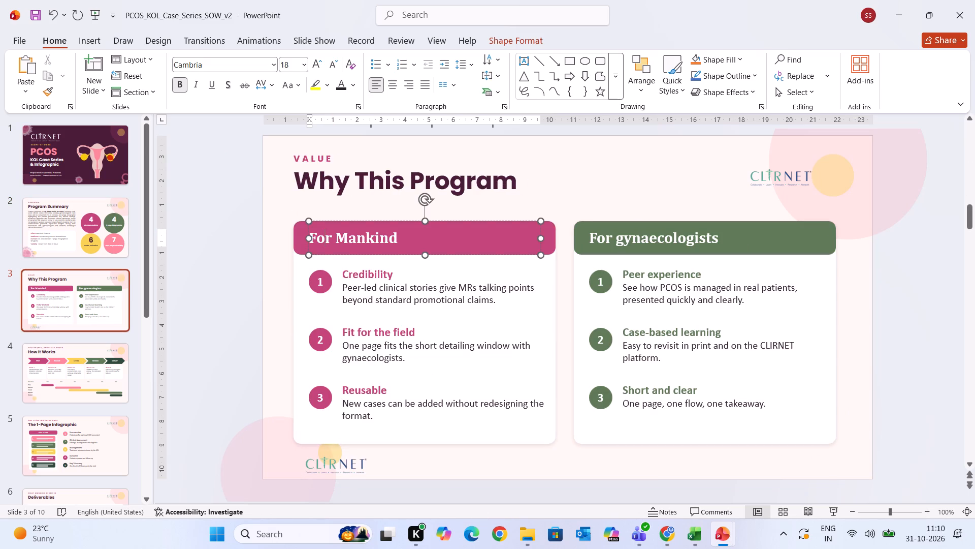
left_click_drag(312, 238, 388, 245)
Look through the remaining content slides and back to Why This Program, checking fonts, logos and decorative elements for consistency.
left_click(57, 447)
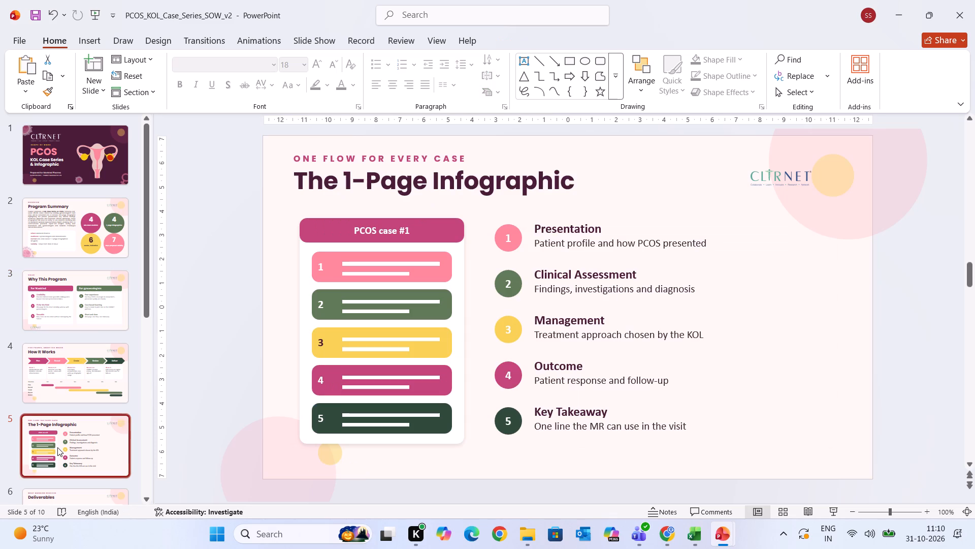
key("Down")
key("Down")
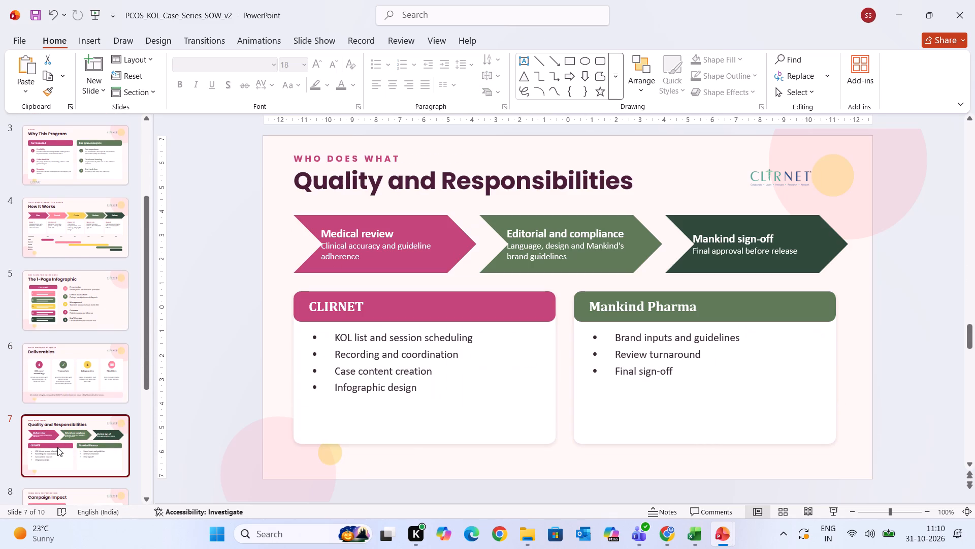
key("Down")
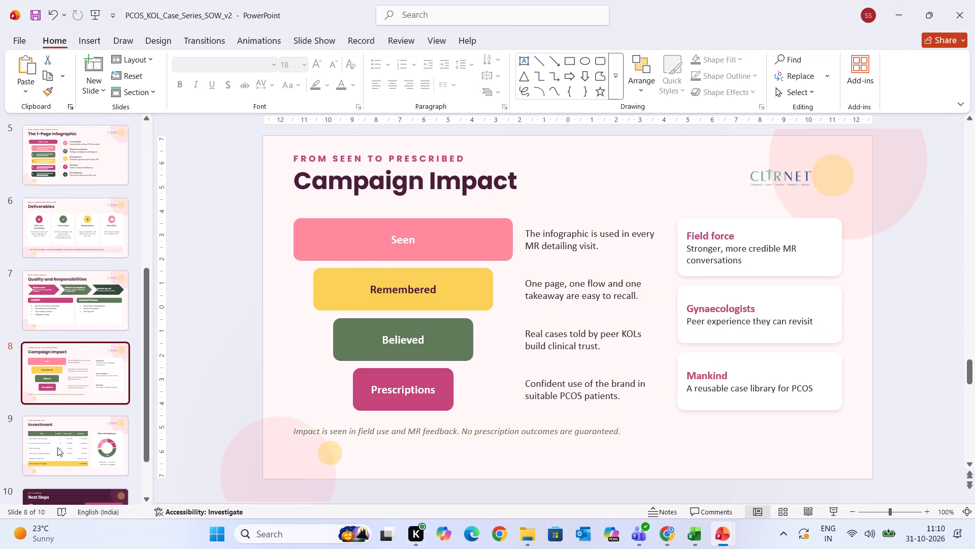
key("Down")
key("Up")
key("Up")
key("Up")
key("Down")
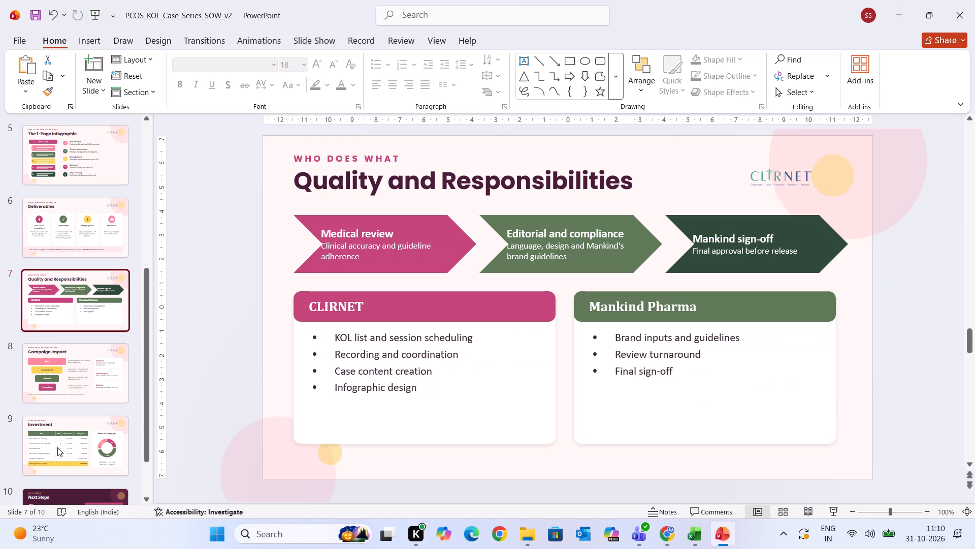
key("Up")
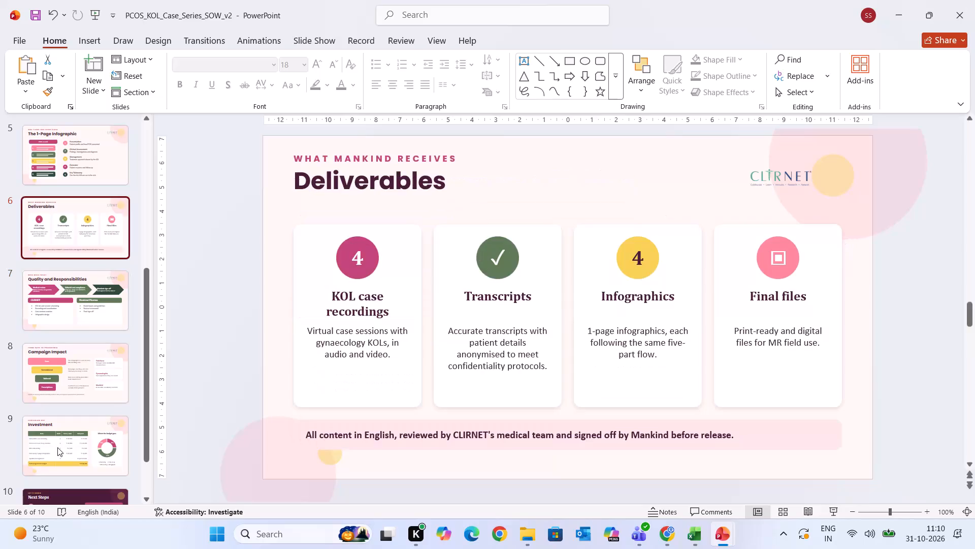
key("Up")
key("Up")
key("Up")
key("Up")
key("Up")
key("Down")
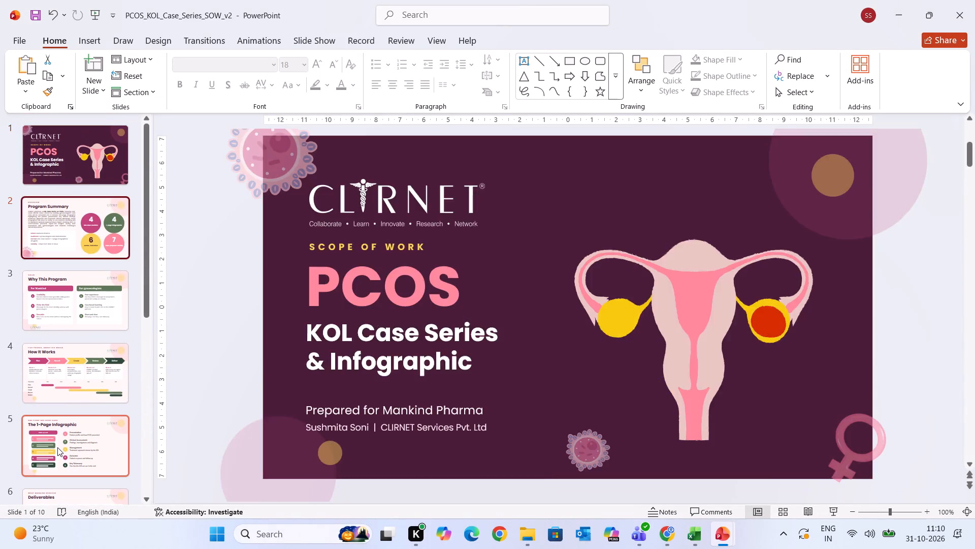
key("Down")
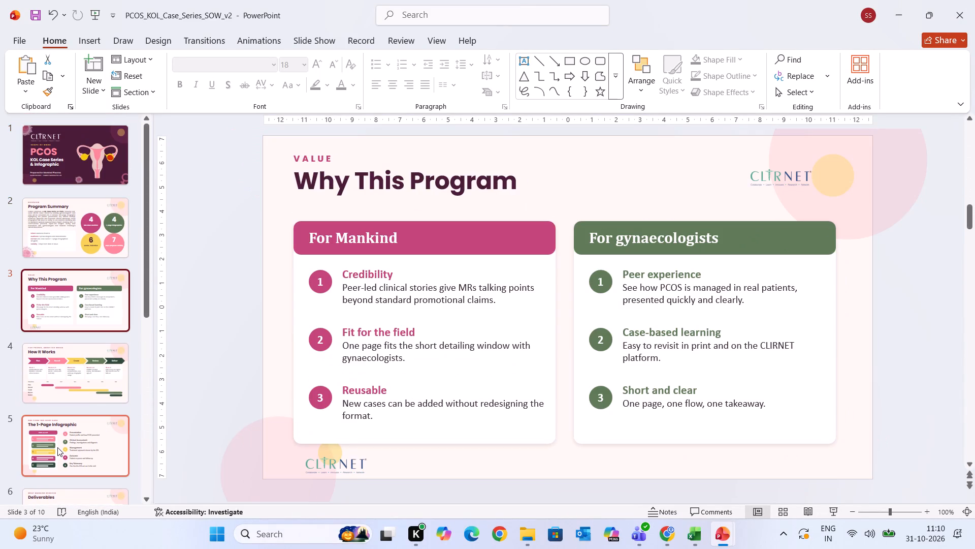
key("Down")
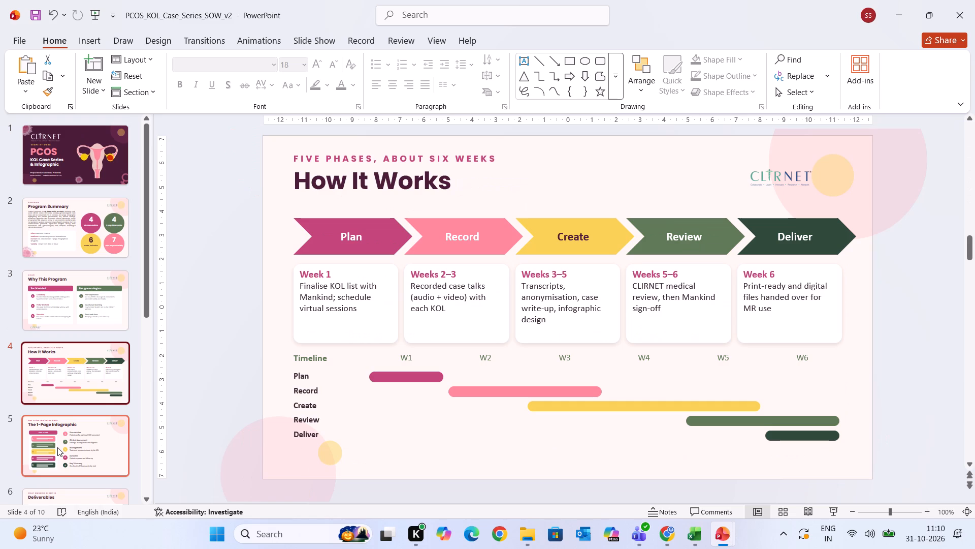
key("Up")
key("Up")
key("Down")
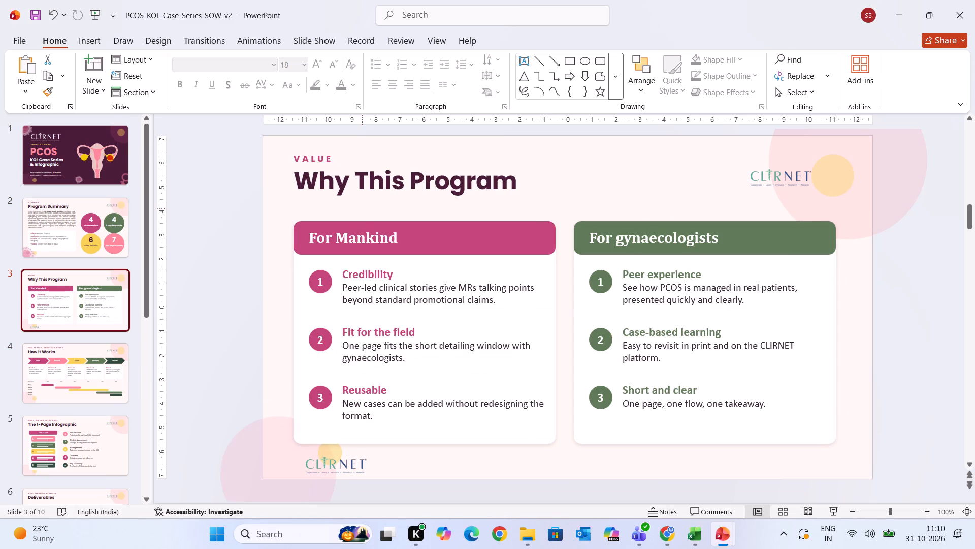
left_click(344, 242)
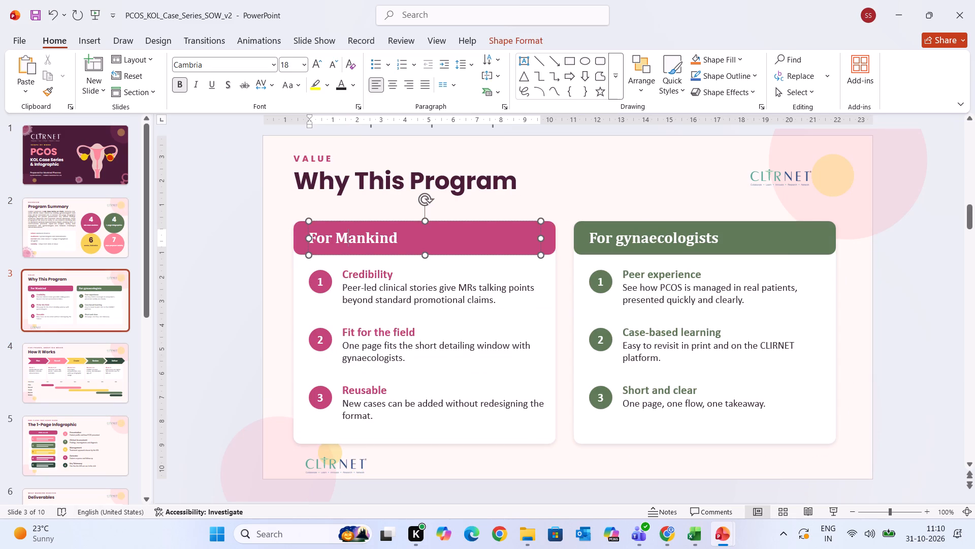
left_click_drag(396, 239, 287, 232)
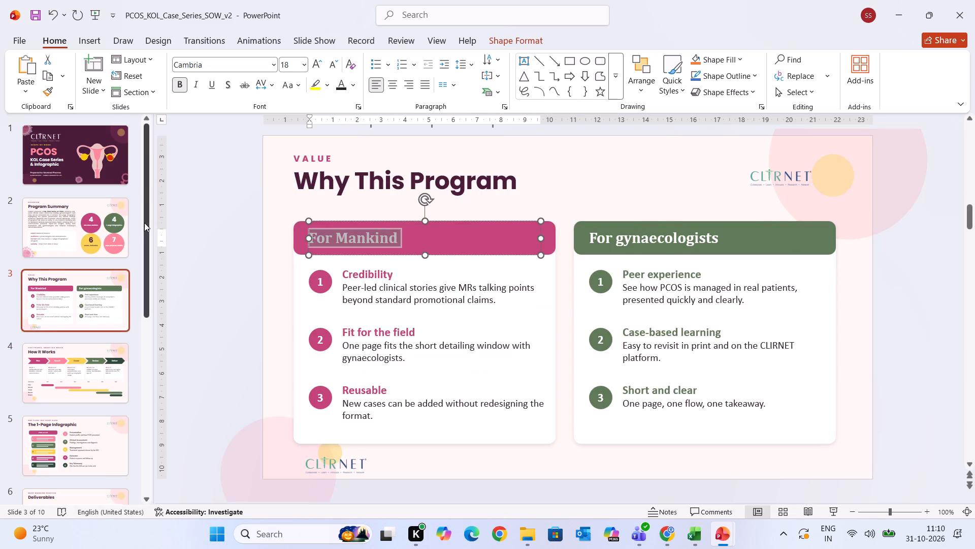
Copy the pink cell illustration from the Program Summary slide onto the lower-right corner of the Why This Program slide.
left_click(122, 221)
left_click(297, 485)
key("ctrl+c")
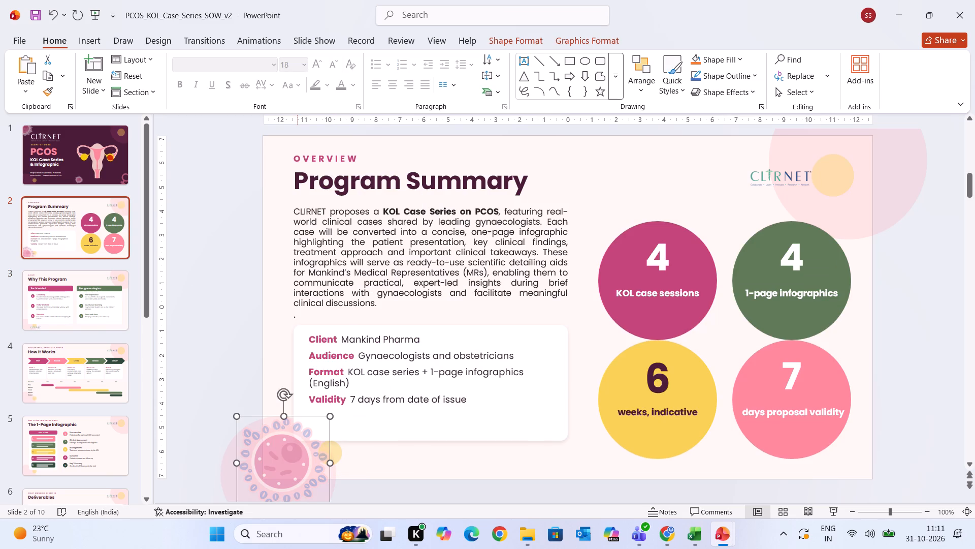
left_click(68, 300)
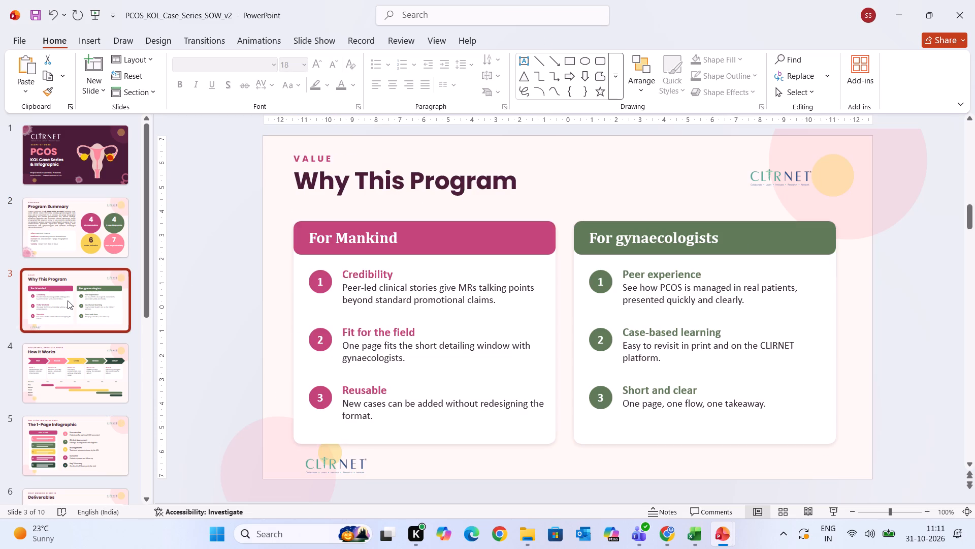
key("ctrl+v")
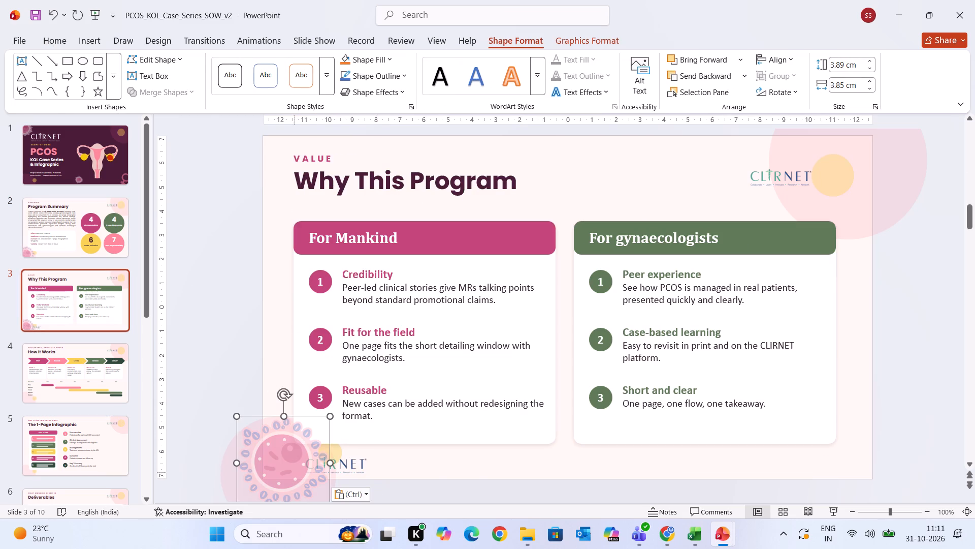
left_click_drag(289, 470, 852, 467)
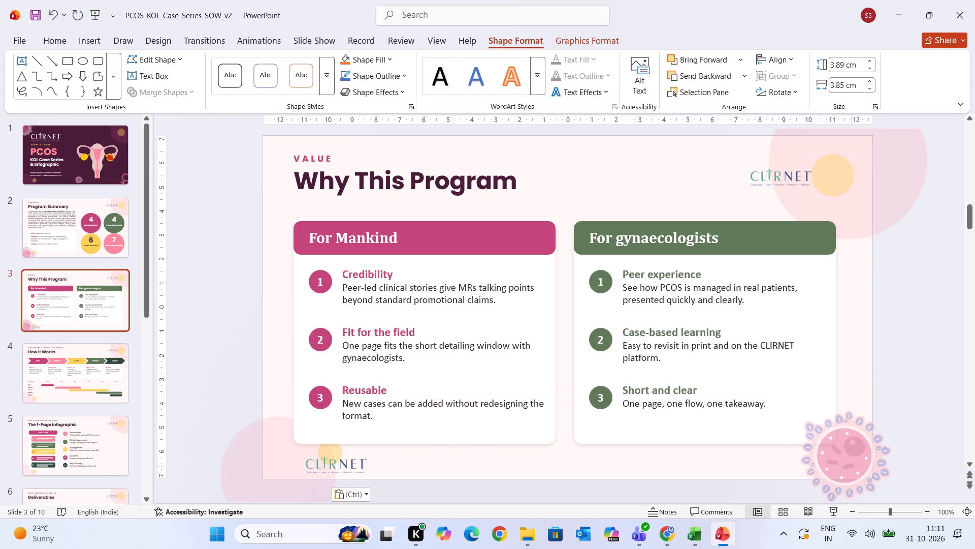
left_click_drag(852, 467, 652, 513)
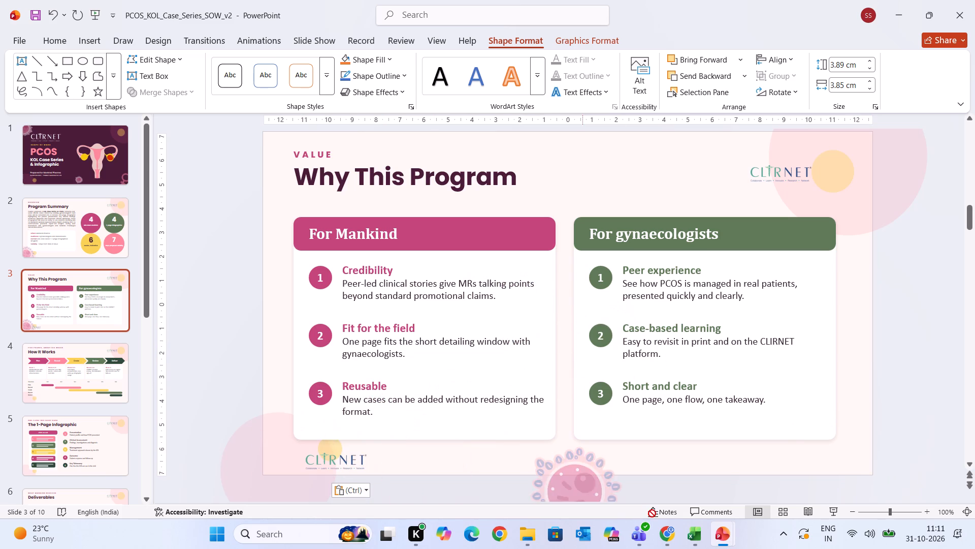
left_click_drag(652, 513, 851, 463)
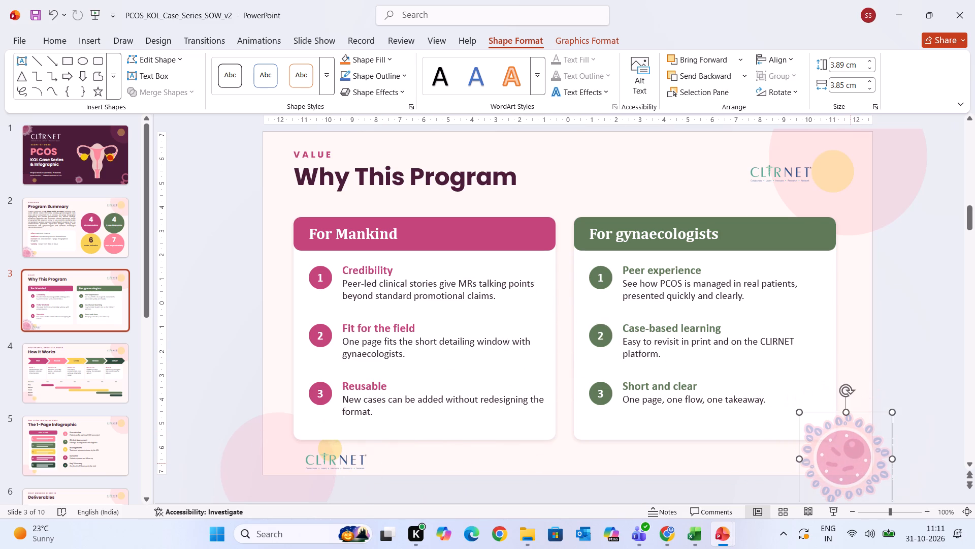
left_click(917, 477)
Preview the Why This Program and How It Works slides in the full-screen slide show and compare them in the editor.
left_click(833, 505)
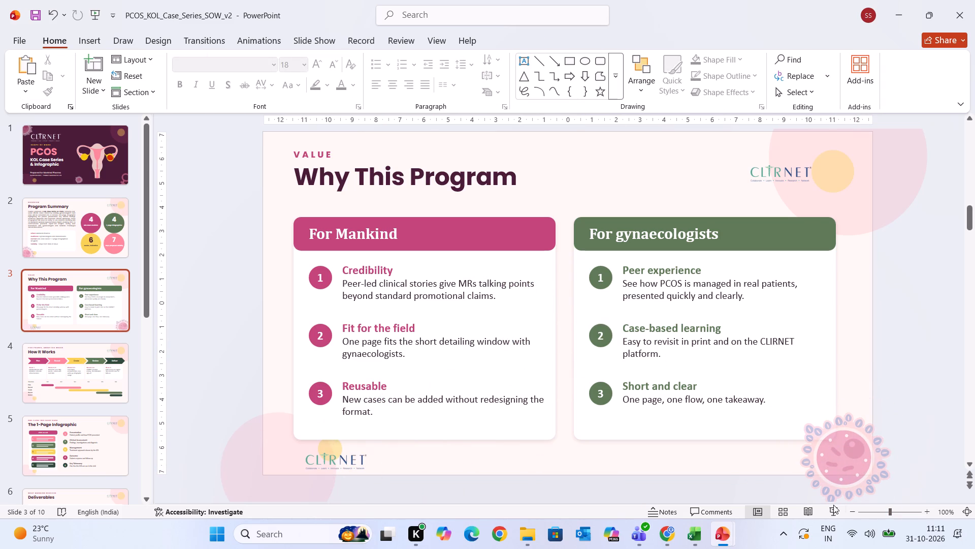
left_click(833, 509)
key("Up")
key("Down")
key("Down")
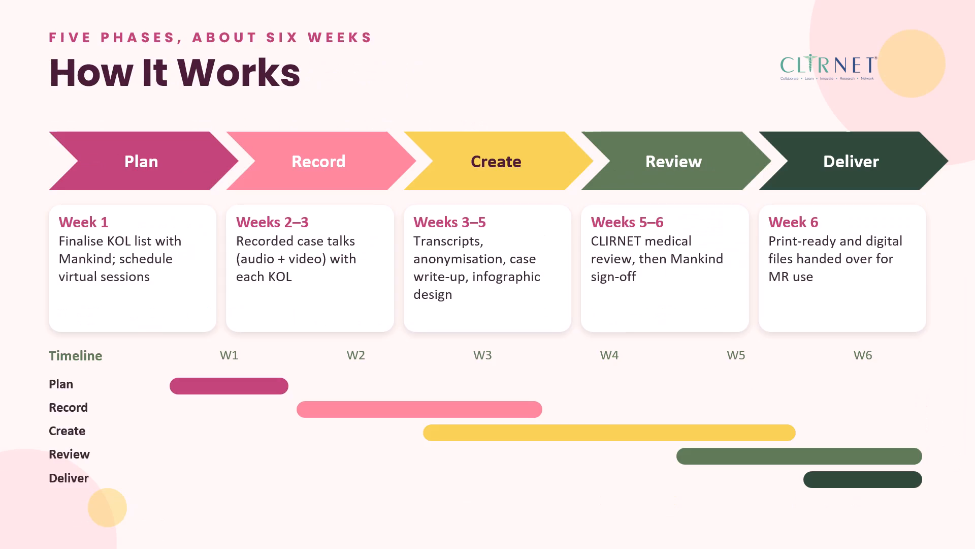
key("Up")
key("Escape")
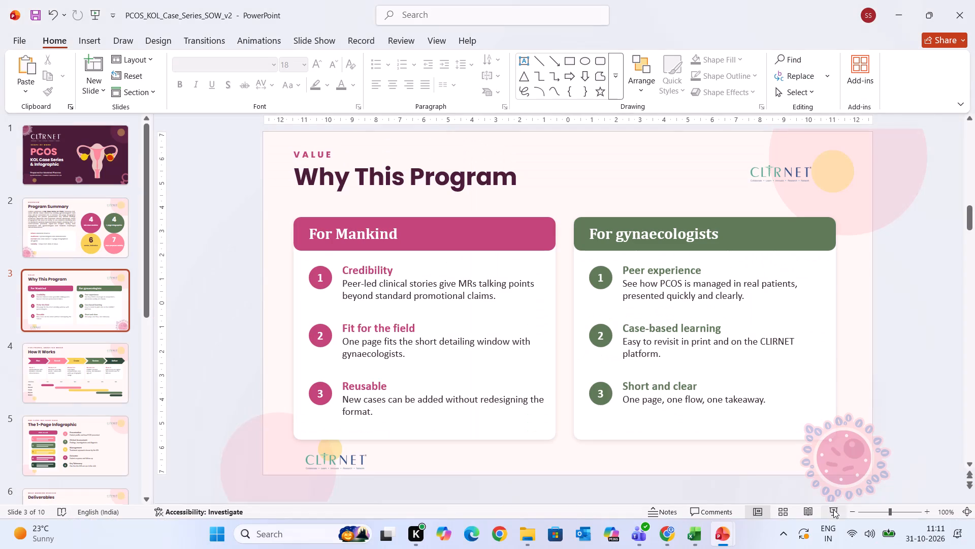
left_click(67, 359)
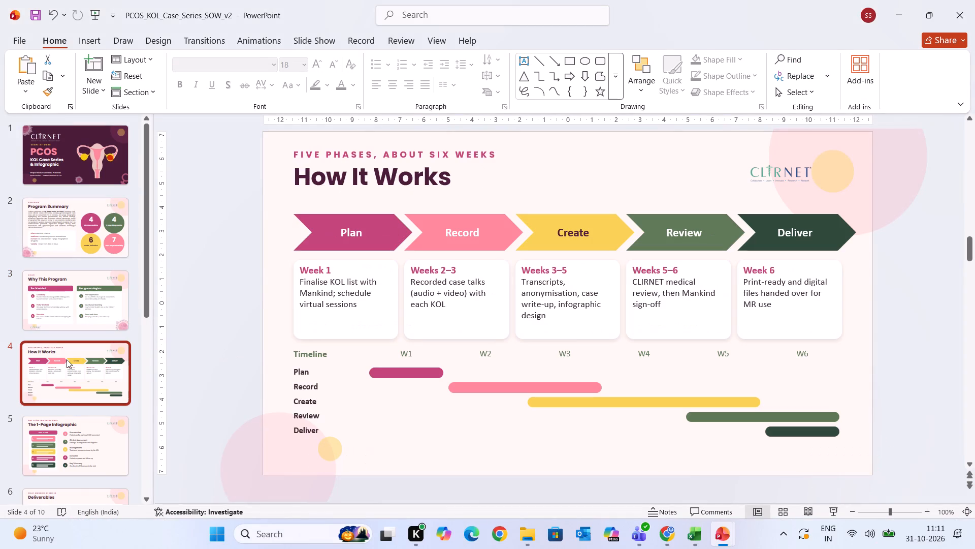
left_click(75, 321)
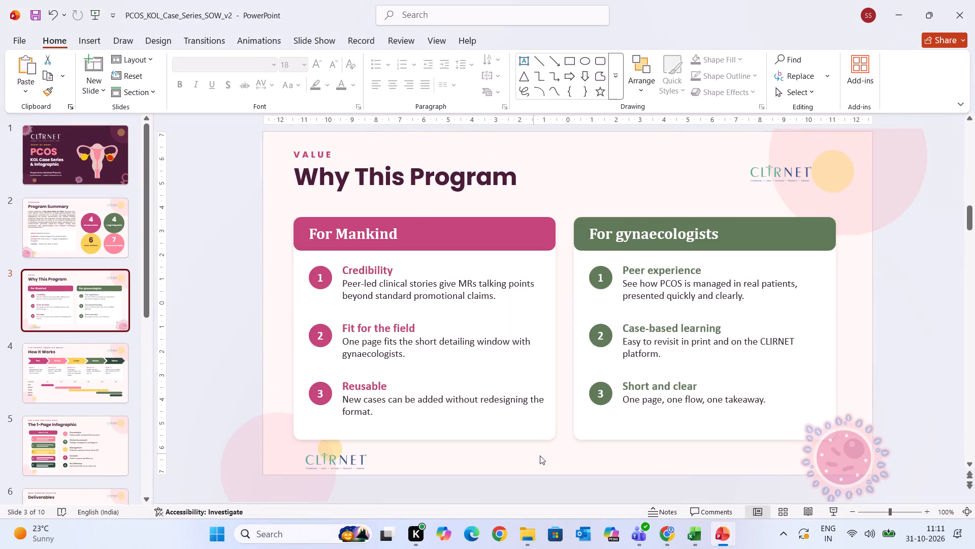
left_click(841, 441)
Replace the extra CLIRNET logo at the lower left of the Why This Program slide with Program Summary's pink cell illustration.
left_click(111, 237)
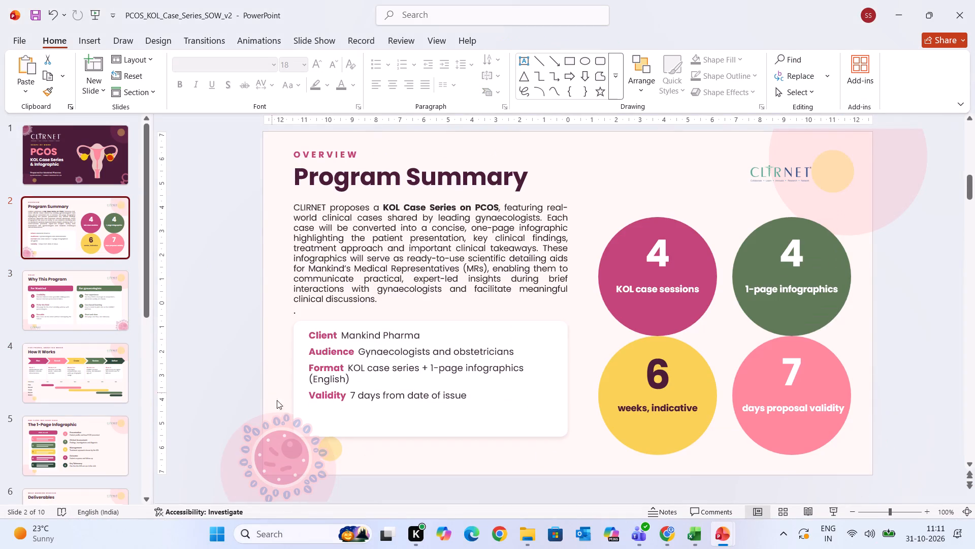
left_click(284, 461)
key("ctrl+c")
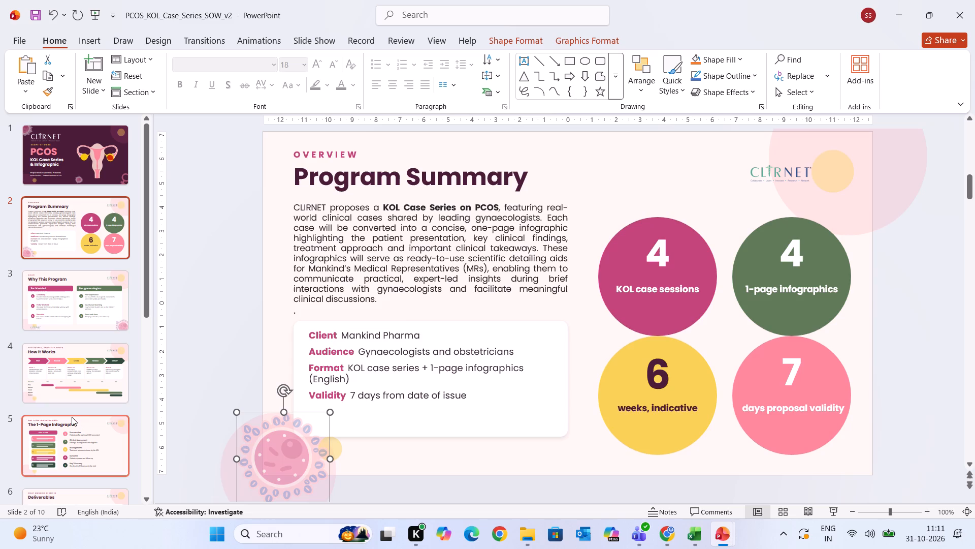
left_click(65, 304)
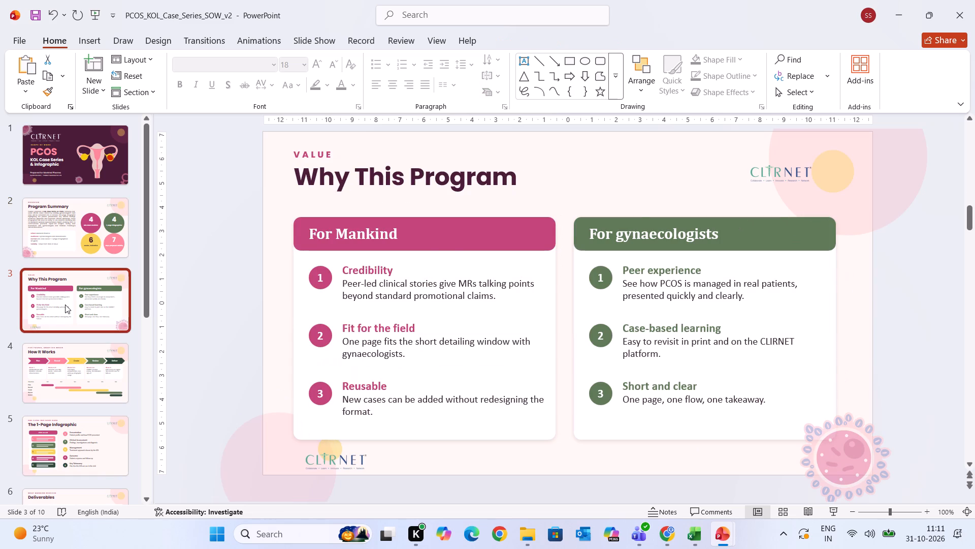
key("Up")
key("Down")
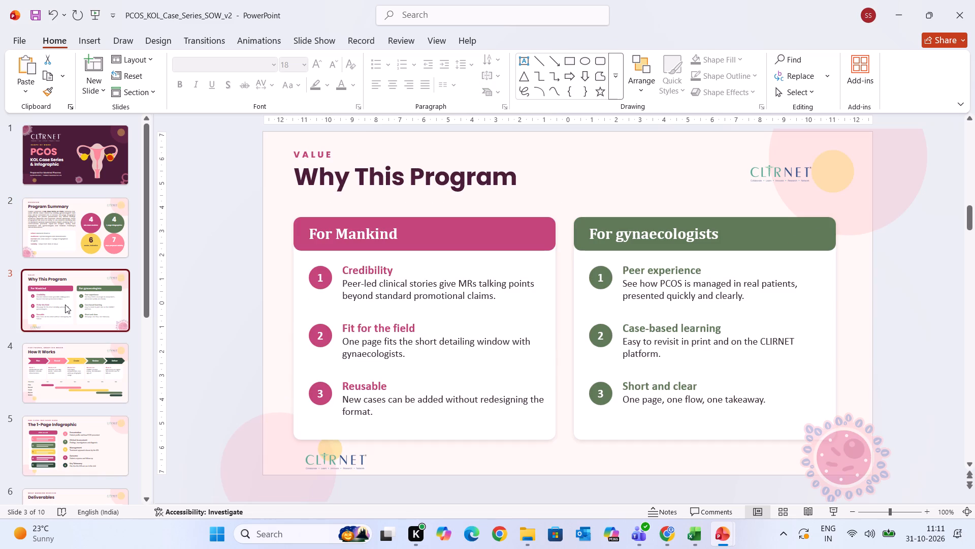
left_click(326, 467)
key("Delete")
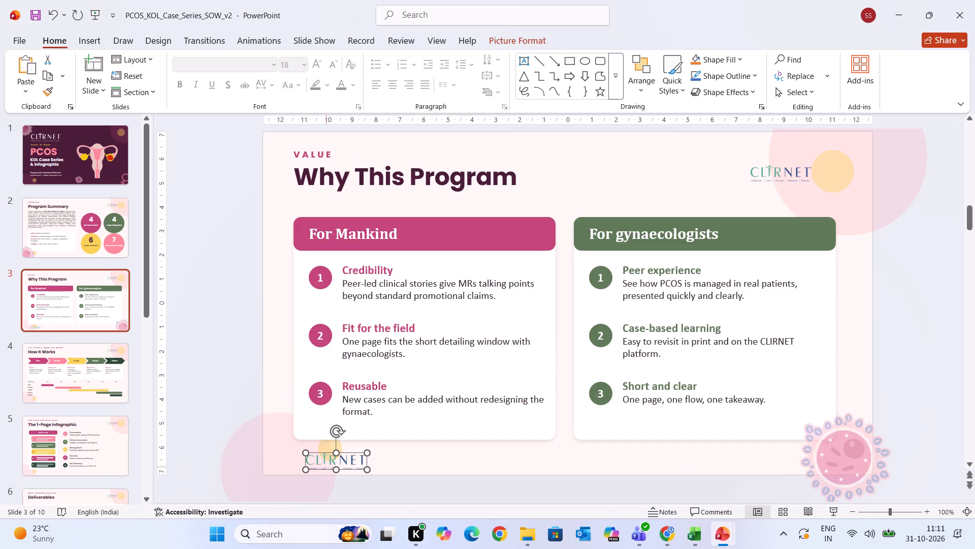
key("ctrl+v")
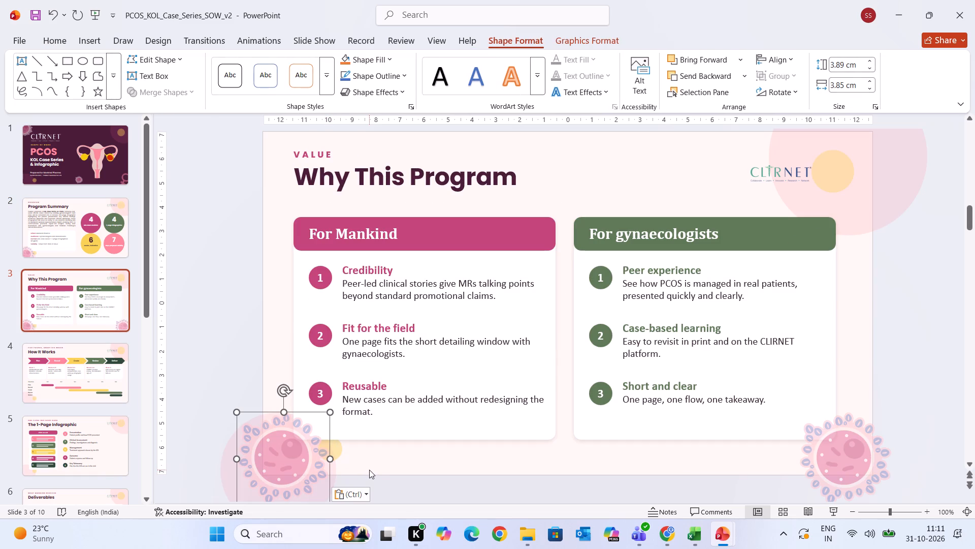
left_click(369, 470)
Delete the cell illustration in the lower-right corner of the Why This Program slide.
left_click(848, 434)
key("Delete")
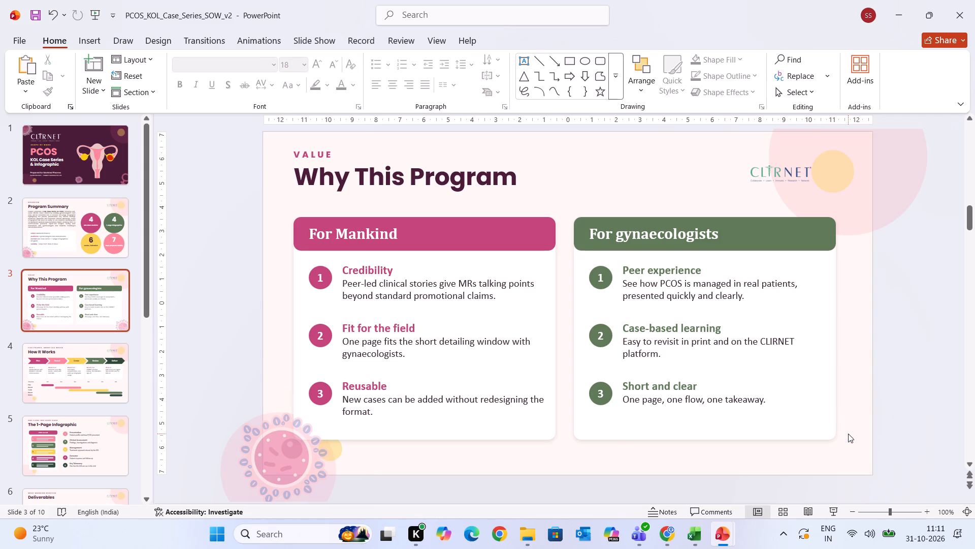
Paste the pink cell illustration onto the How It Works slide and shift it further into the slide's lower-left corner, clear of the Deliver label.
left_click(70, 313)
key("Down")
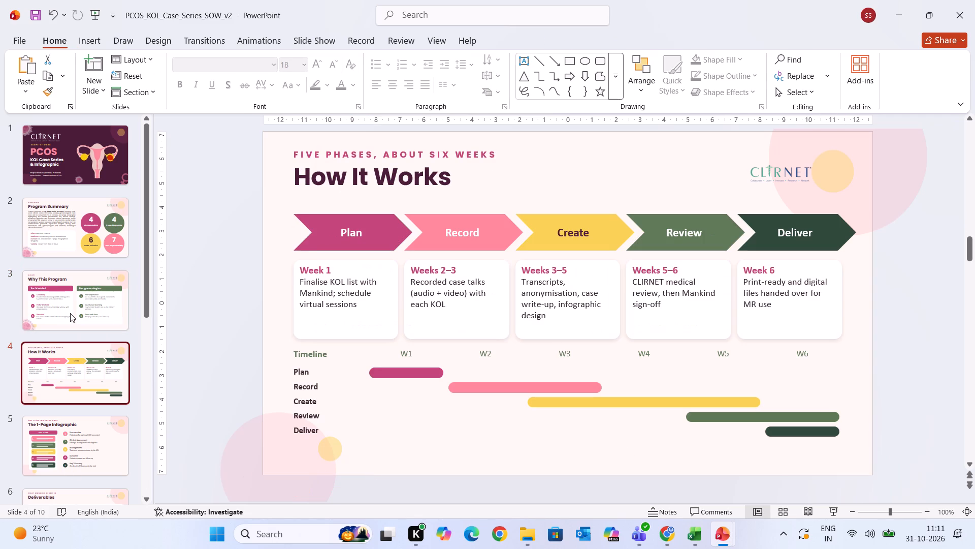
key("ctrl+v")
left_click(204, 345)
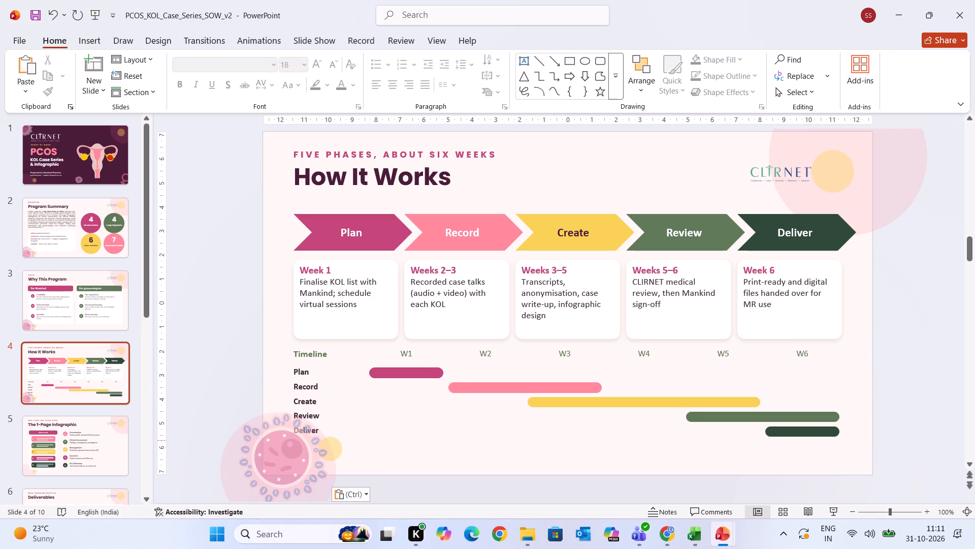
left_click(208, 421)
left_click_drag(277, 456, 261, 462)
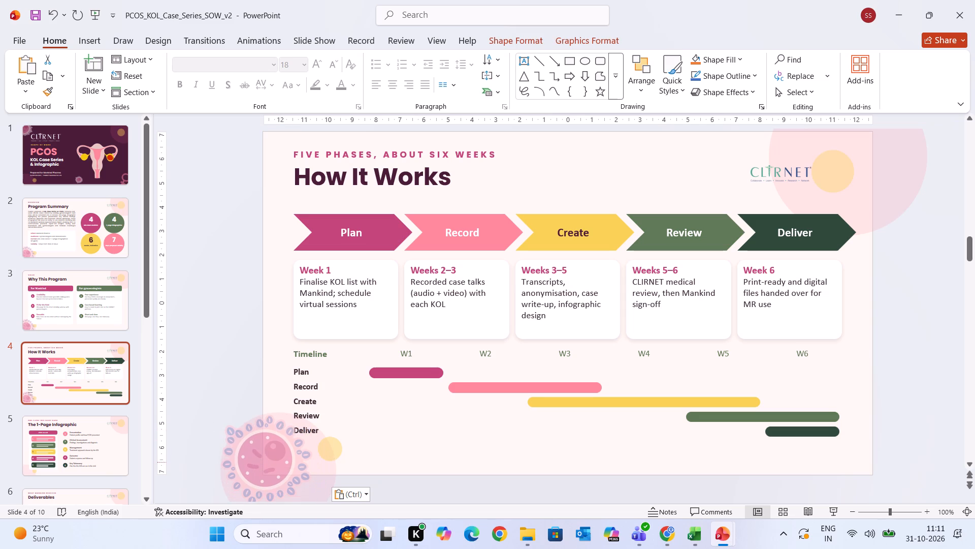
left_click_drag(261, 462, 260, 464)
left_click(380, 466)
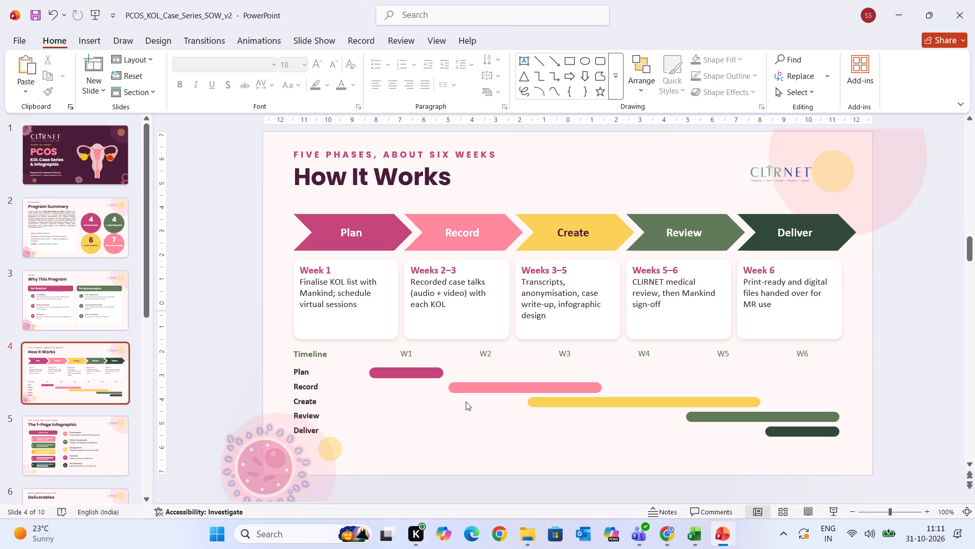
Preview the How It Works slide full screen and compare its cell illustration with those on the preceding slides.
left_click(831, 508)
key("Up")
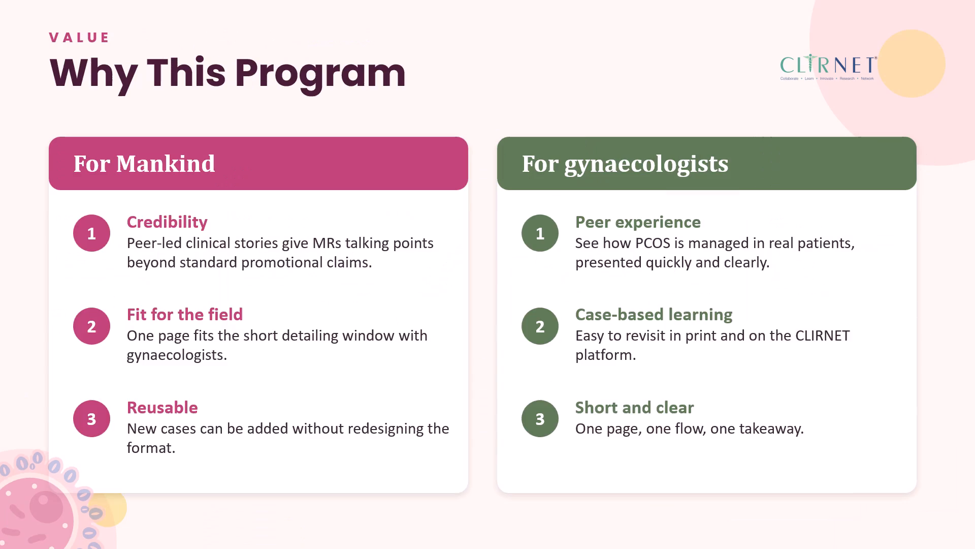
key("Down")
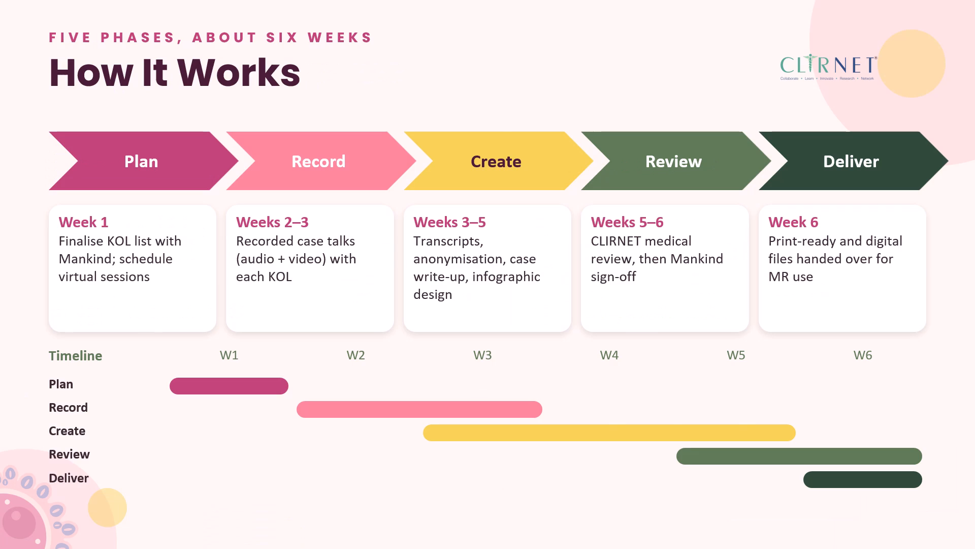
key("Up")
key("Up")
key("Up")
key("Down")
key("Down")
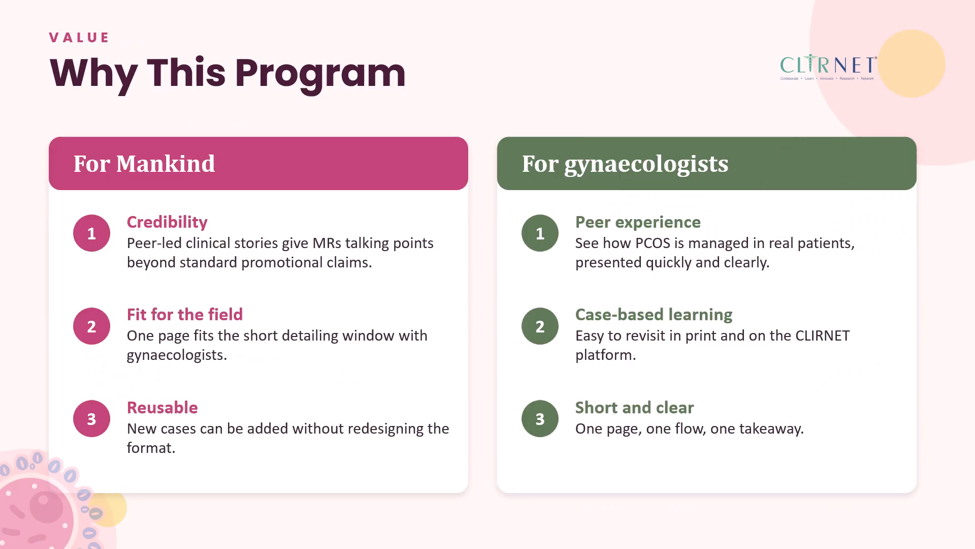
key("Down")
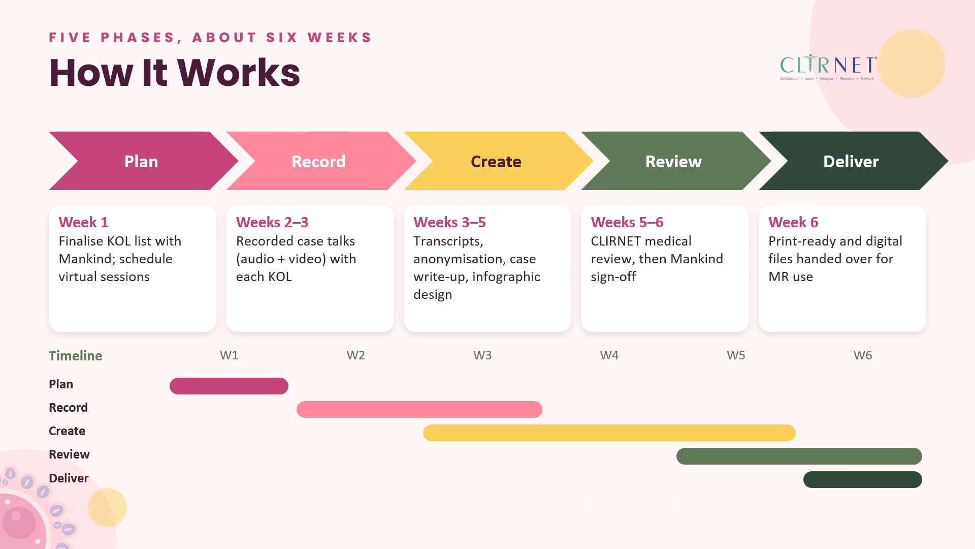
key("Escape")
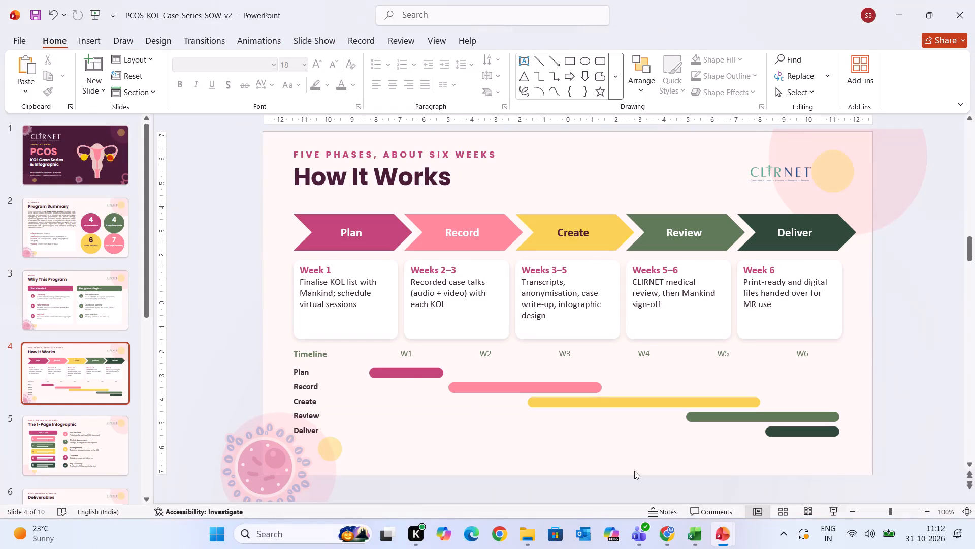
Paste the pink cell illustration onto the lower-left corner of The 1-Page Infographic slide.
left_click(92, 382)
left_click(90, 437)
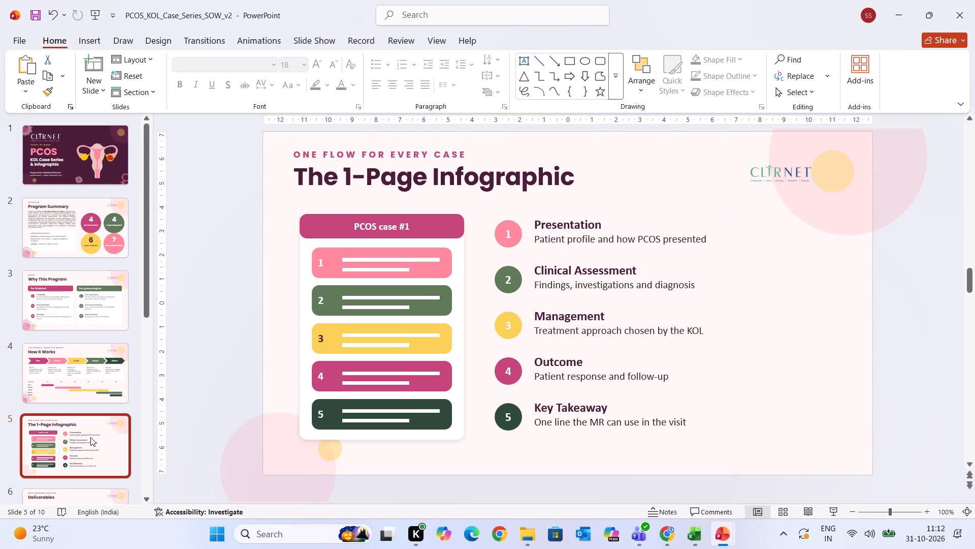
key("ctrl+v")
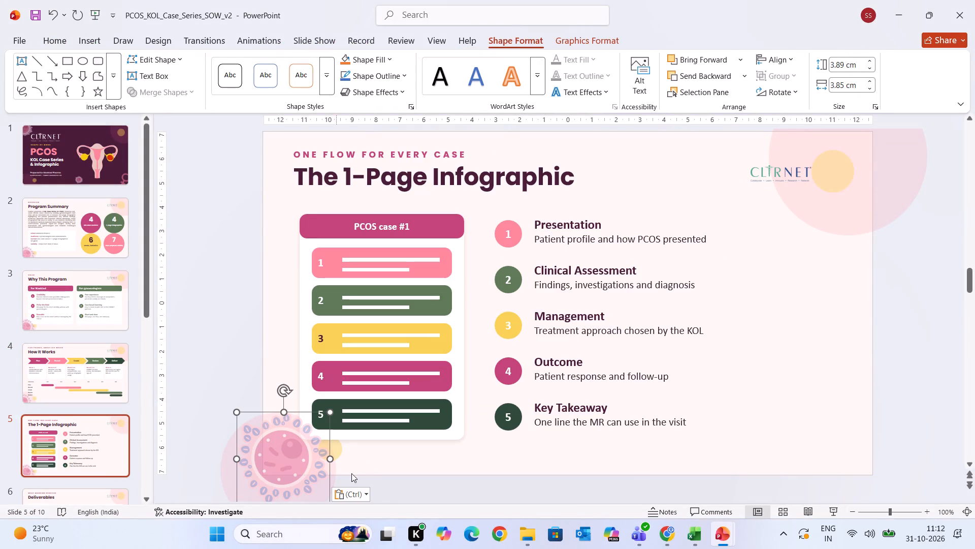
left_click(374, 461)
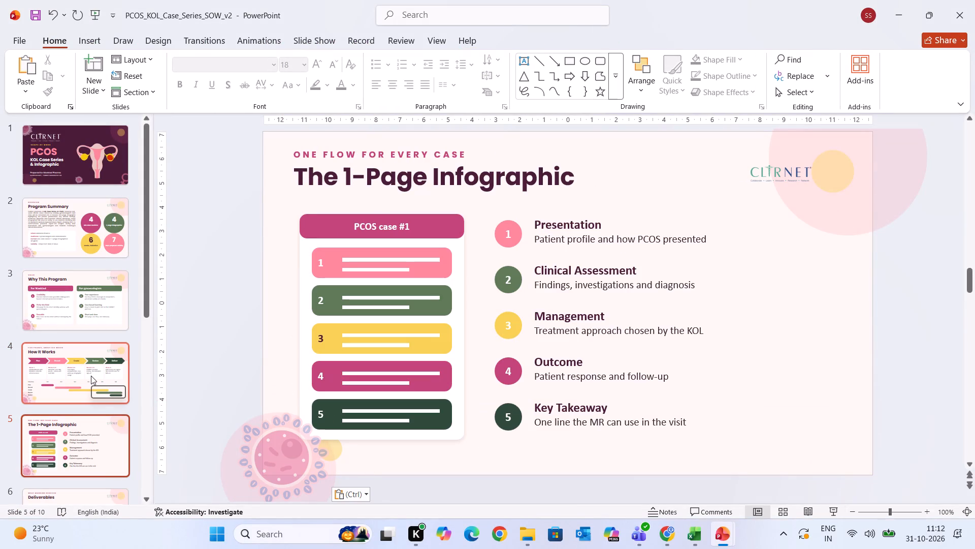
Paste the pink cell illustration onto the Deliverables slide and shift it slightly further into the slide's lower-left corner.
key("Down")
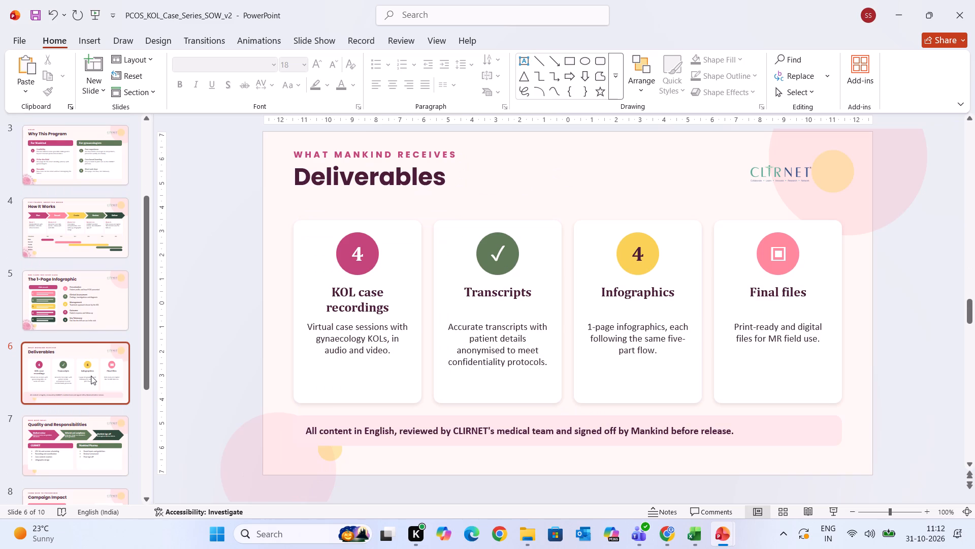
key("ctrl+v")
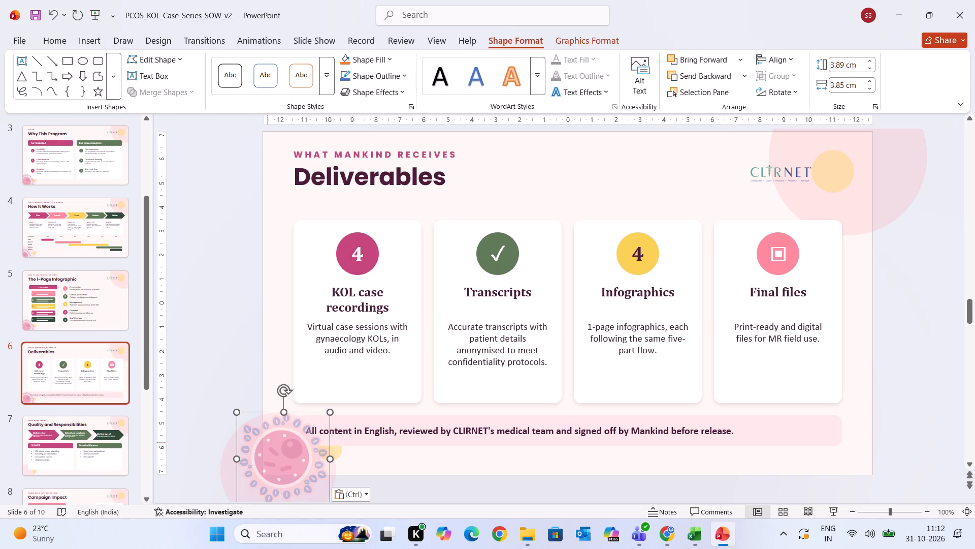
left_click_drag(270, 455, 262, 463)
left_click(210, 400)
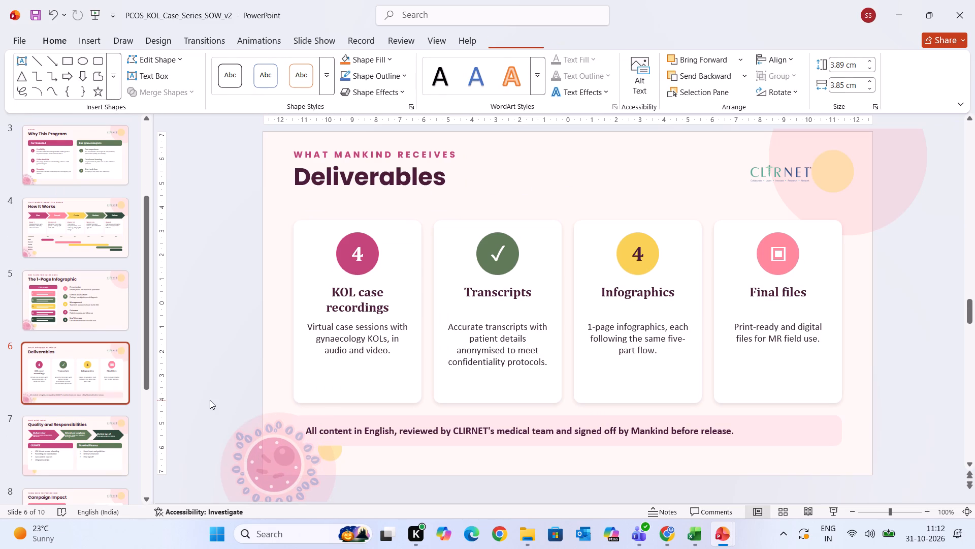
Paste the pink cell illustration onto the lower-left corner of the Quality and Responsibilities slide.
left_click(94, 438)
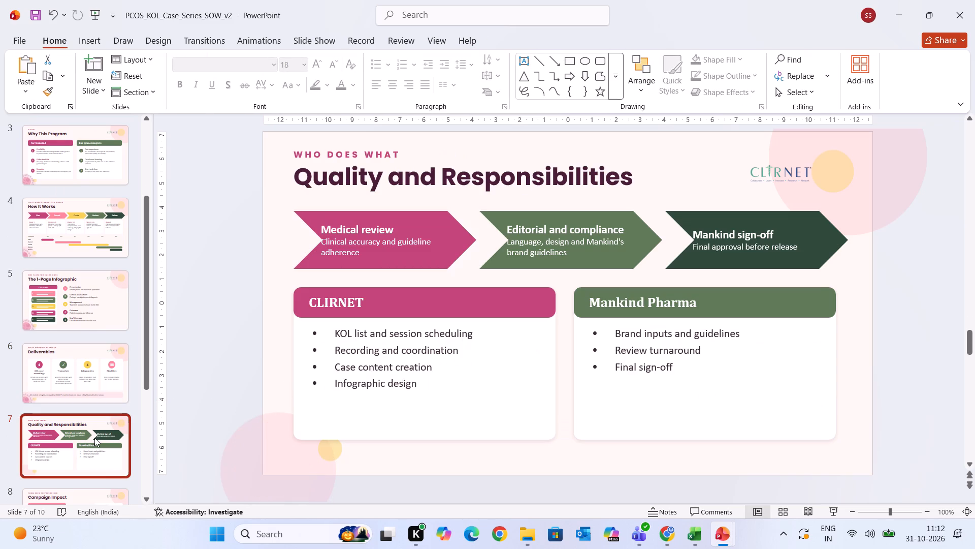
key("ctrl+v")
Paste the pink cell illustration onto the Campaign Impact slide and shift it further into the lower-left corner, away from the italic impact note.
scroll(100, 439, "down", 1)
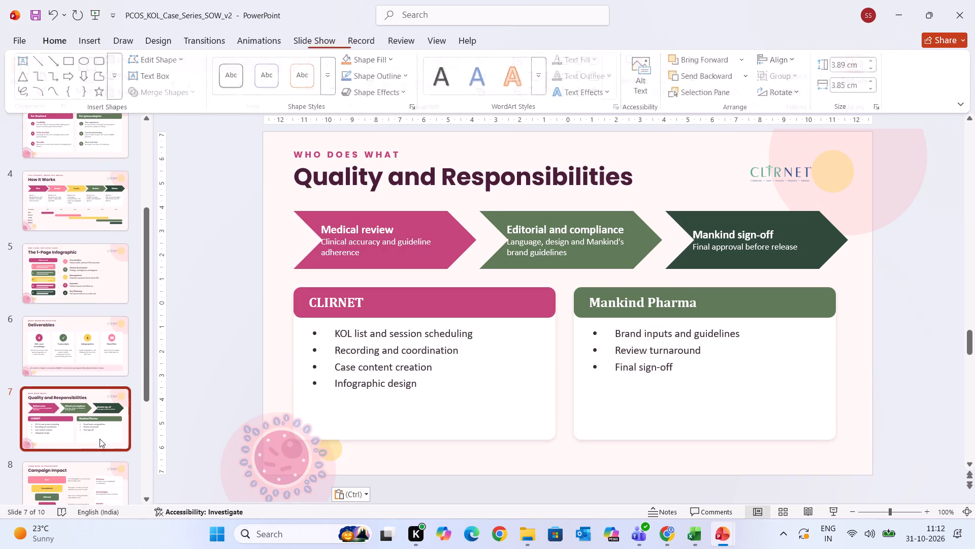
scroll(100, 439, "down", 1)
scroll(79, 310, "down", 2)
scroll(79, 310, "up", 1)
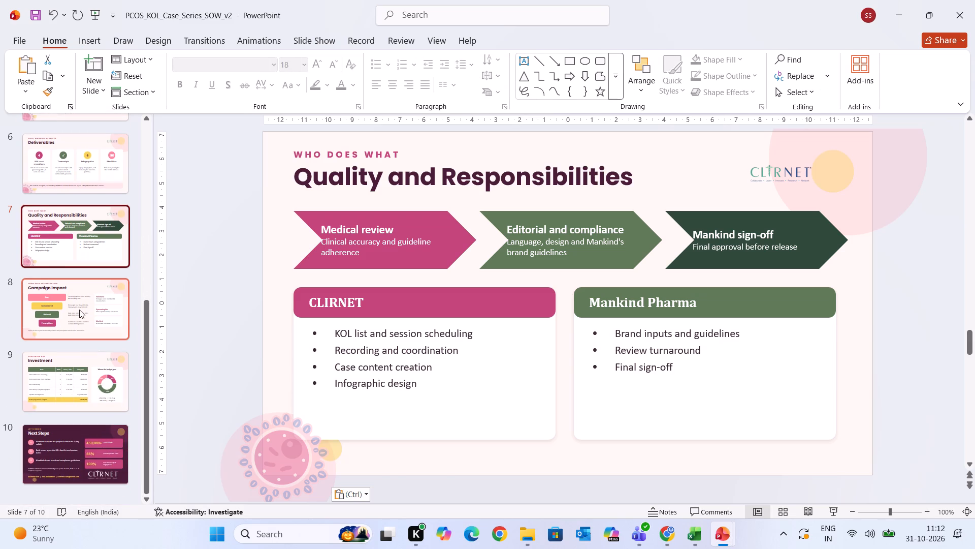
left_click(79, 310)
left_click(79, 310)
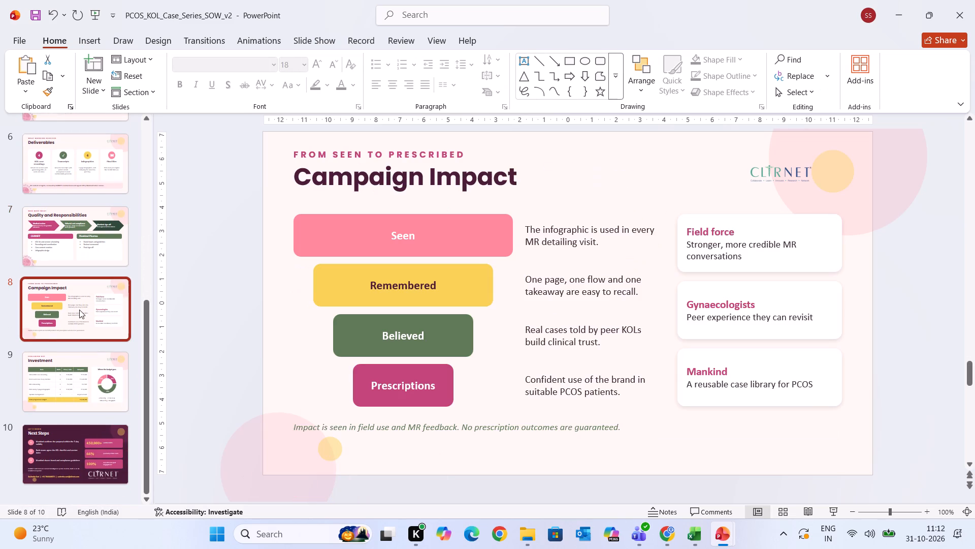
key("ctrl+v")
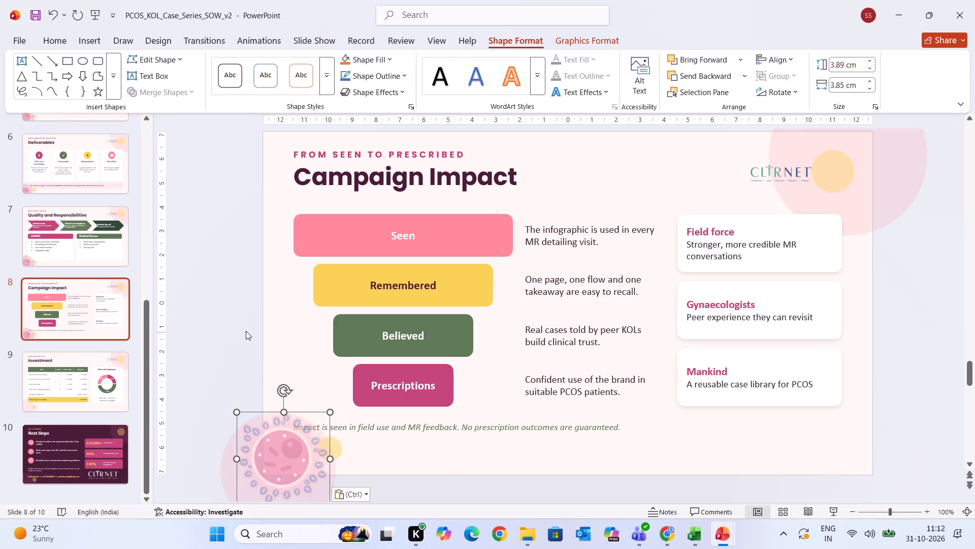
left_click(246, 331)
left_click_drag(282, 485, 272, 492)
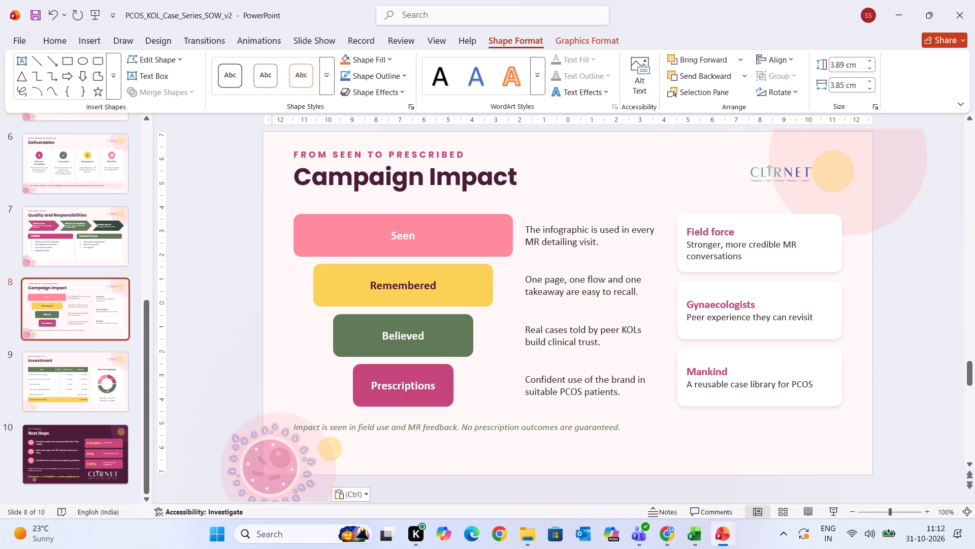
left_click_drag(272, 492, 278, 495)
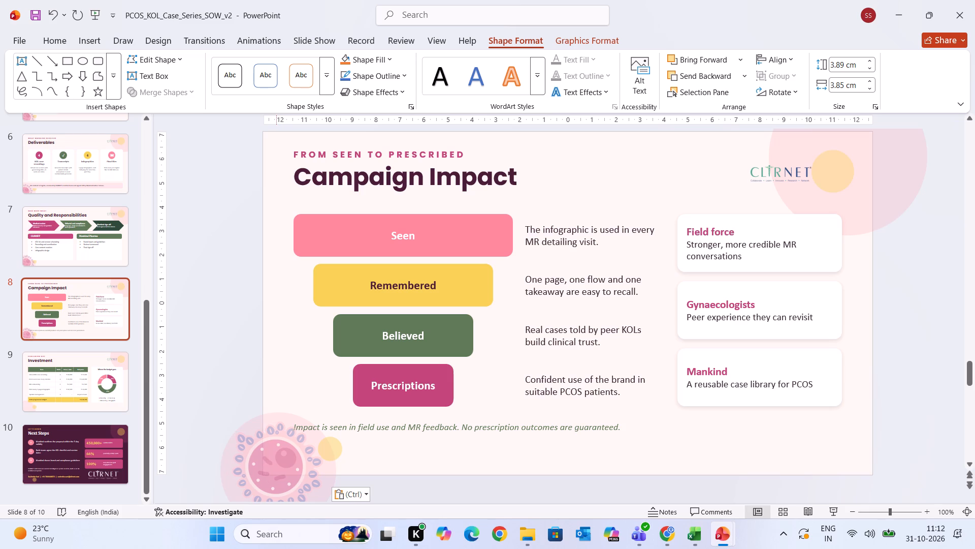
left_click_drag(278, 495, 269, 495)
left_click(206, 383)
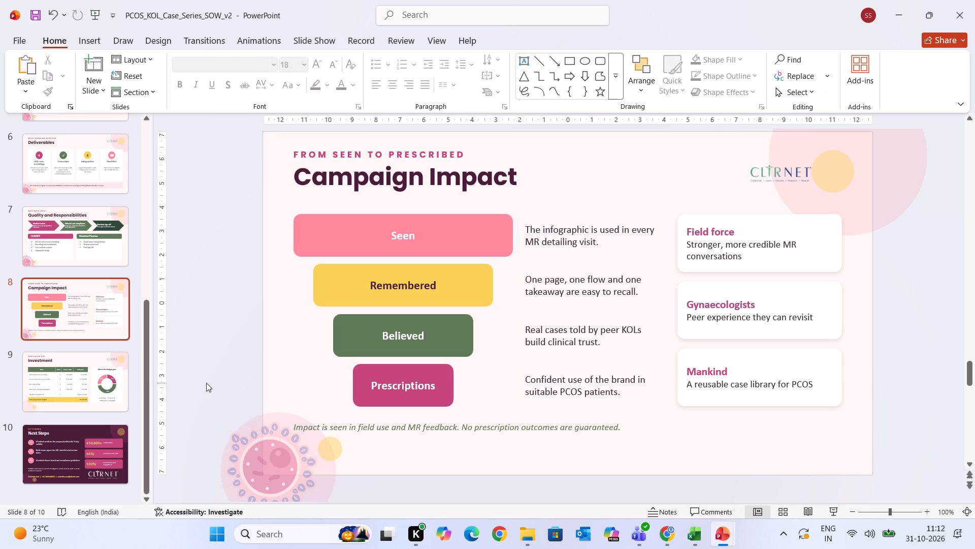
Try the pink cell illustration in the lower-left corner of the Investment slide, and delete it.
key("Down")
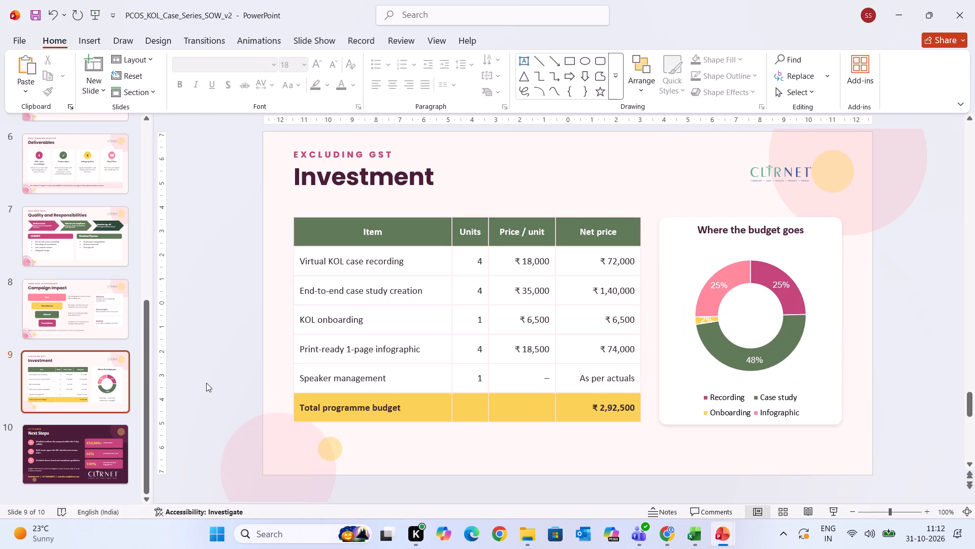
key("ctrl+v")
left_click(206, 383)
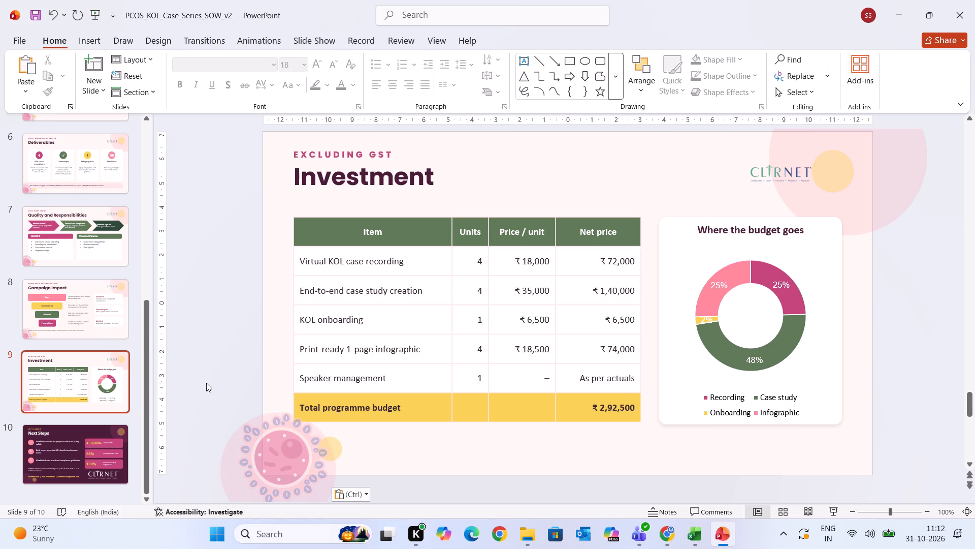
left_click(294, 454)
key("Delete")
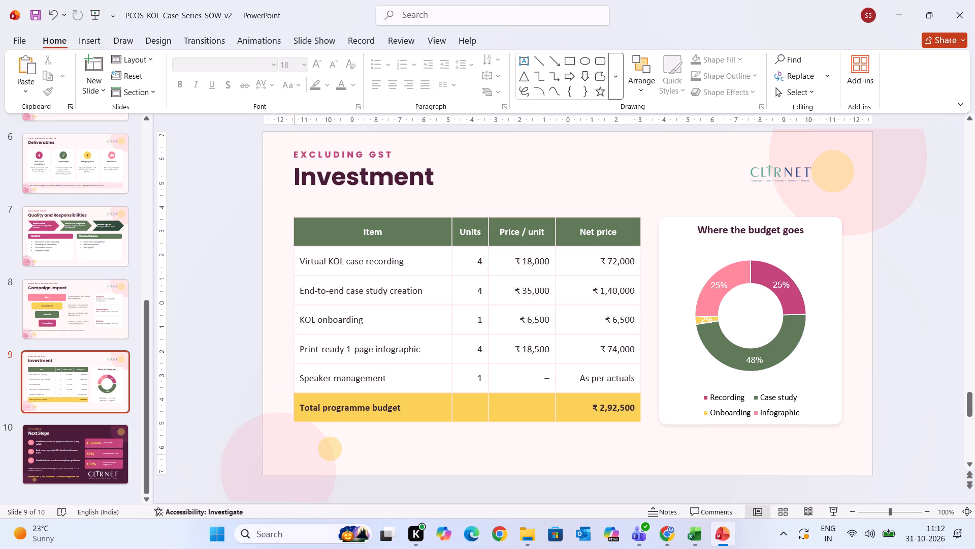
Review the slides from Investment back to Program Summary, checking the cell illustrations and text fonts, and return to Why This Program.
scroll(91, 313, "up", 7)
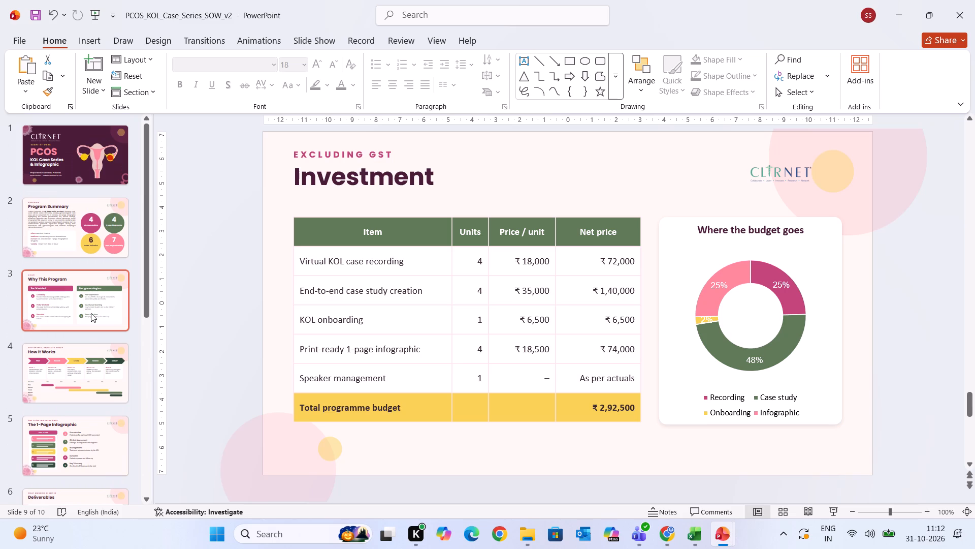
key("Up")
key("Up")
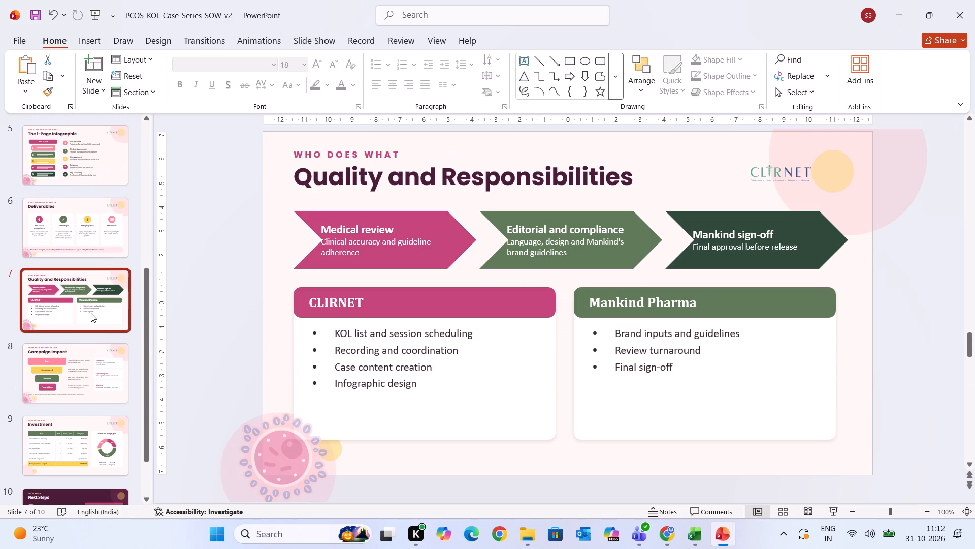
key("Up")
key("Up")
key("Up")
key("Up")
key("Up")
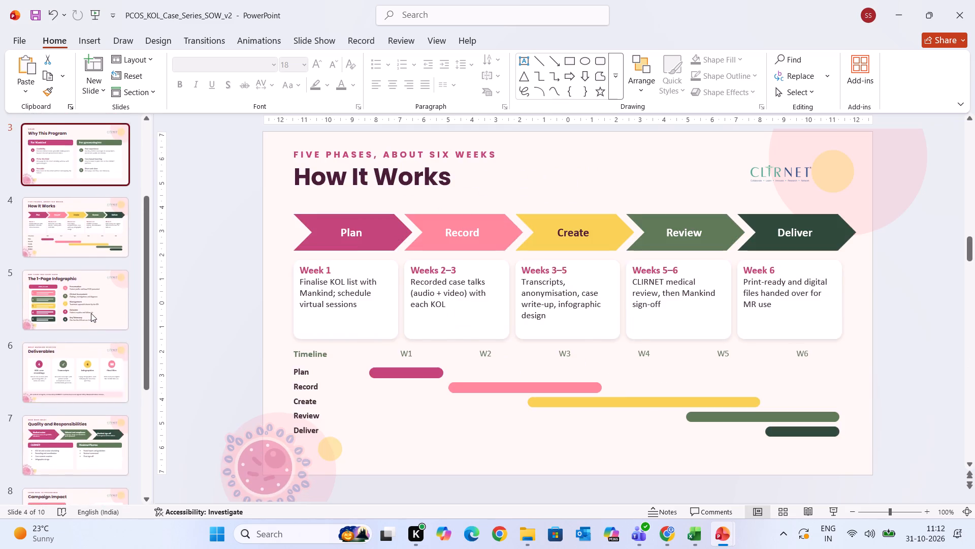
key("Up")
key("Down")
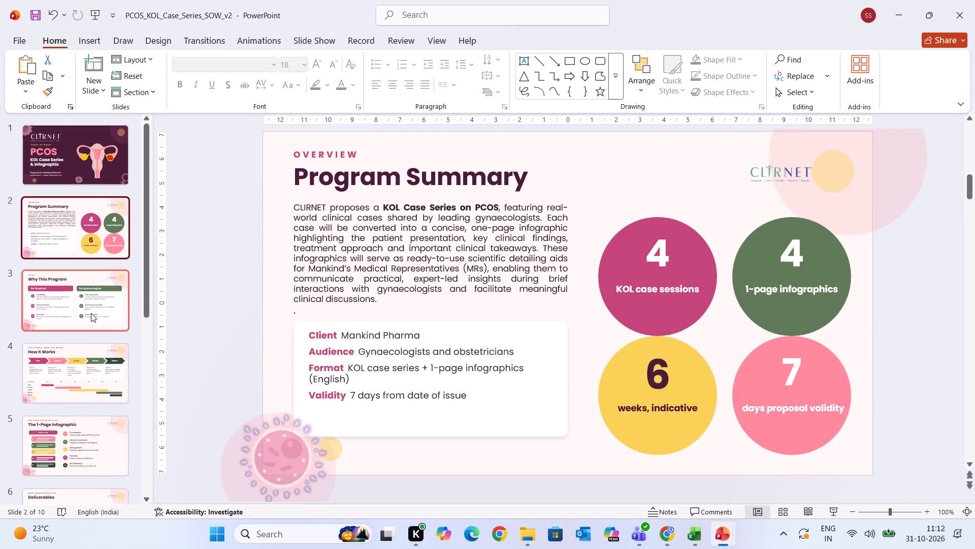
key("Down")
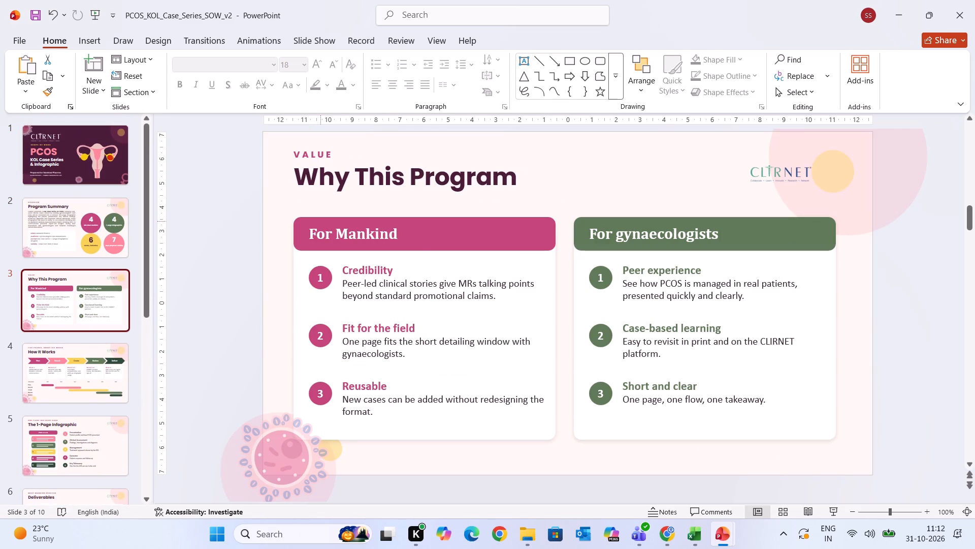
Set the For Mankind heading on the Why This Program slide to Poppins and copy its formatting to the For gynaecologists heading.
left_click_drag(310, 230, 388, 236)
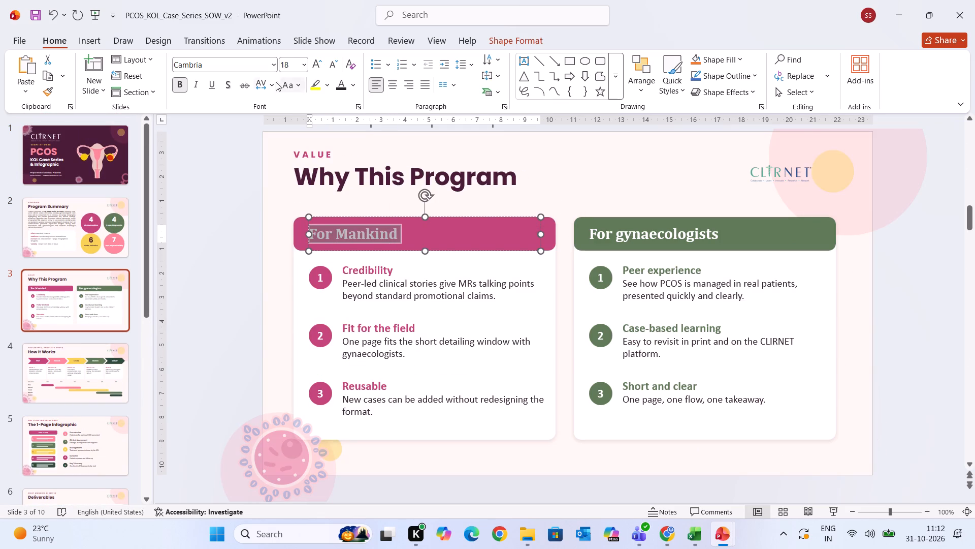
left_click(251, 66)
type("pop")
key("Return")
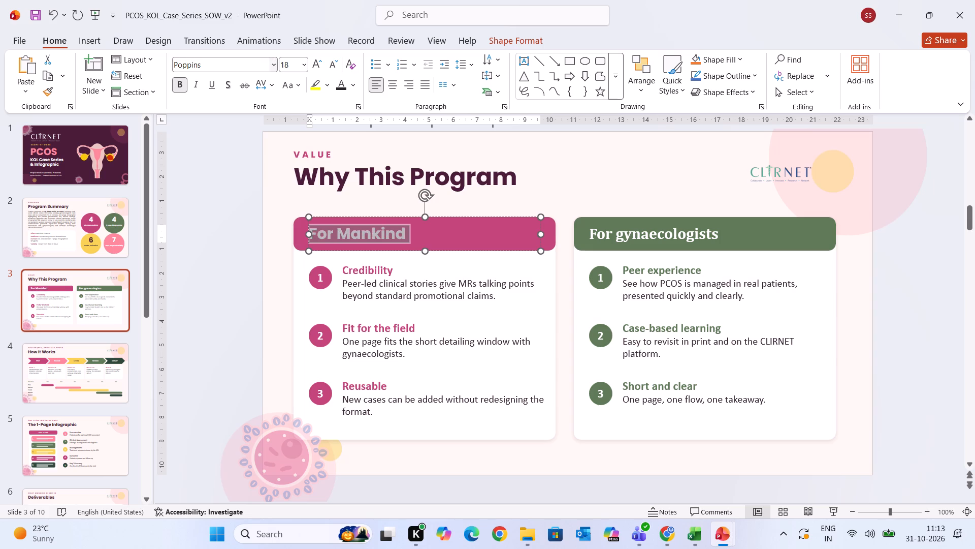
left_click(50, 91)
left_click_drag(596, 231, 725, 239)
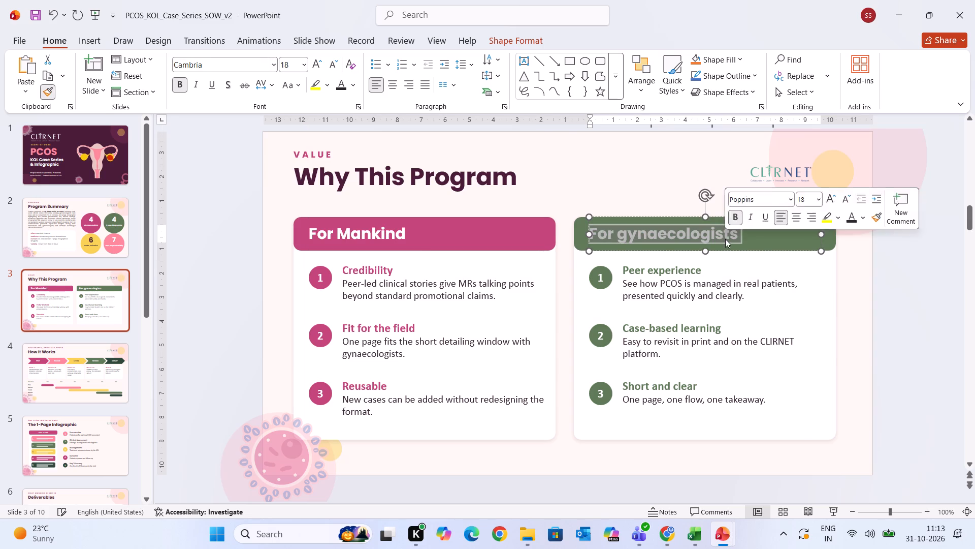
Group the Credibility, Fit for the field and Reusable text boxes under For Mankind on the Why This Program slide.
left_click(926, 335)
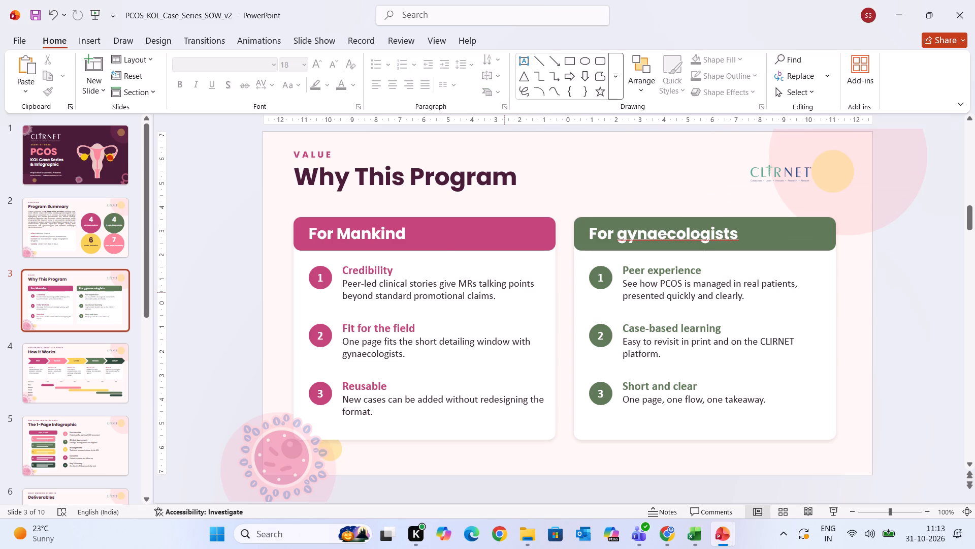
left_click(348, 272)
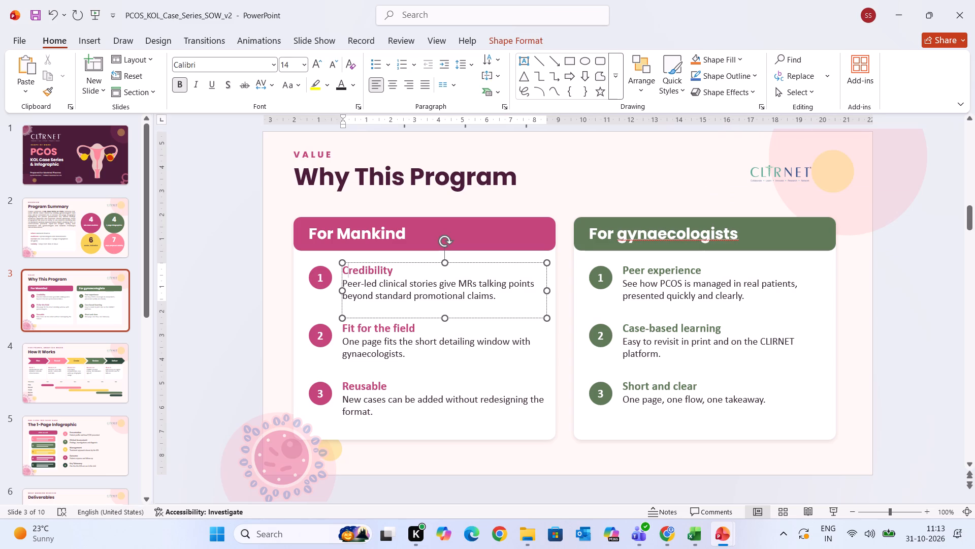
left_click(393, 335, "ctrl+shift")
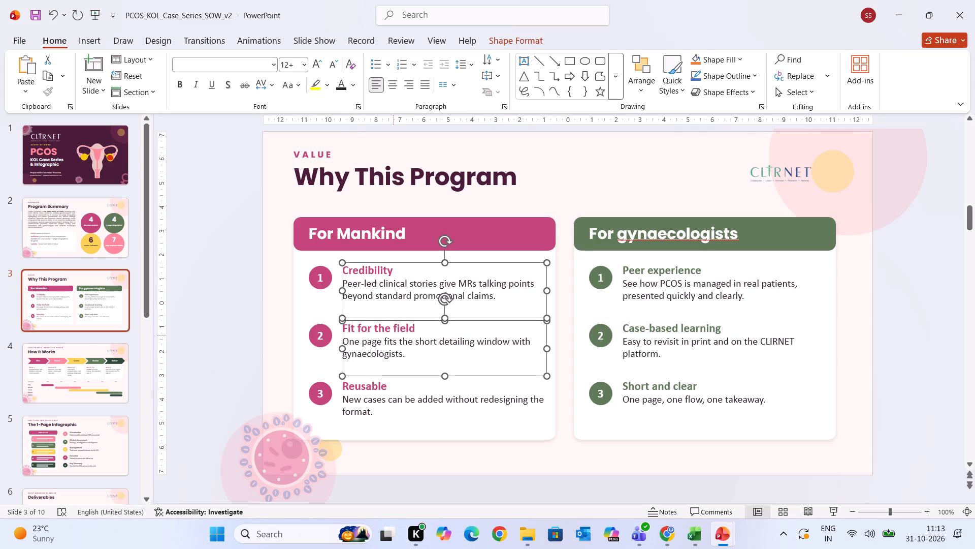
left_click(385, 395, "ctrl+shift")
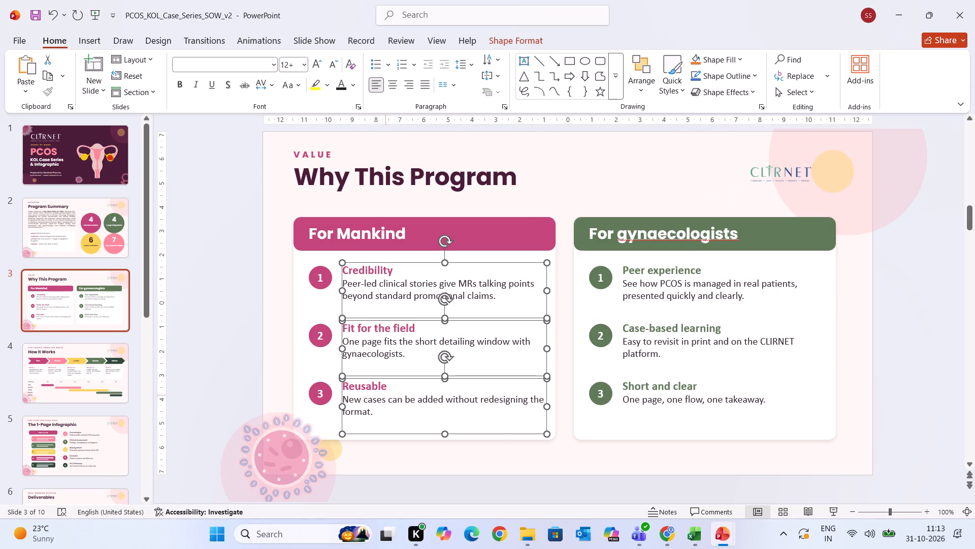
right_click(385, 395, "ctrl+shift")
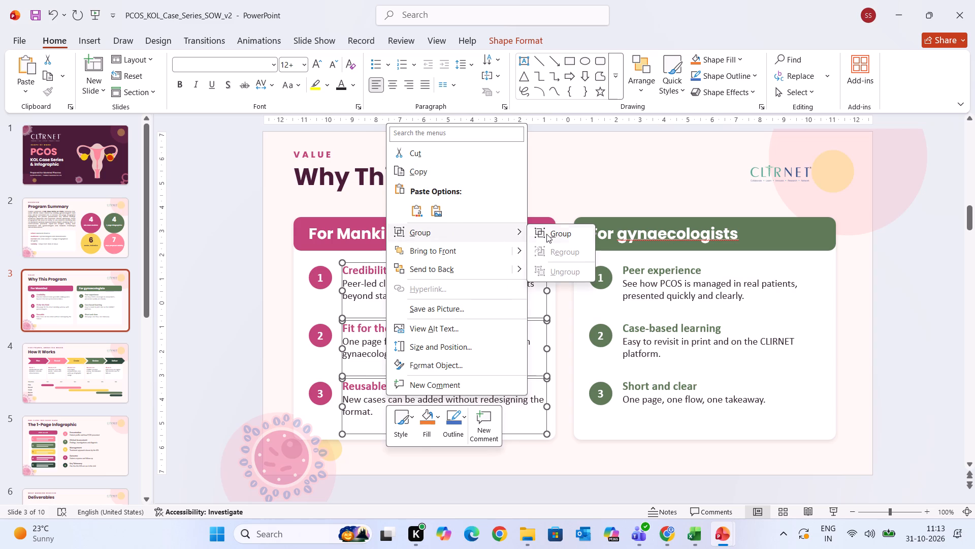
left_click(546, 234, "ctrl+shift")
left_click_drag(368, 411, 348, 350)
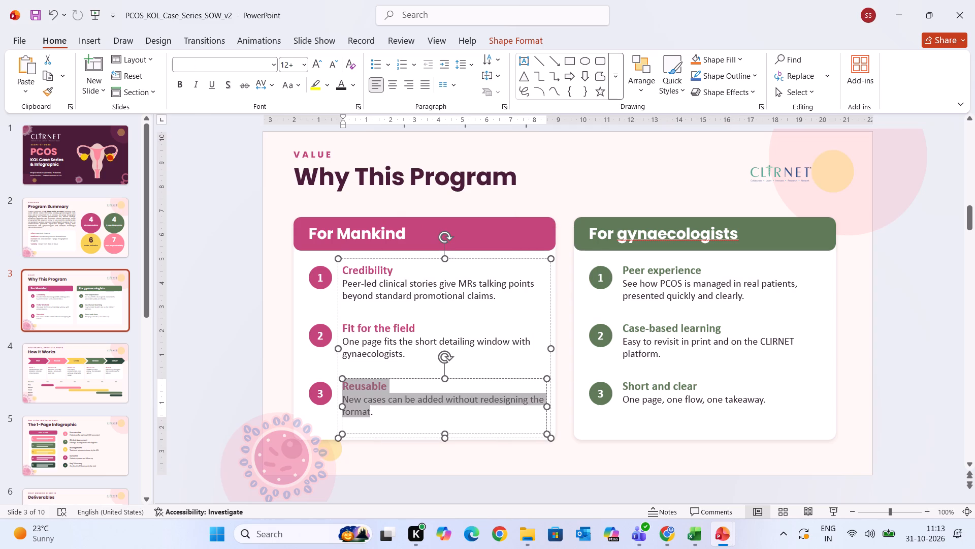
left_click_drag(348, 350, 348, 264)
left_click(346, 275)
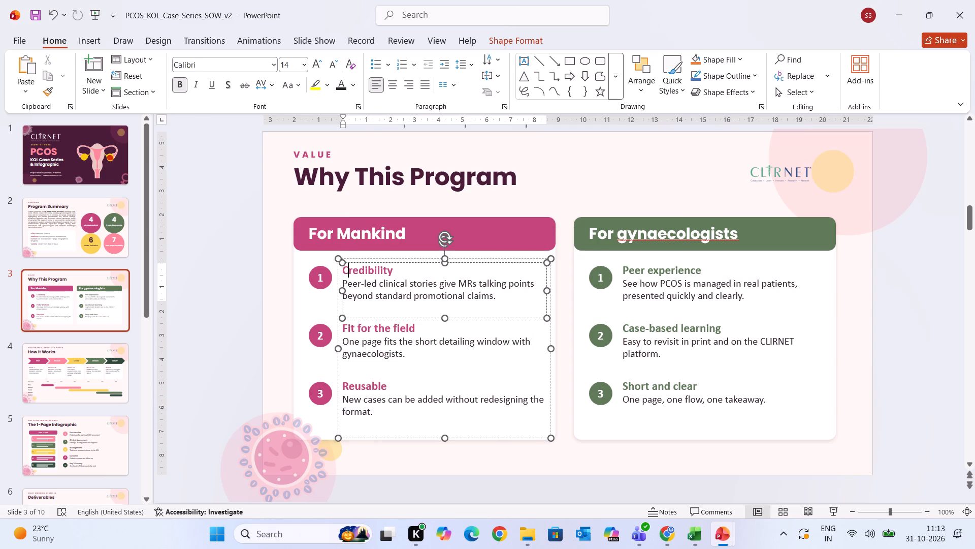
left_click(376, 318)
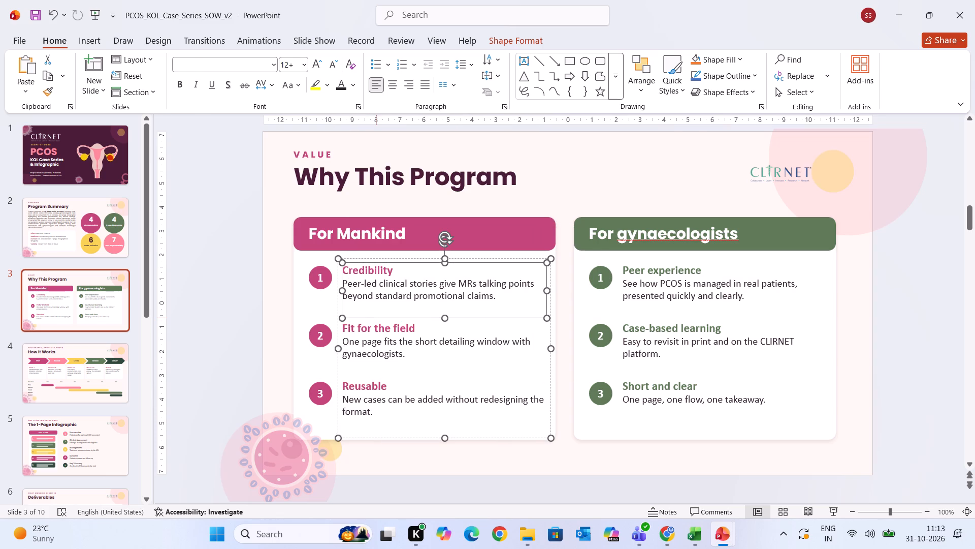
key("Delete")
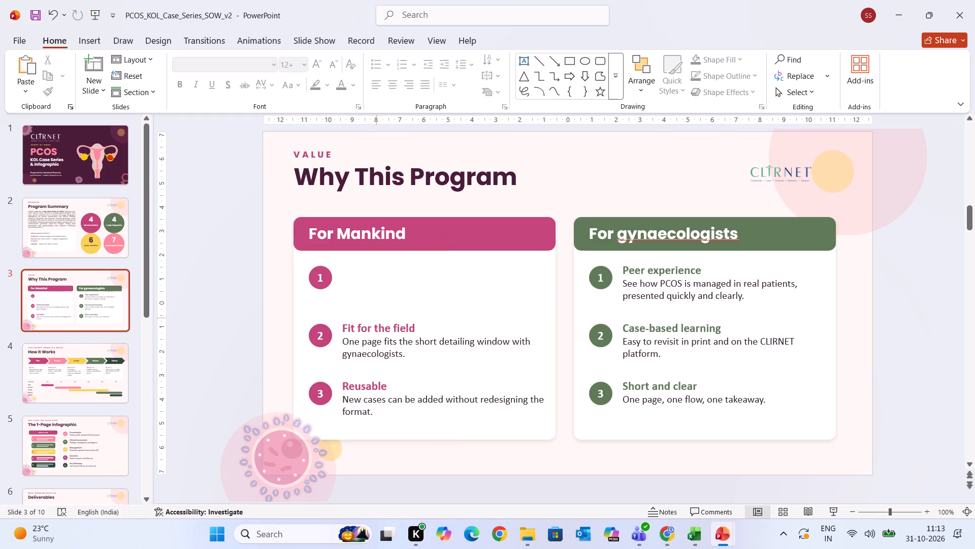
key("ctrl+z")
left_click(376, 318, "ctrl")
double_click(409, 259)
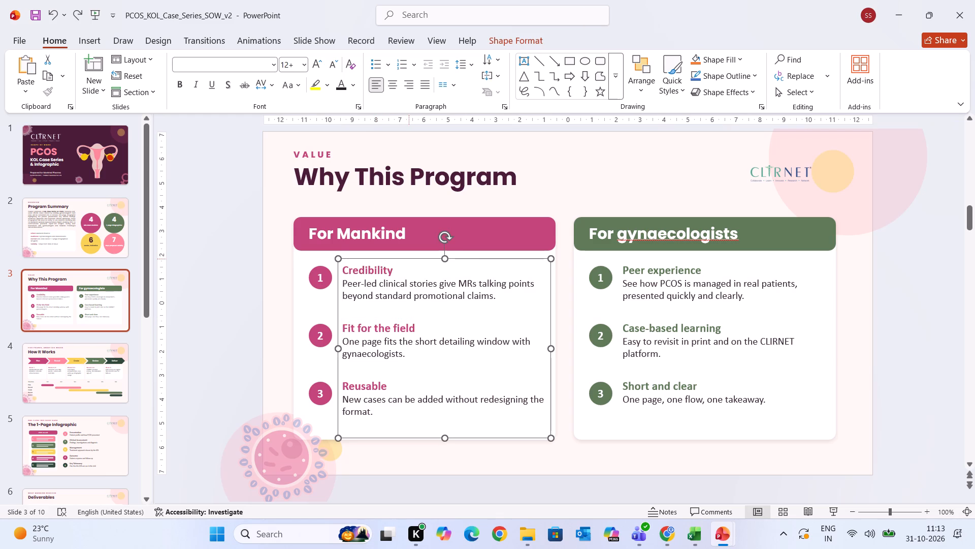
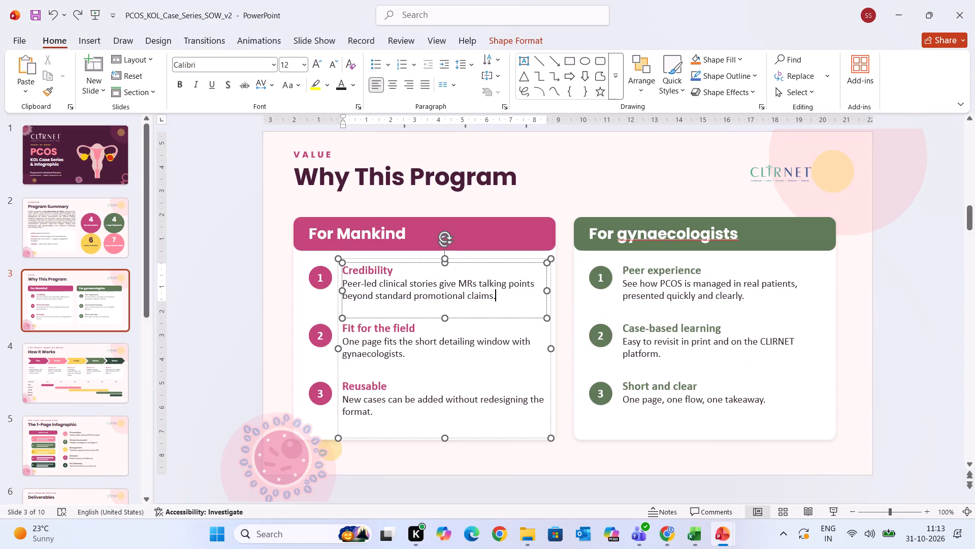
left_click_drag(495, 296, 344, 286)
key("ctrl+v")
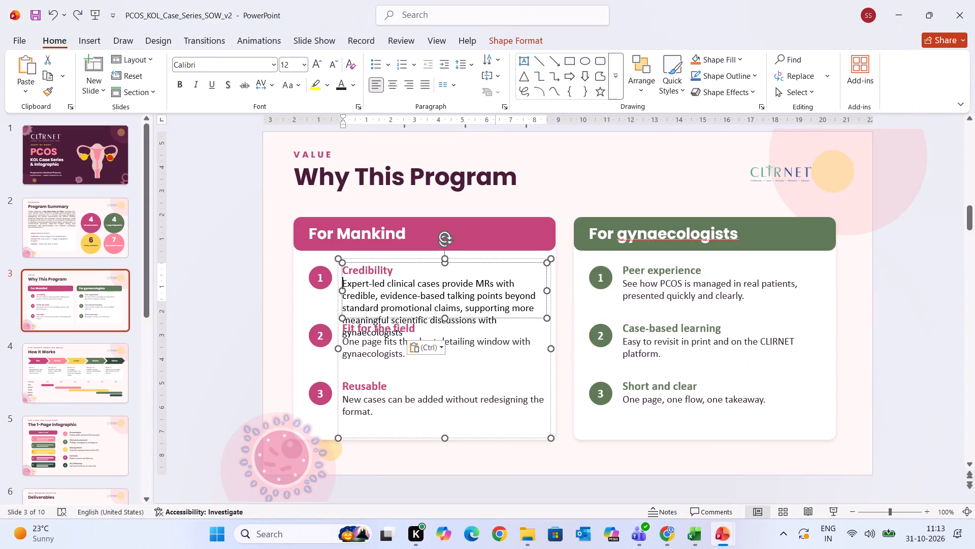
Move the Fit for the field text box down to make room for the longer Credibility description.
left_click(504, 384)
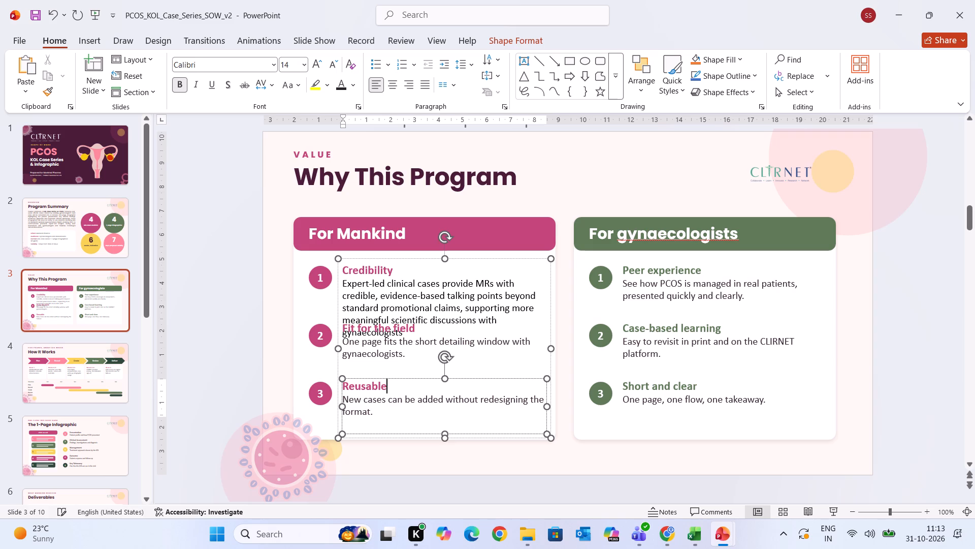
left_click(384, 333)
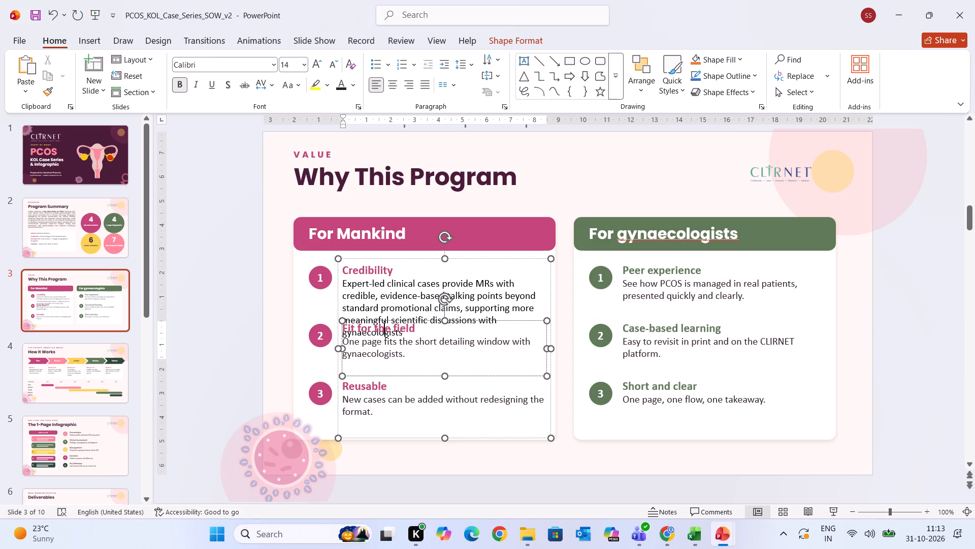
left_click_drag(463, 377, 463, 383)
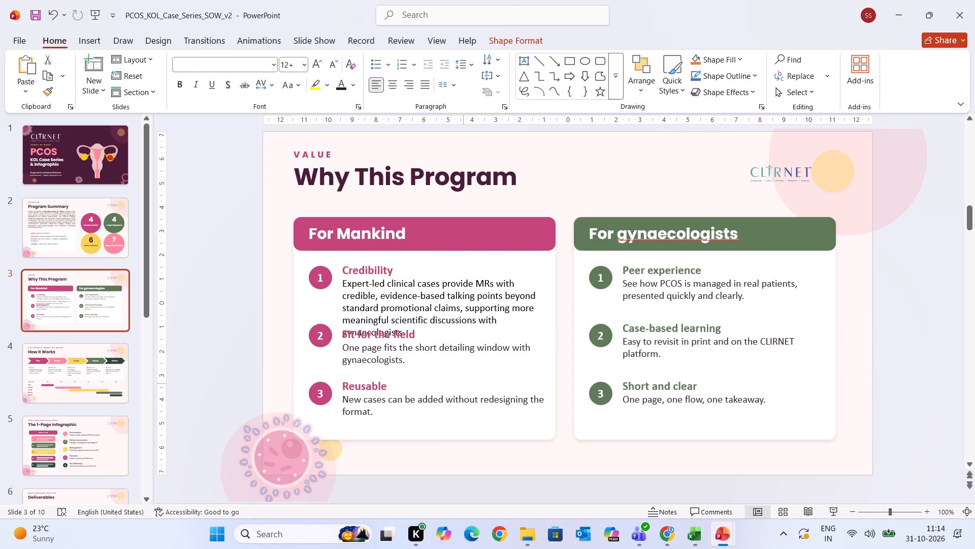
left_click_drag(463, 383, 464, 392)
left_click(416, 334)
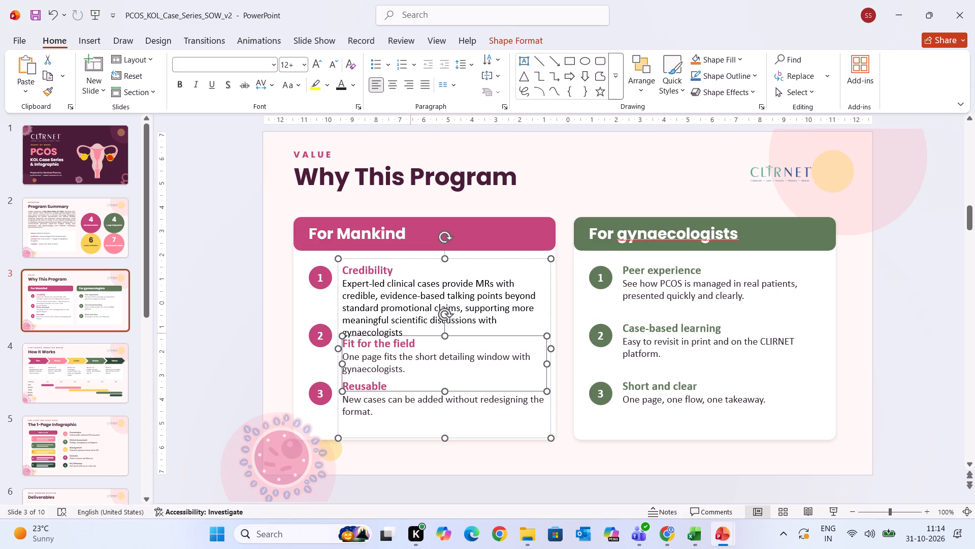
Set the new Credibility description to Poppins at size 10.
left_click_drag(404, 331, 347, 288)
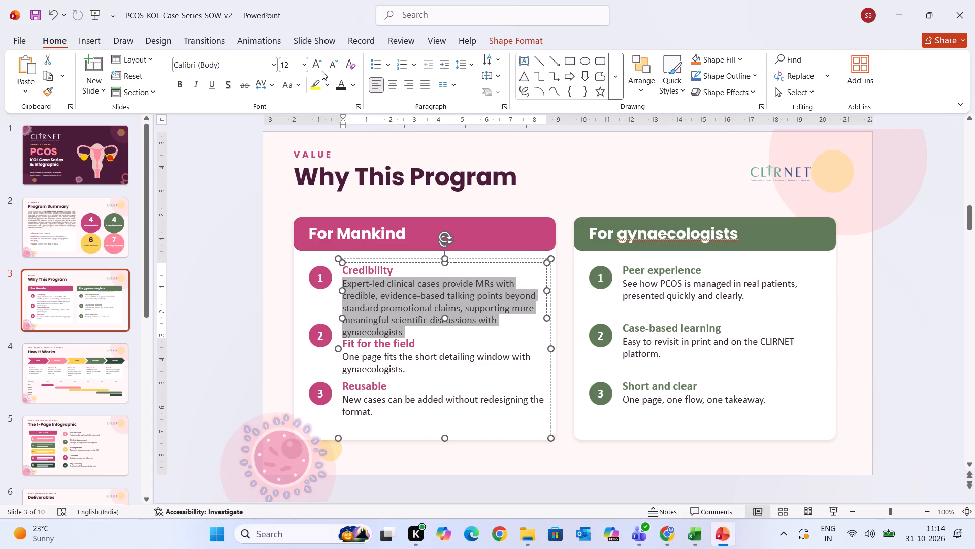
left_click(338, 62)
left_click(241, 59)
left_click(237, 66)
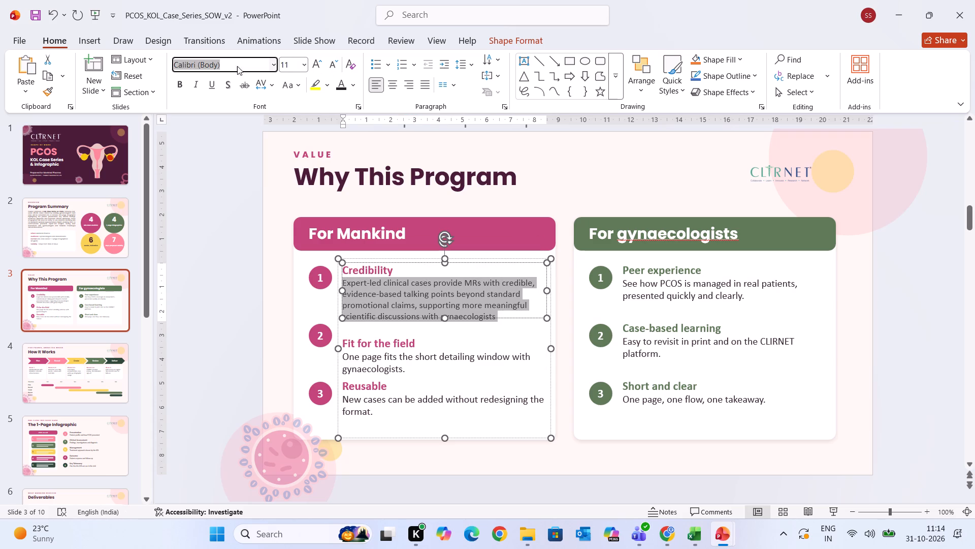
type("pop")
key("Return")
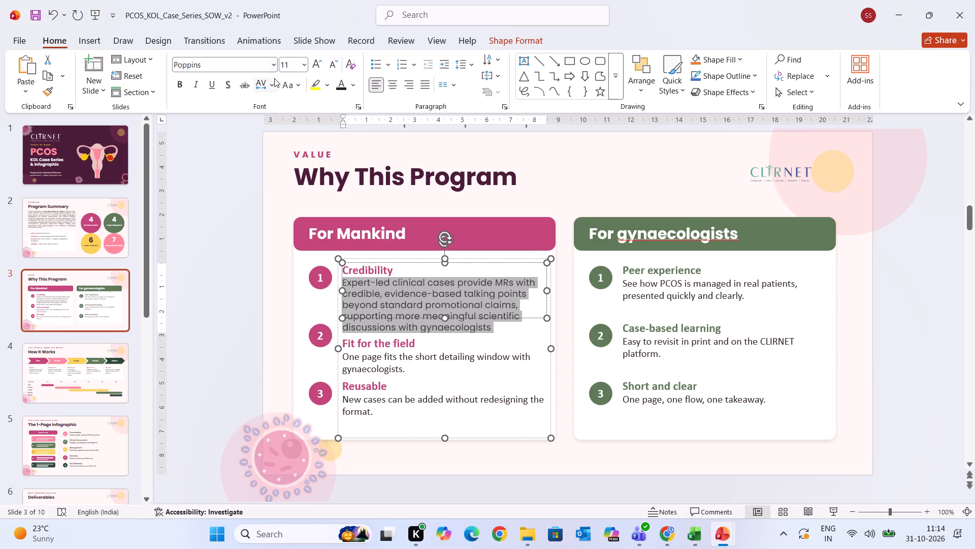
left_click(334, 65)
left_click(334, 65)
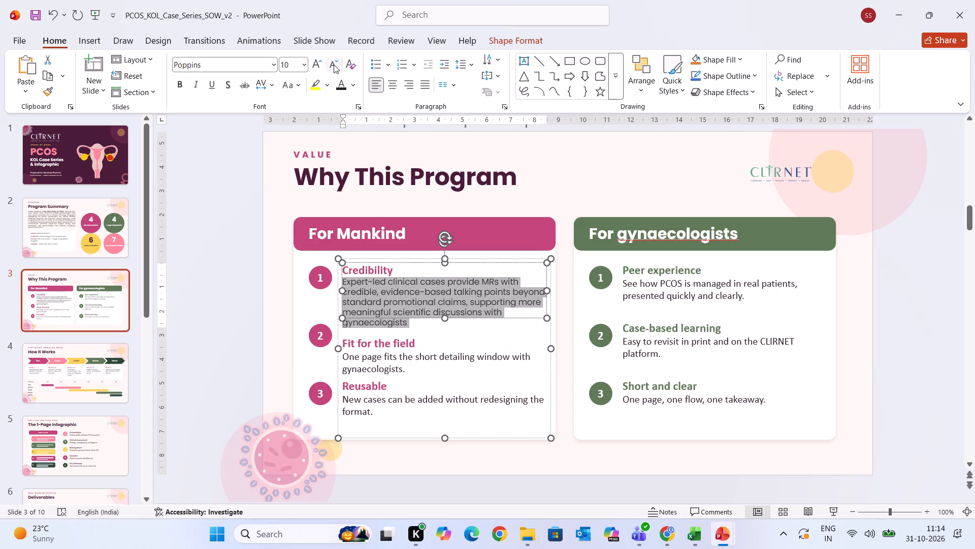
Move the Fit for the field text box slightly up, closer beneath the Credibility description.
left_click(454, 361)
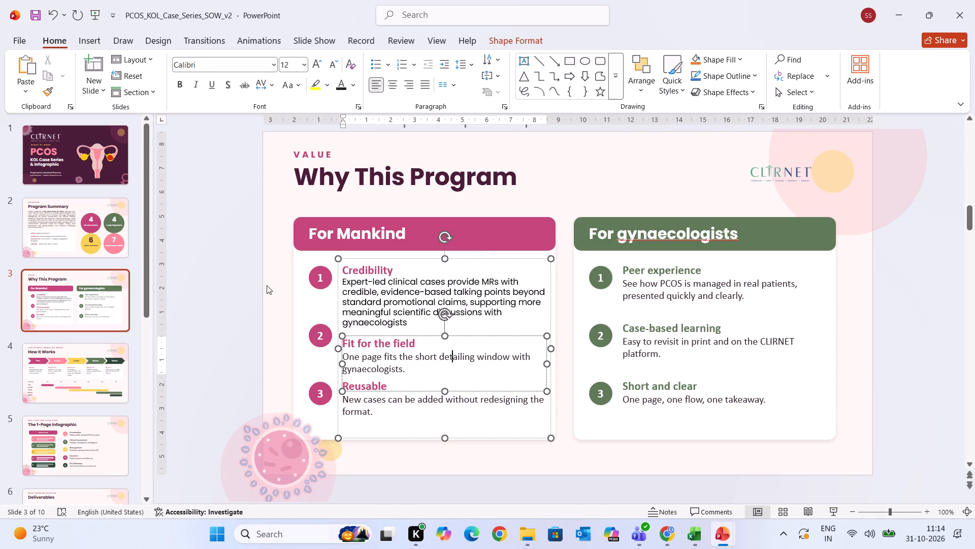
left_click(253, 285)
left_click(418, 357)
left_click_drag(423, 335, 423, 331)
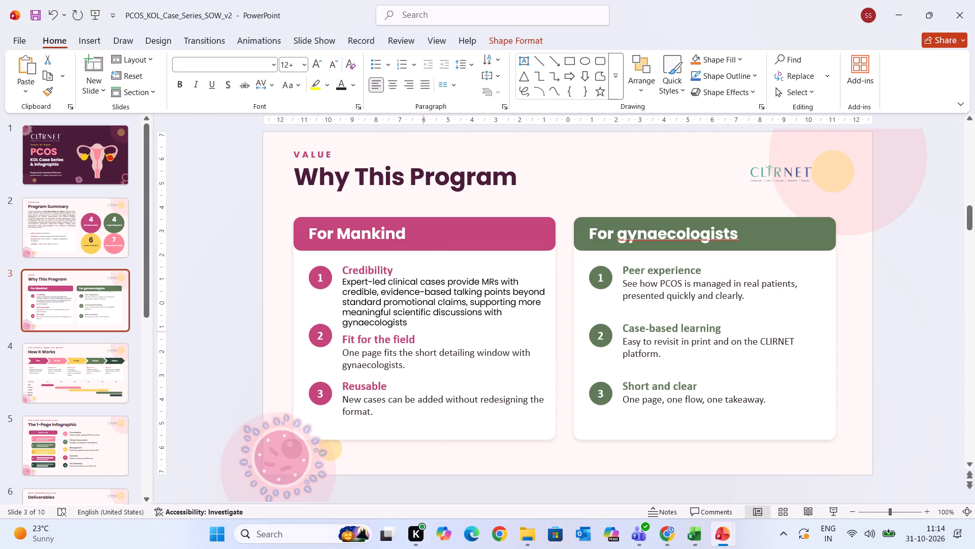
left_click_drag(423, 331, 422, 331)
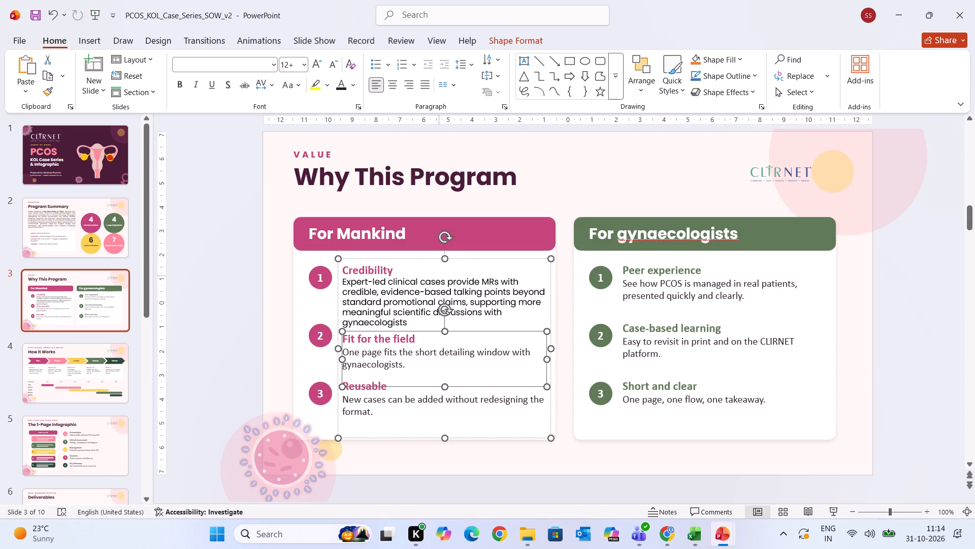
left_click(439, 272)
Shift the number 1 label beside Credibility left, toward the edge of the For Mankind card.
left_click(330, 278)
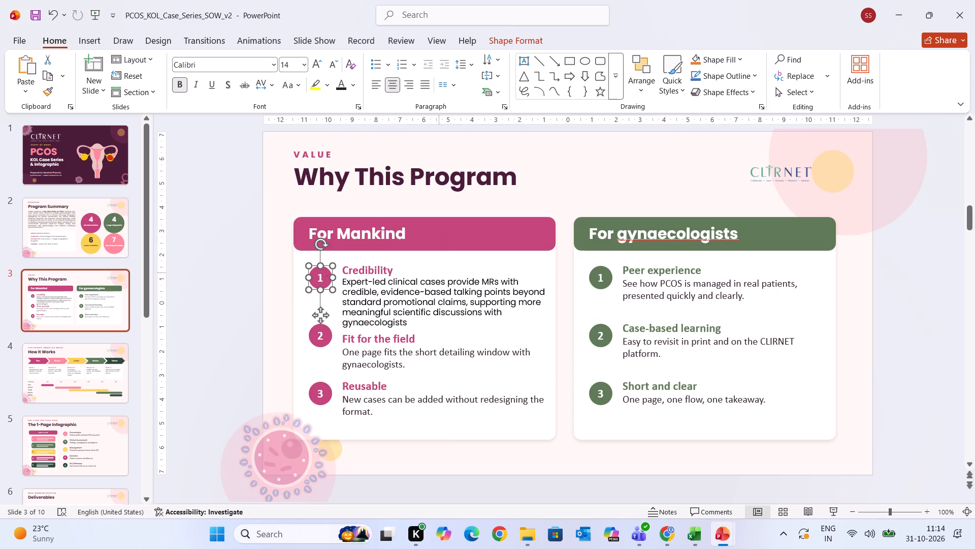
key("Left")
key("Left")
key("Left")
key("Left")
key("Left")
key("Left")
key("Left")
key("Left")
key("Left")
key("Left")
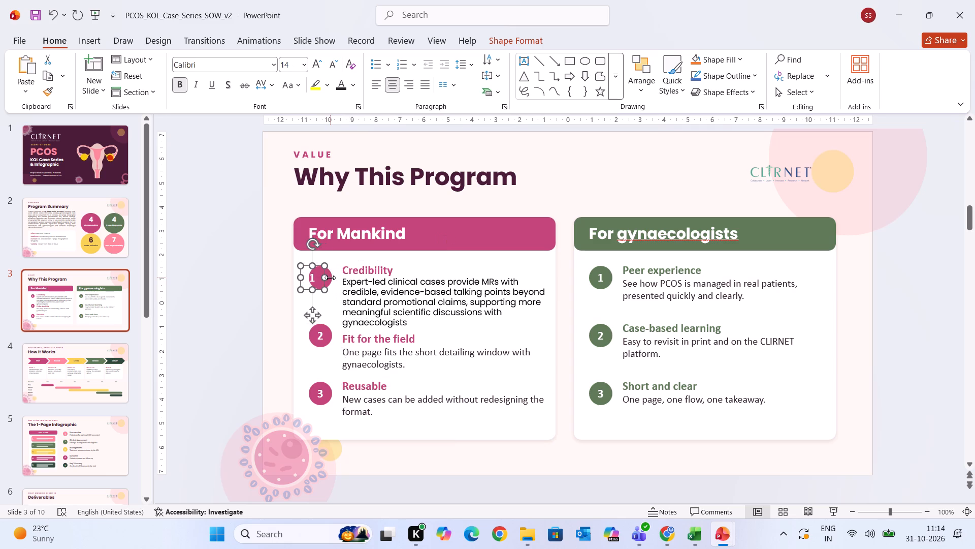
key("Left")
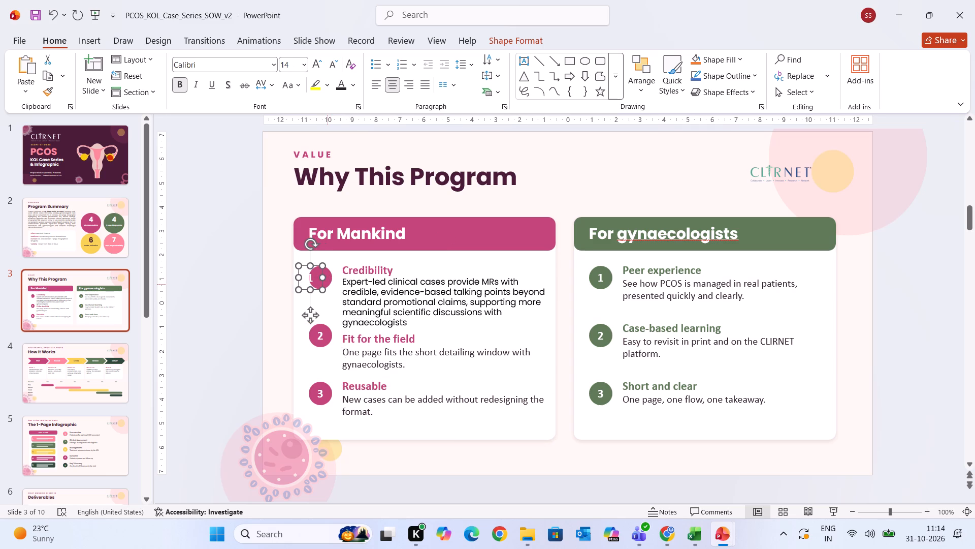
Shift the pink circle beside Credibility left so it sits centred behind the number 1.
left_click(330, 280)
key("Left")
key("Left")
key("Left")
key("Left")
key("Left")
key("Left")
key("Left")
key("Left")
key("Left")
key("Left")
key("Left")
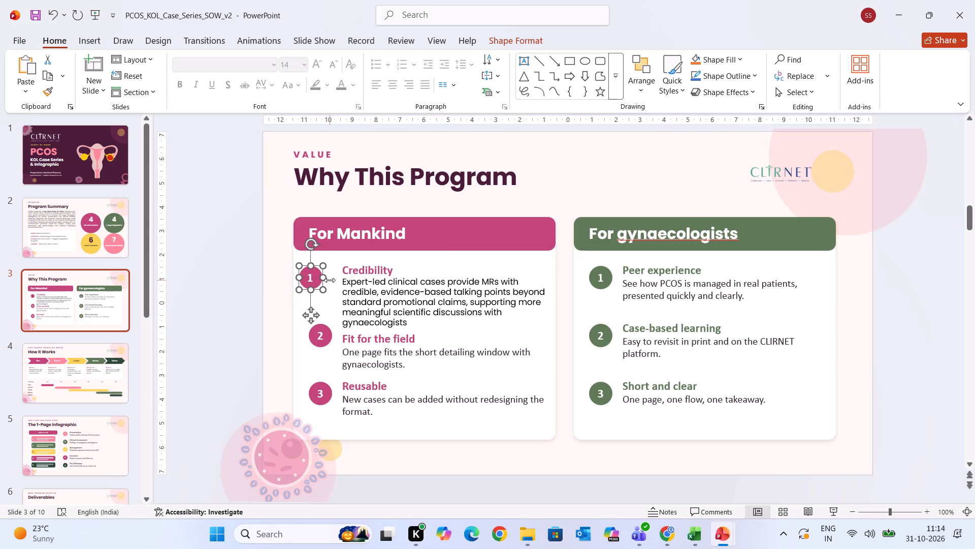
key("Right")
key("Right")
key("Right")
key("Right")
left_click(253, 344)
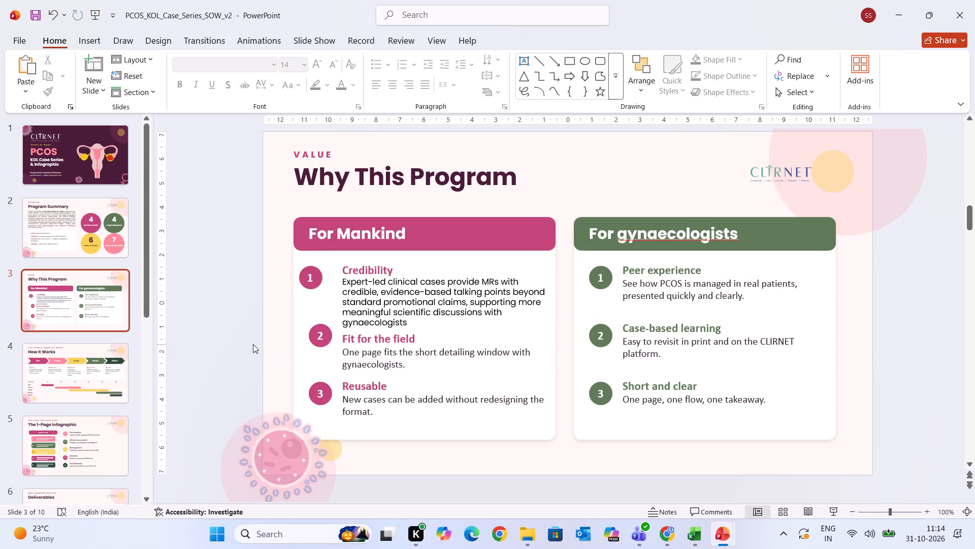
Move the Credibility text box left and slightly up, next to the number 1 circle.
left_click(371, 270)
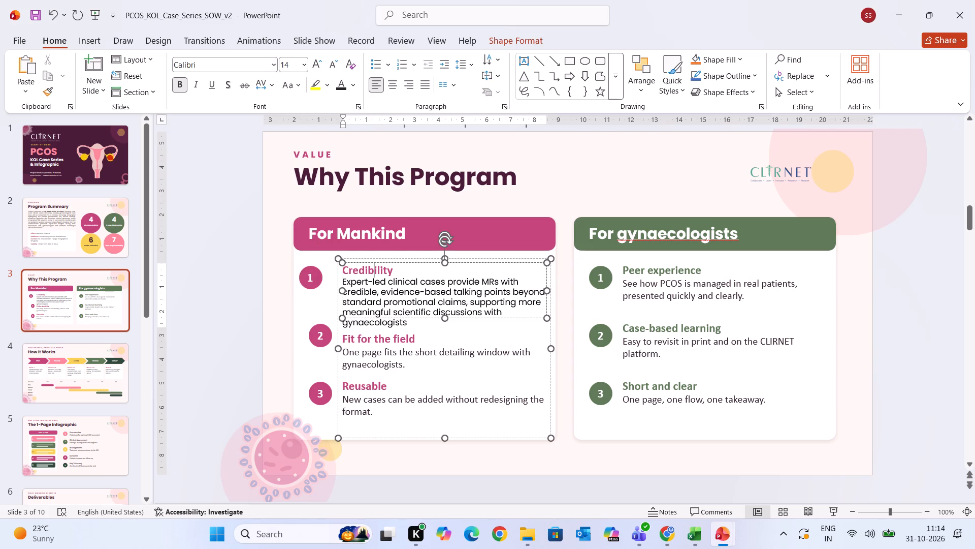
left_click_drag(420, 261, 408, 255)
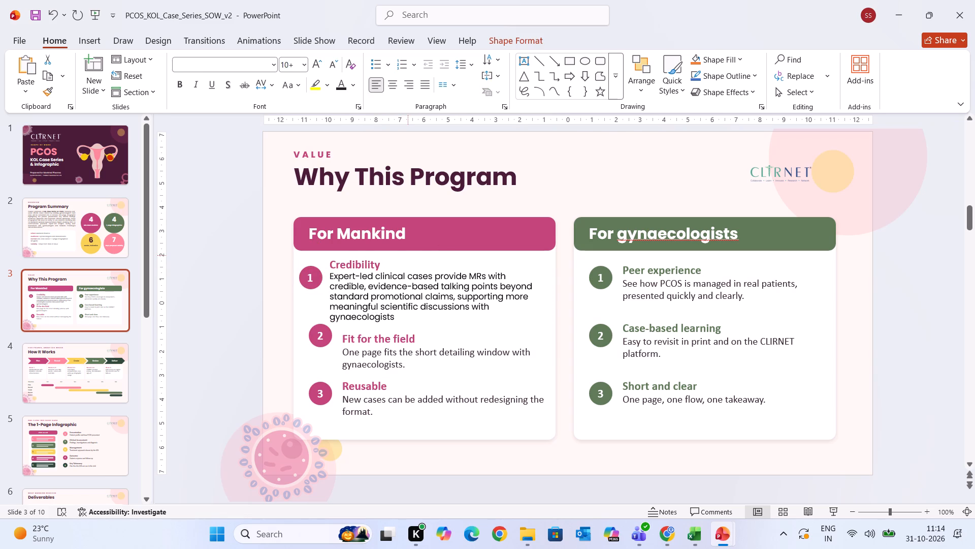
left_click_drag(408, 255, 409, 258)
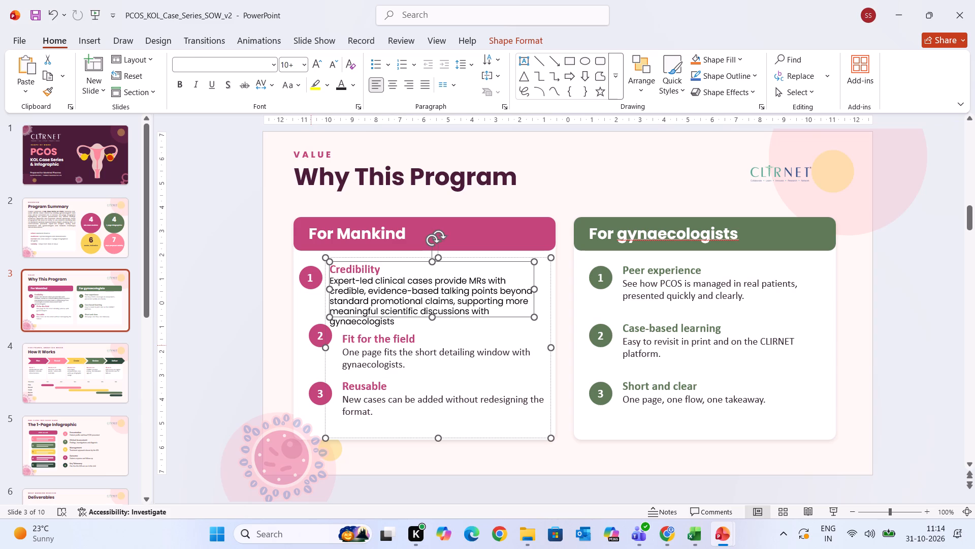
Shift the number 2 label beside Fit for the field left, in line with the number 1.
left_click(312, 345)
left_click(316, 374)
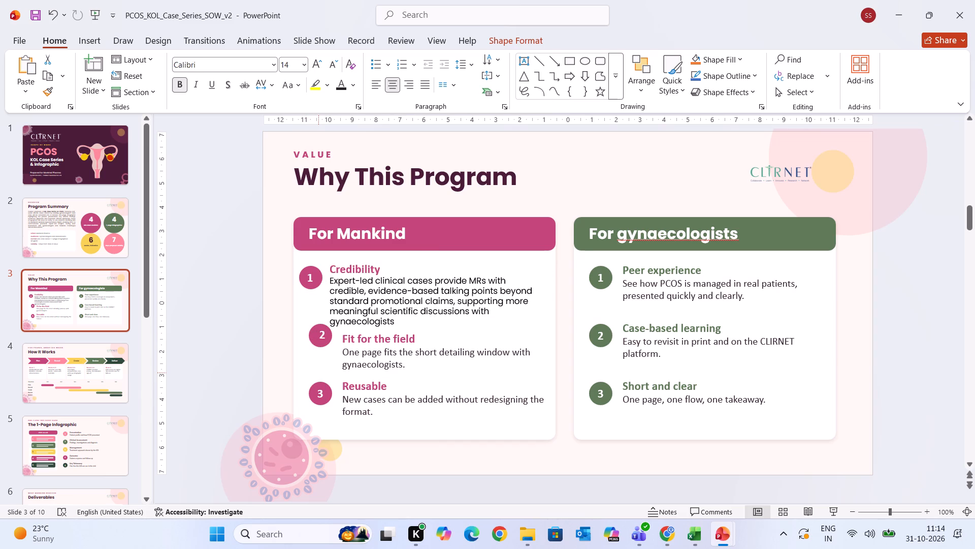
triple_click(321, 349)
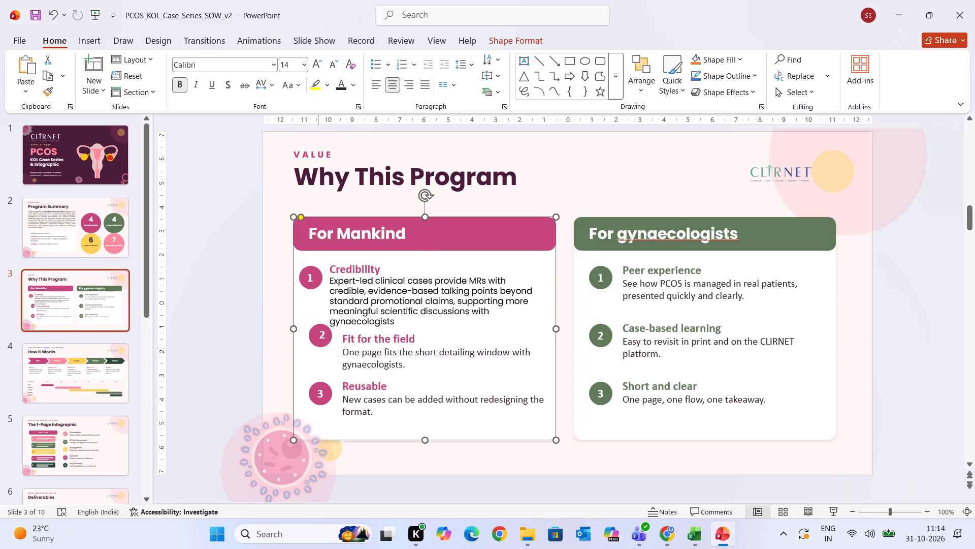
left_click(314, 340)
left_click(323, 380)
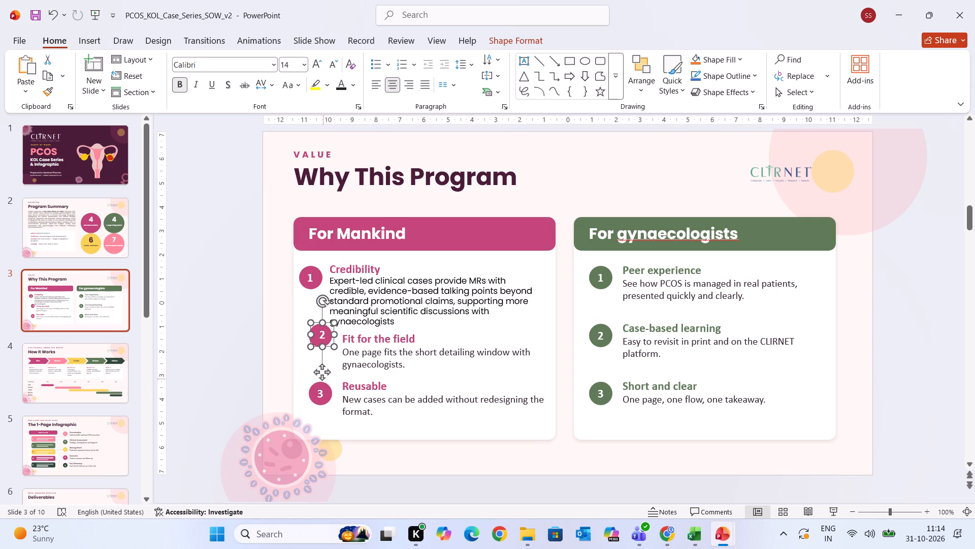
left_click(314, 322)
left_click_drag(323, 372, 310, 370)
Move the pink number 2 circle left under the number 1 circle and slightly down, beside Fit for the field.
left_click(326, 339)
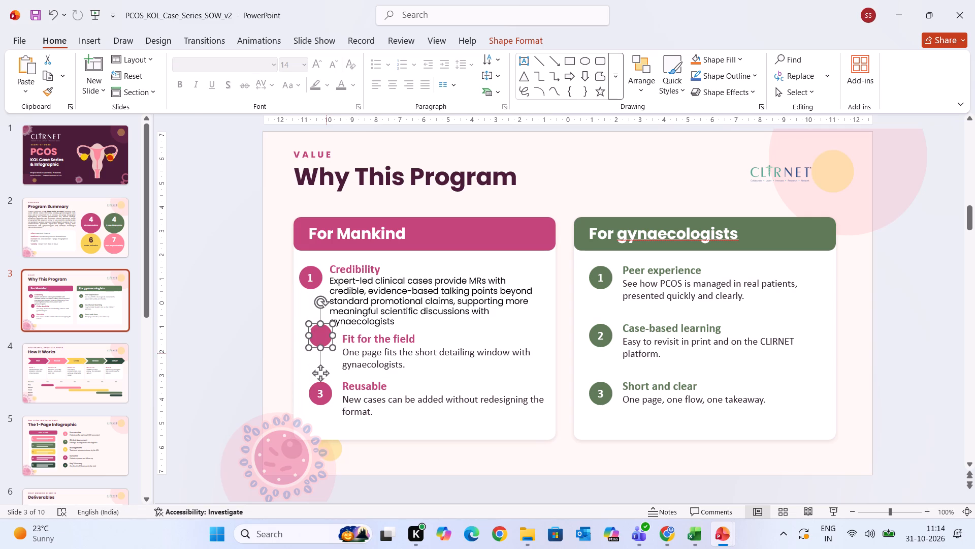
left_click_drag(321, 375, 313, 375)
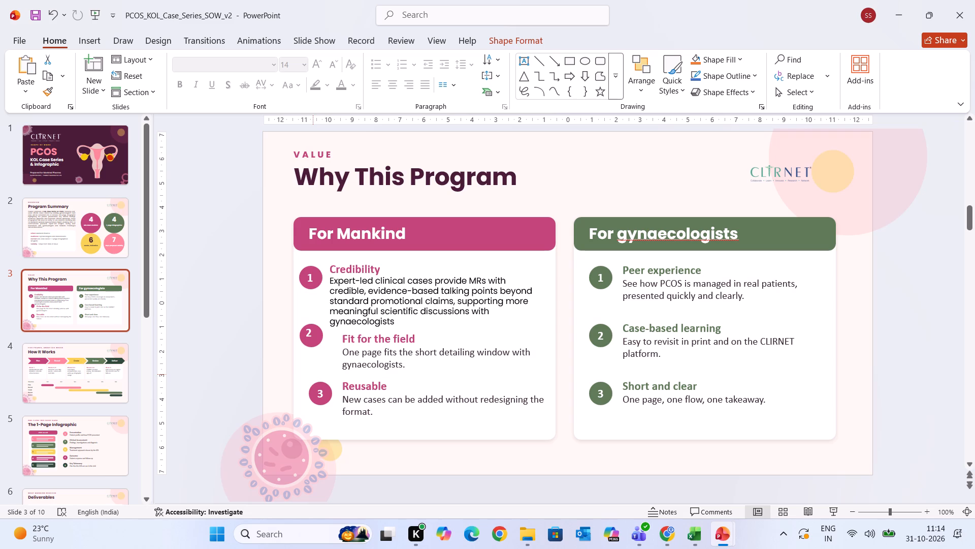
left_click_drag(313, 375, 312, 384)
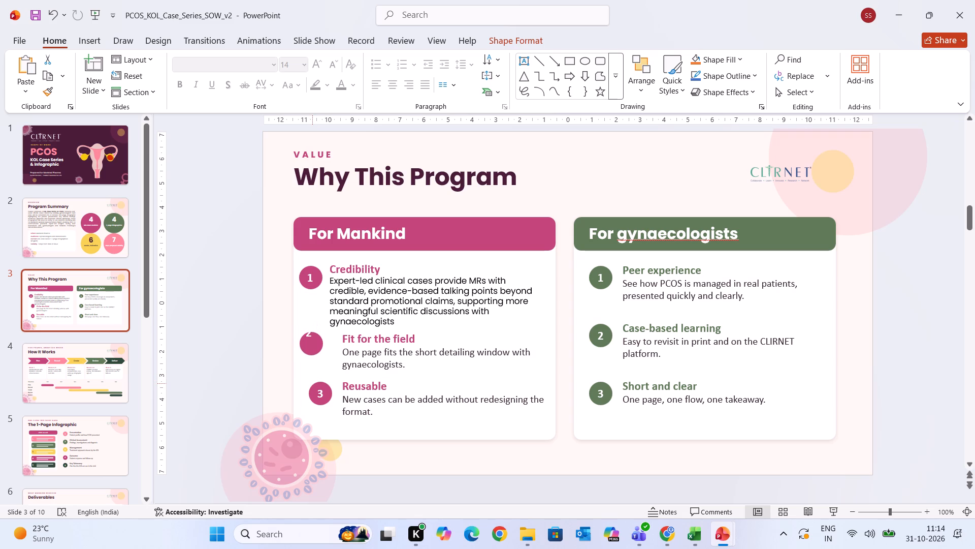
left_click_drag(312, 384, 312, 383)
Widen the Credibility text box toward the card's right edge so its description fits on four lines.
left_click(391, 303)
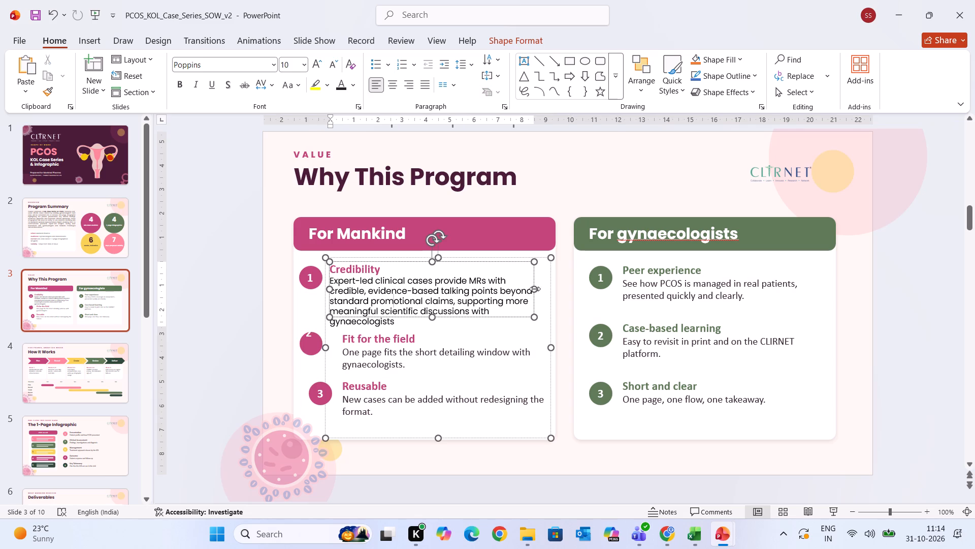
left_click_drag(535, 288, 548, 288)
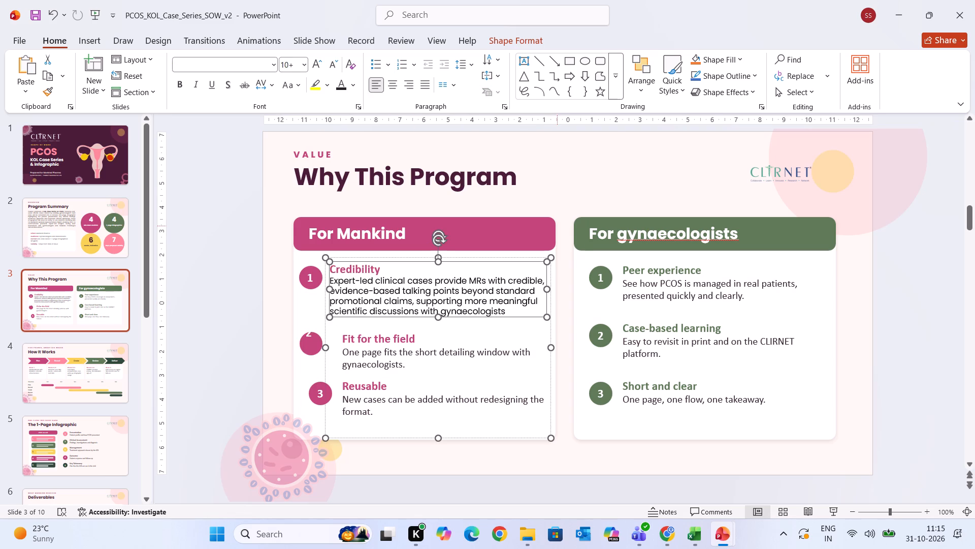
left_click(554, 173)
Reposition the white number 2 label so it sits centred on its pink circle beside Fit for the field.
left_click(309, 337)
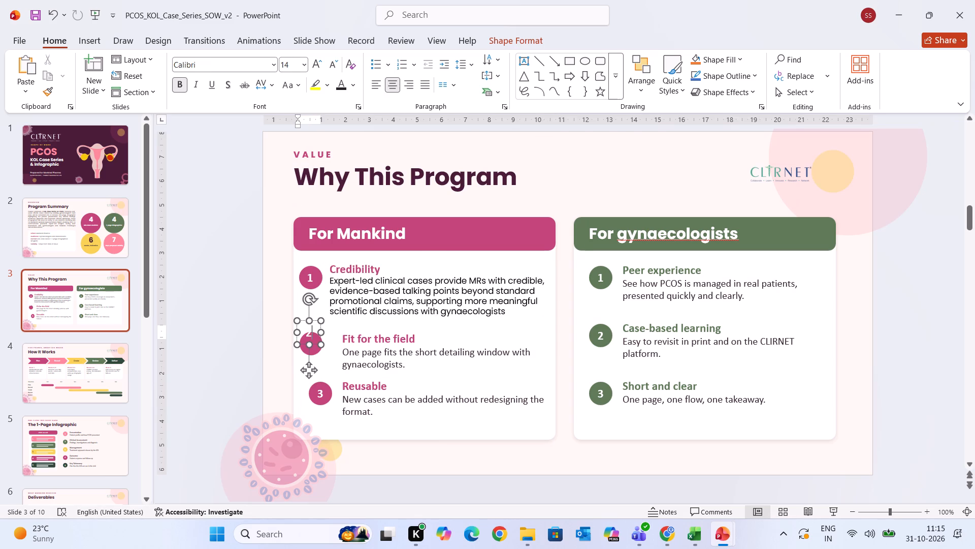
left_click_drag(309, 369, 310, 379)
left_click(370, 364)
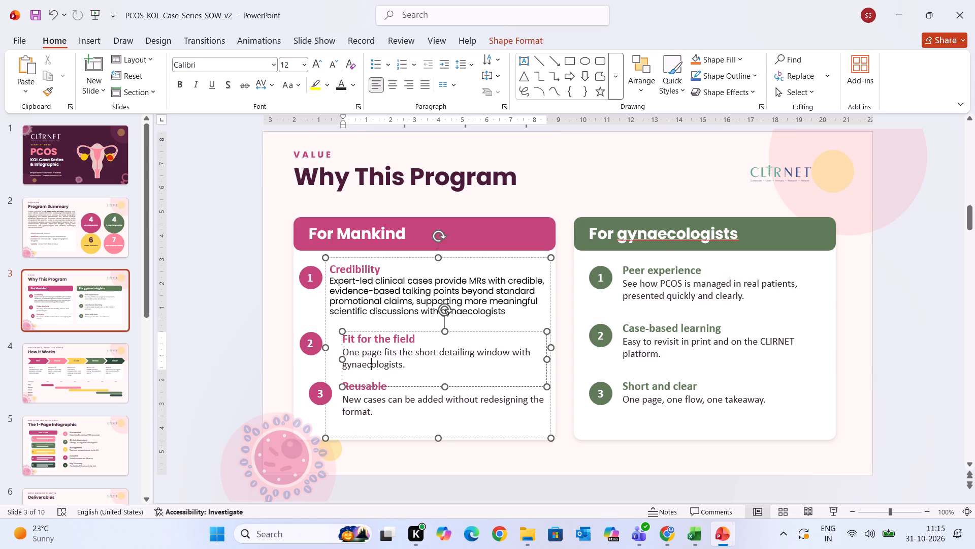
left_click_drag(314, 339, 313, 348)
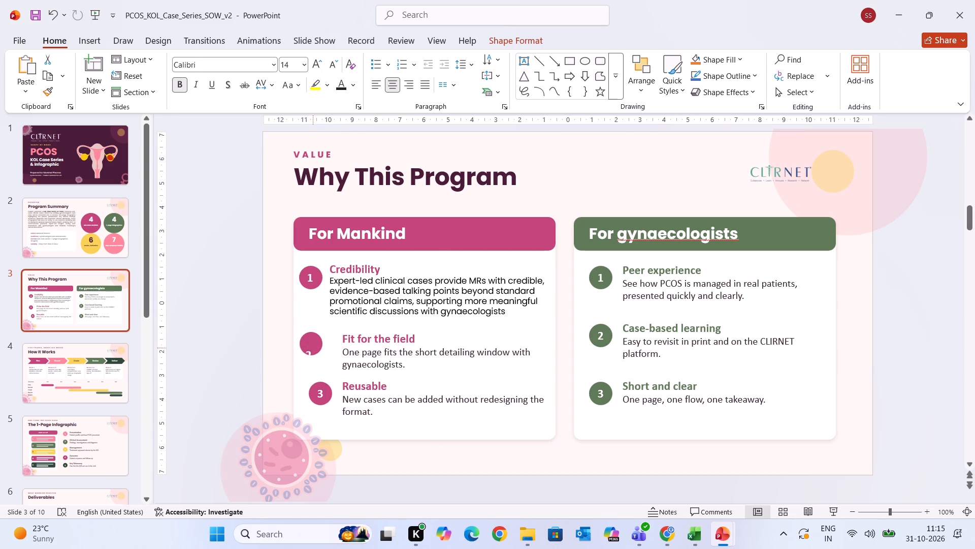
left_click_drag(313, 348, 312, 334)
left_click(325, 357)
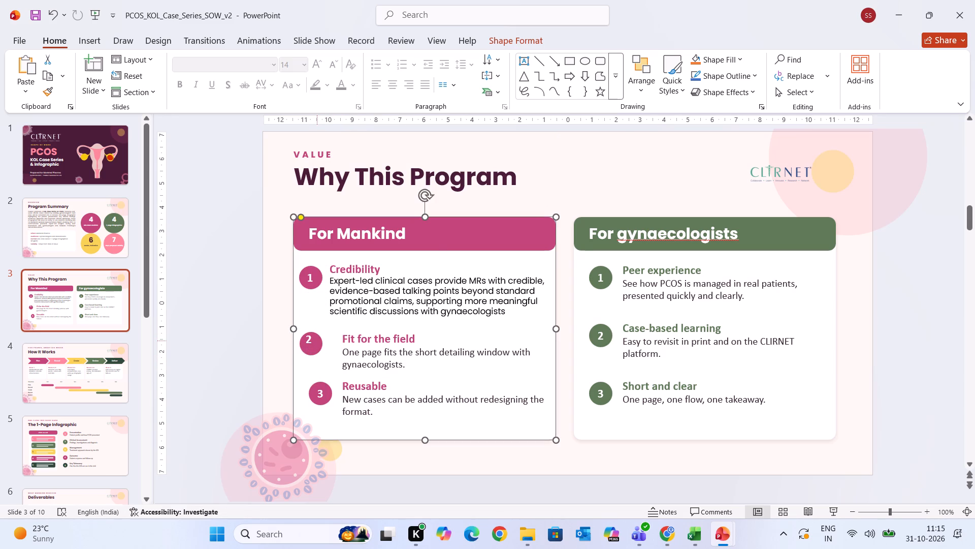
left_click_drag(316, 340, 311, 365)
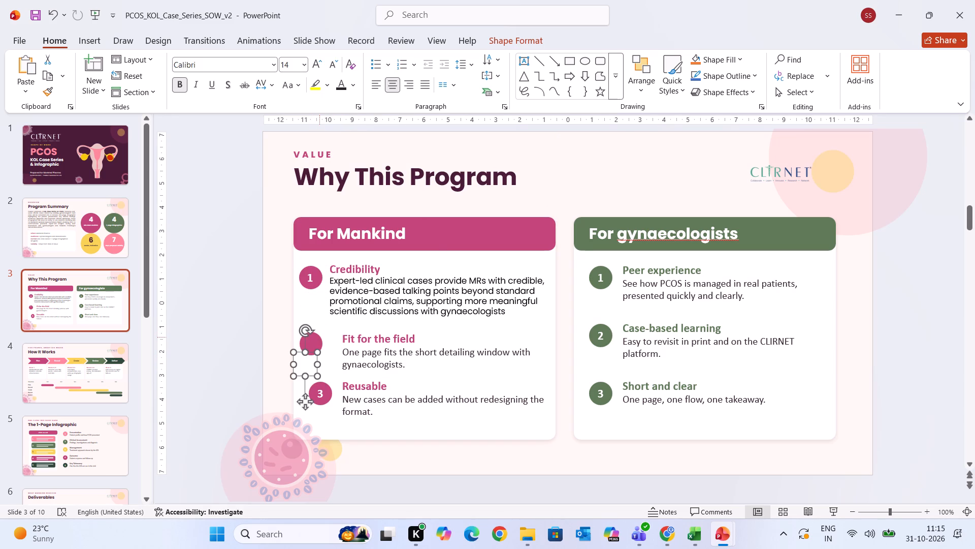
left_click(319, 336)
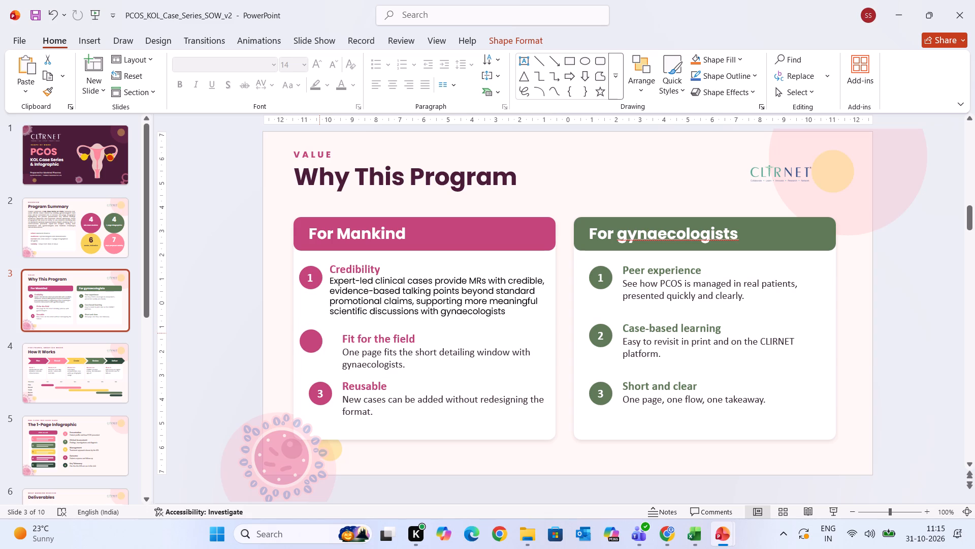
left_click(305, 370)
left_click(303, 362)
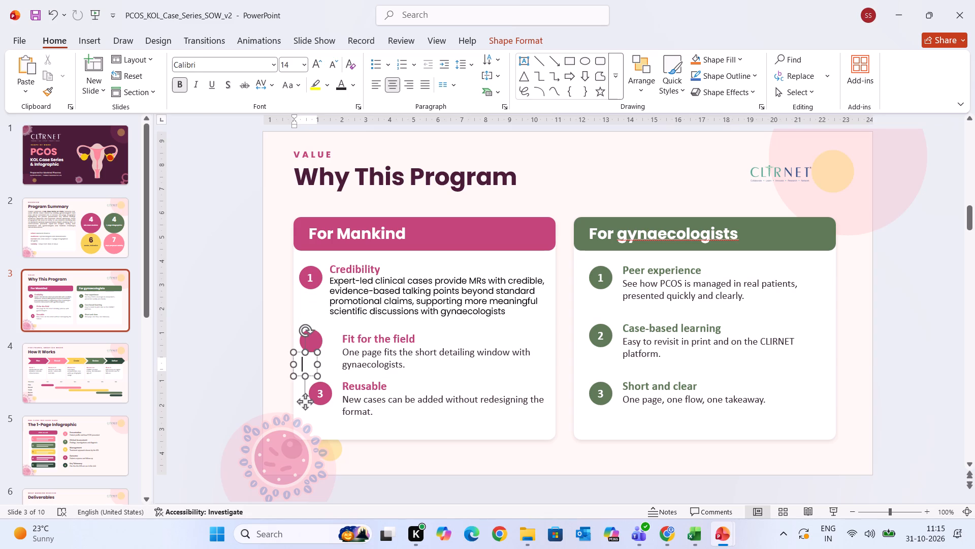
left_click_drag(304, 403, 309, 381)
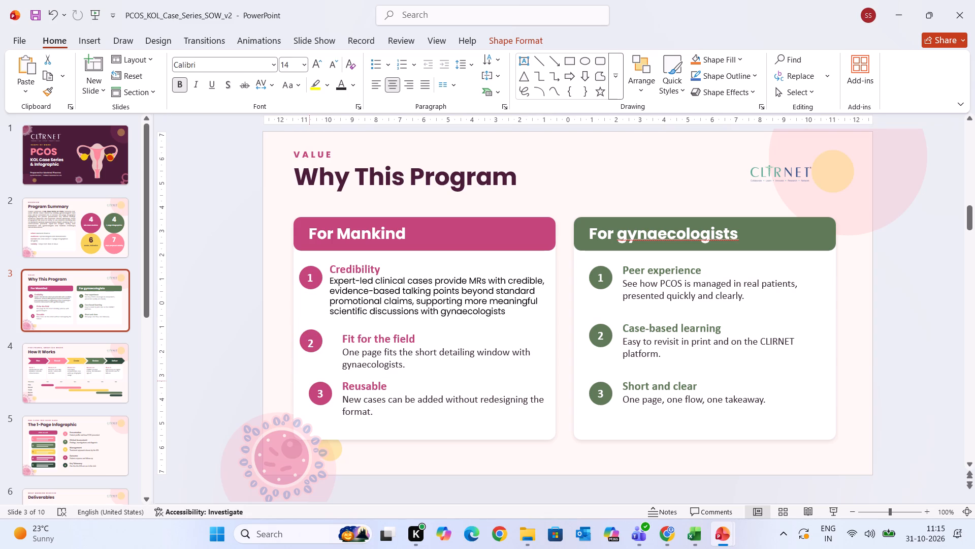
left_click_drag(309, 381, 309, 379)
left_click_drag(309, 379, 310, 380)
left_click(375, 435)
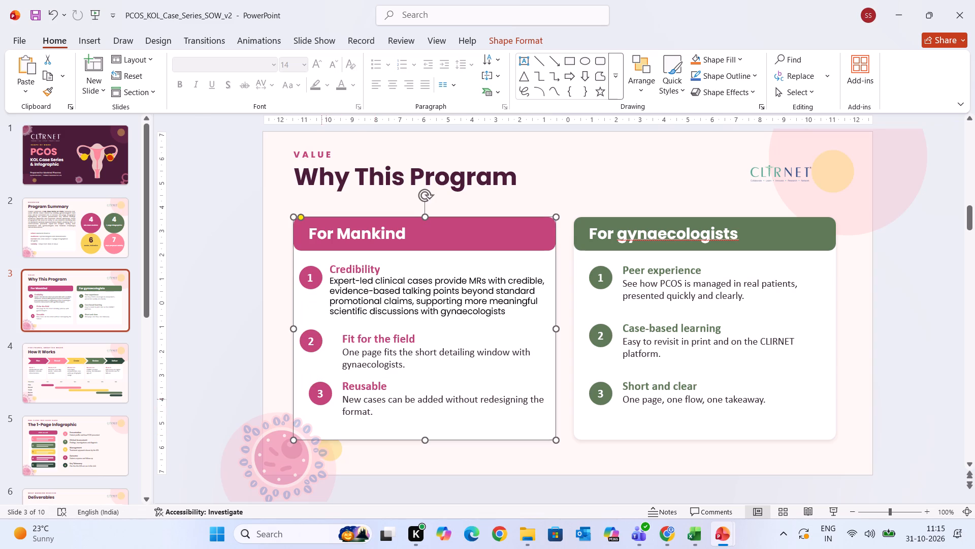
Move the pink number 3 circle and its label left under the number 2 circle, with the label centred on the circle.
left_click(321, 398)
left_click_drag(319, 431, 307, 435)
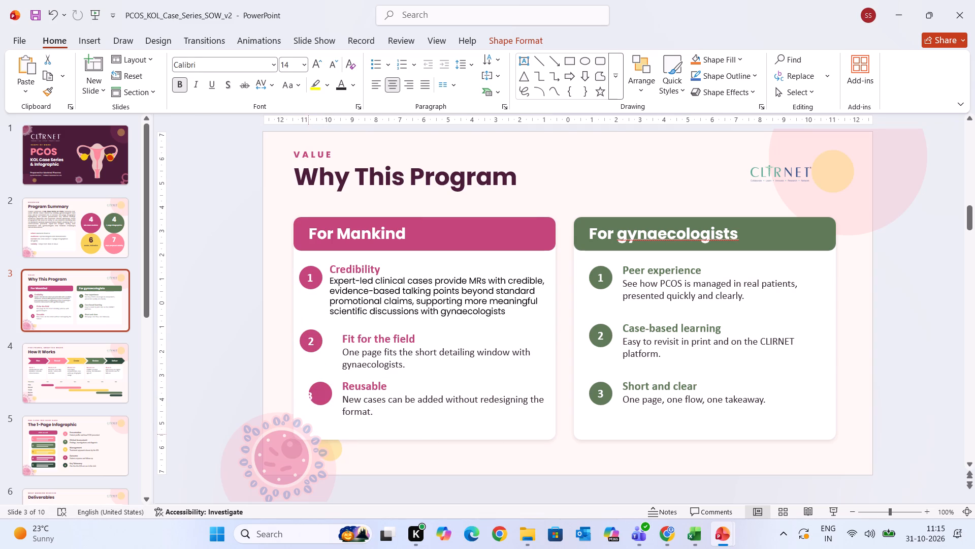
left_click_drag(307, 435, 300, 436)
left_click(323, 402)
left_click_drag(323, 433, 316, 430)
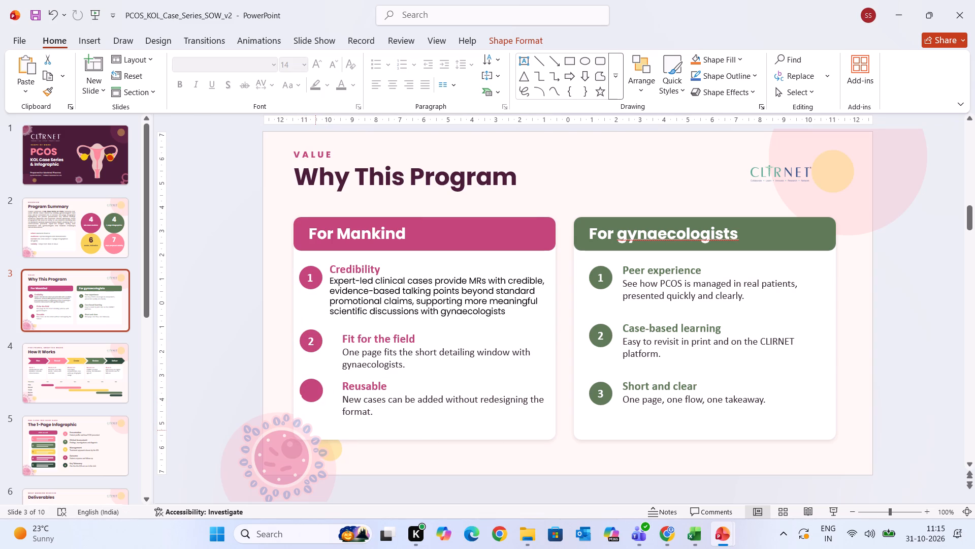
left_click_drag(316, 430, 315, 429)
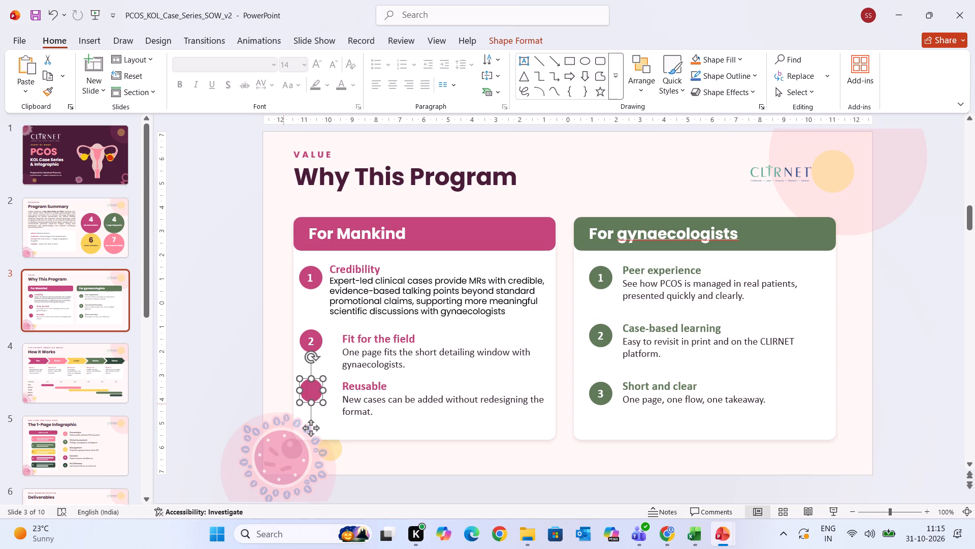
left_click(294, 398)
left_click_drag(299, 435, 309, 429)
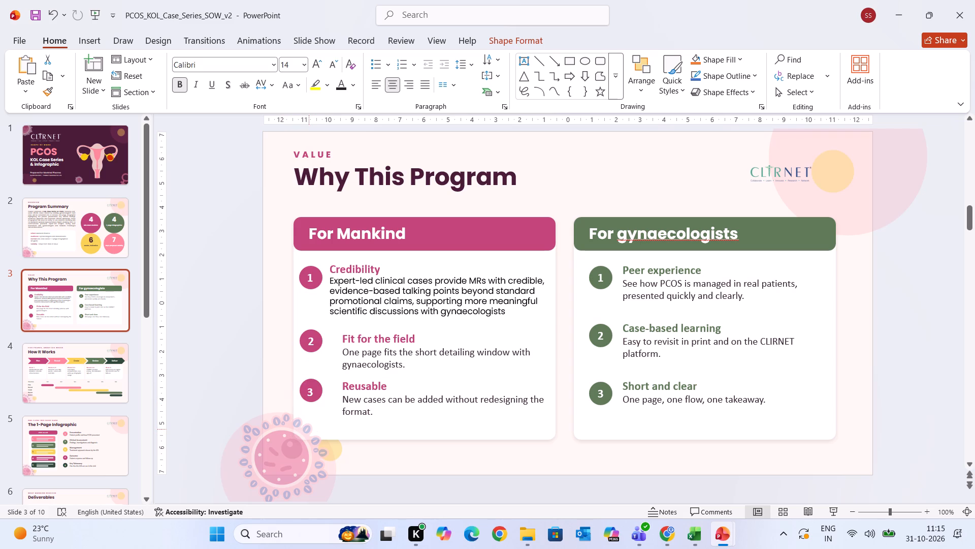
left_click_drag(309, 429, 311, 428)
left_click_drag(311, 428, 311, 428)
Move the Fit for the field text box left and slightly up to align with the Credibility text's left edge.
left_click(425, 359)
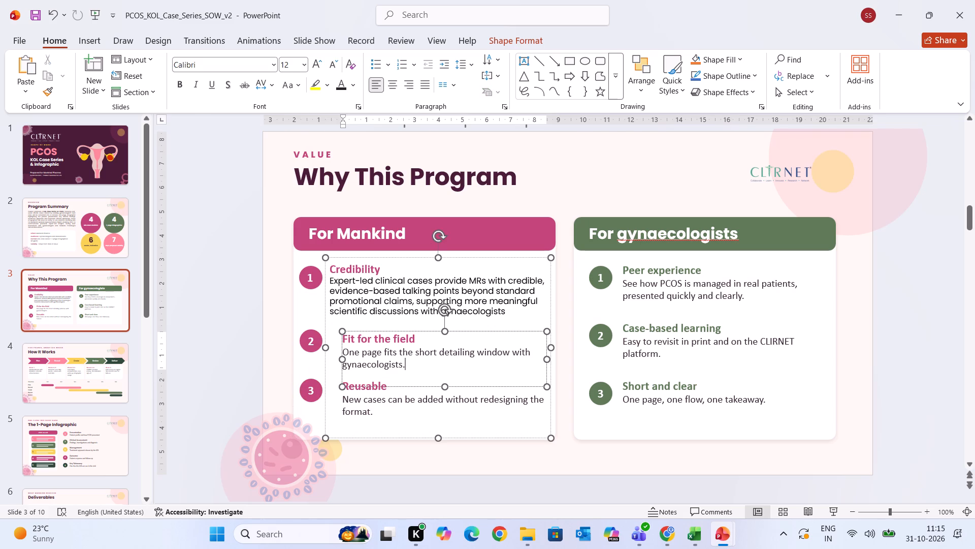
left_click_drag(426, 330, 416, 325)
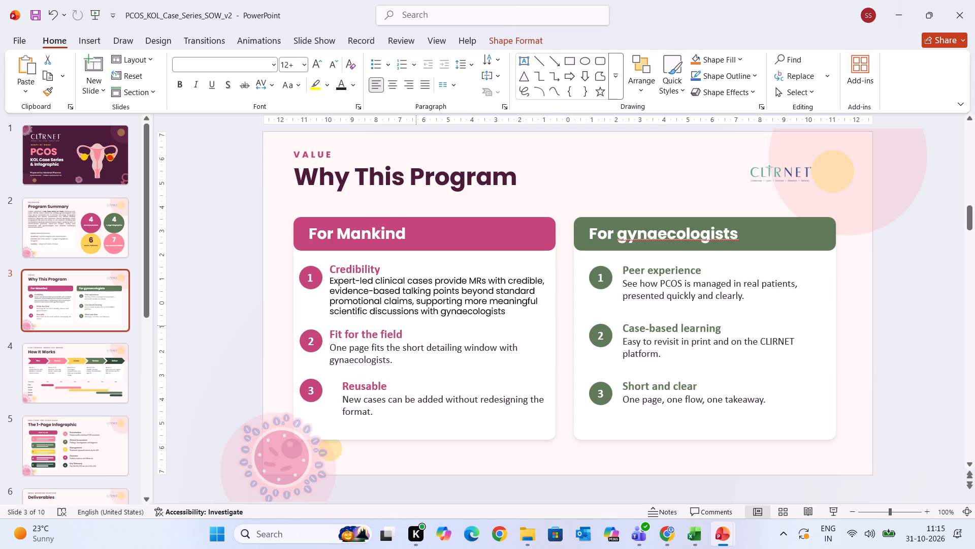
left_click_drag(416, 325, 416, 324)
Move the Reusable text box left to align with the Credibility and Fit for the field text.
left_click(405, 413)
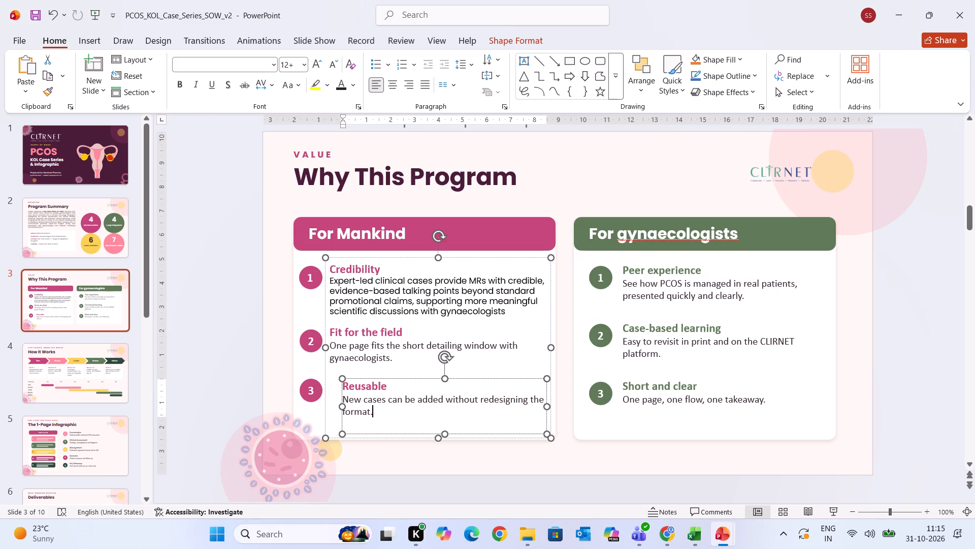
left_click(327, 386)
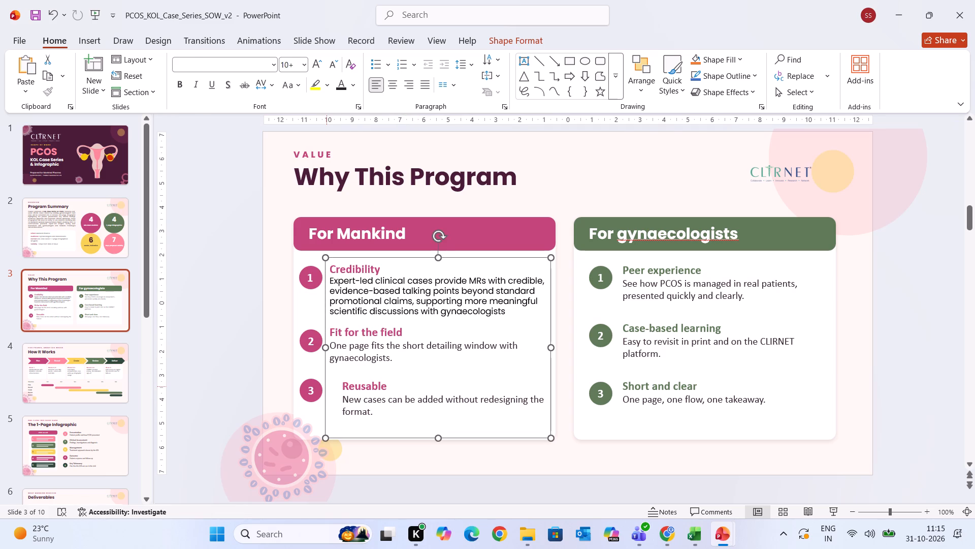
left_click(381, 383)
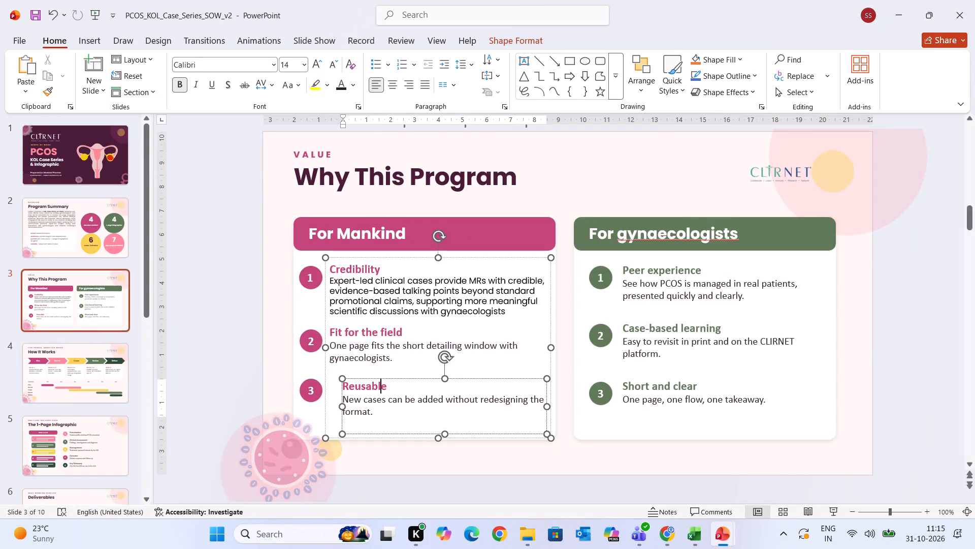
left_click_drag(385, 380, 375, 379)
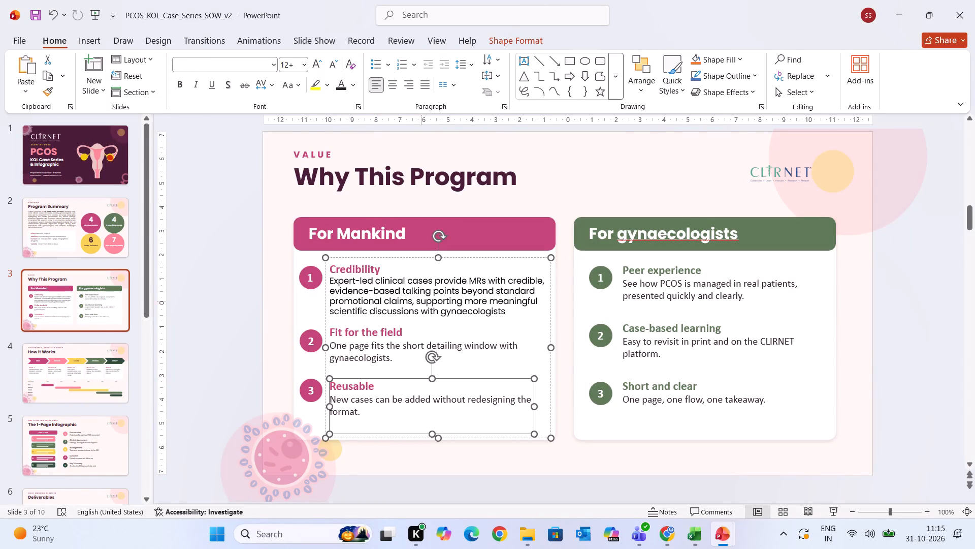
Widen the Credibility text box slightly further toward the For Mankind card's right edge.
left_click(430, 294)
left_click(547, 289)
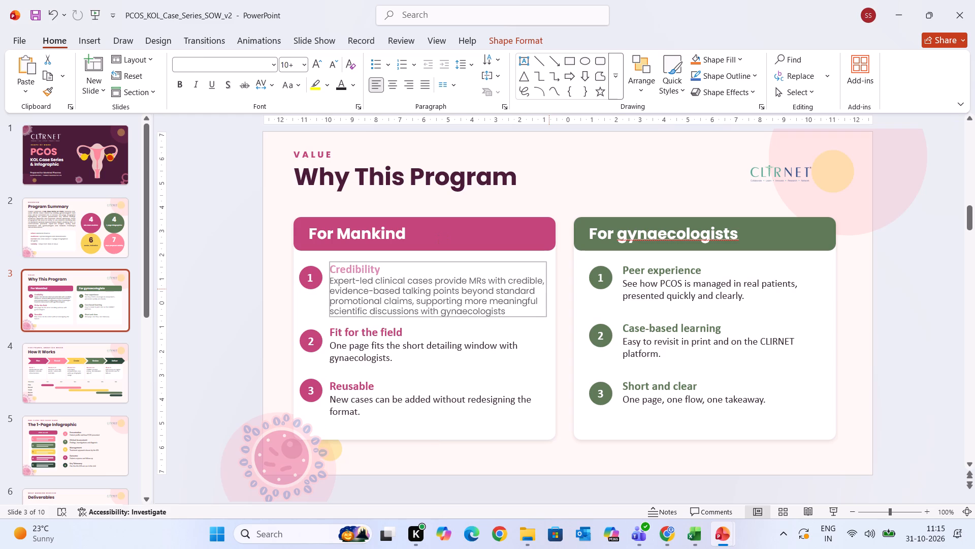
left_click(581, 196)
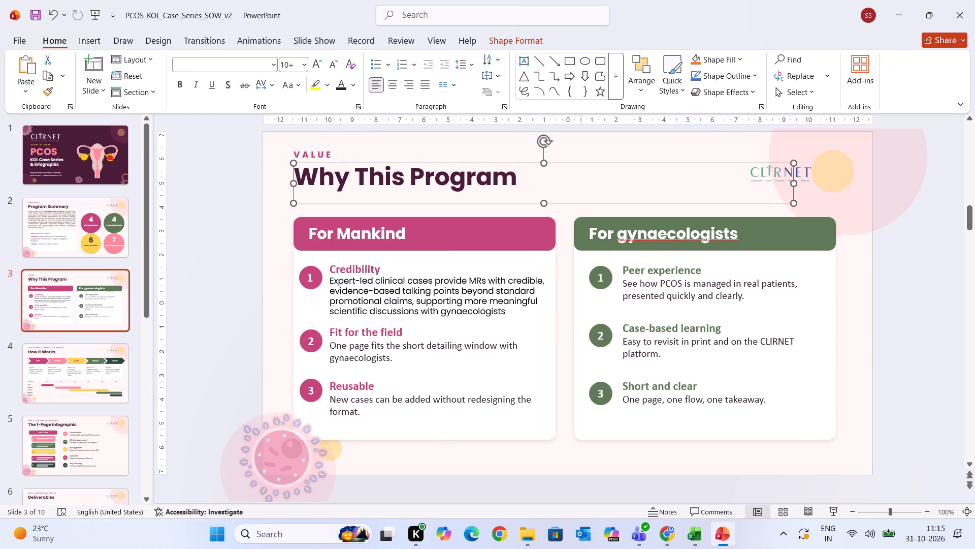
Reduce the Credibility description text to 9 pt.
left_click(471, 294)
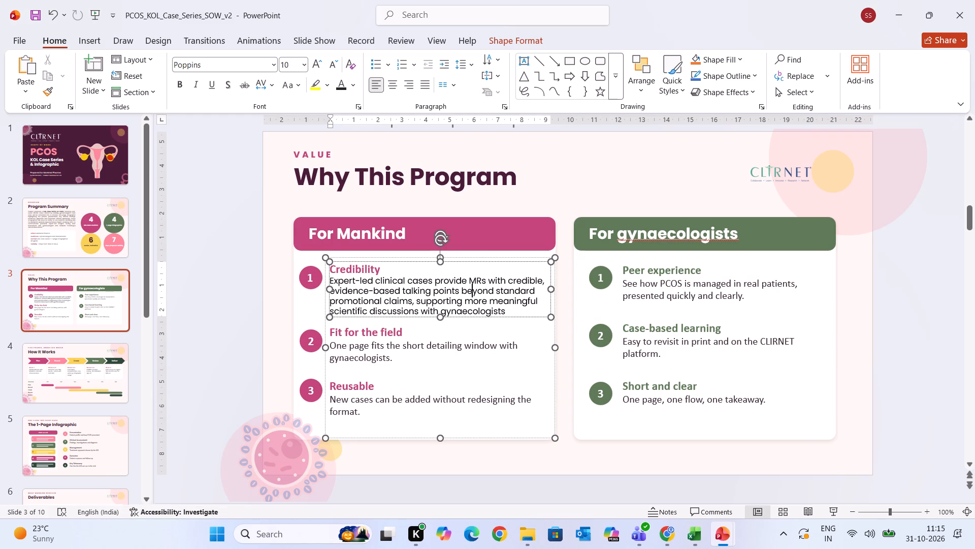
left_click_drag(507, 311, 346, 282)
left_click(333, 63)
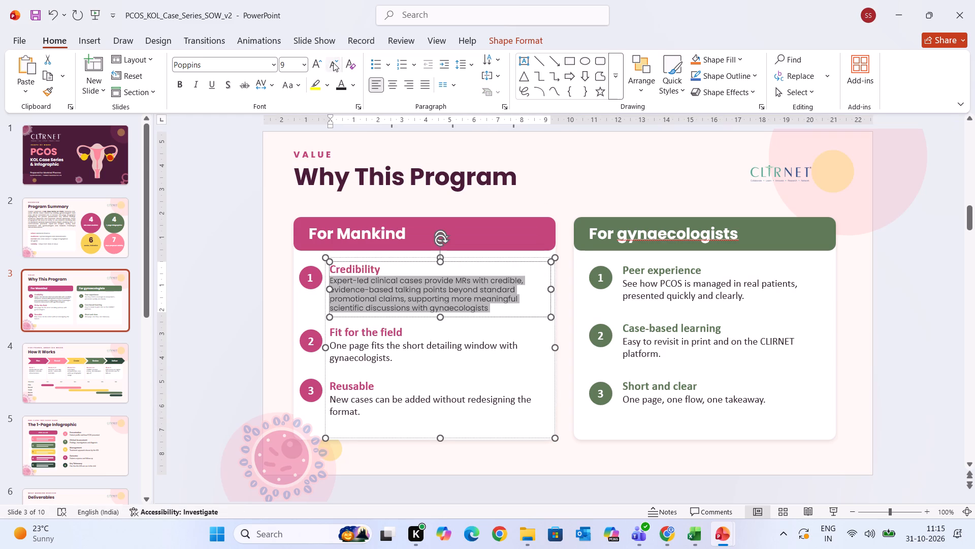
left_click(609, 145)
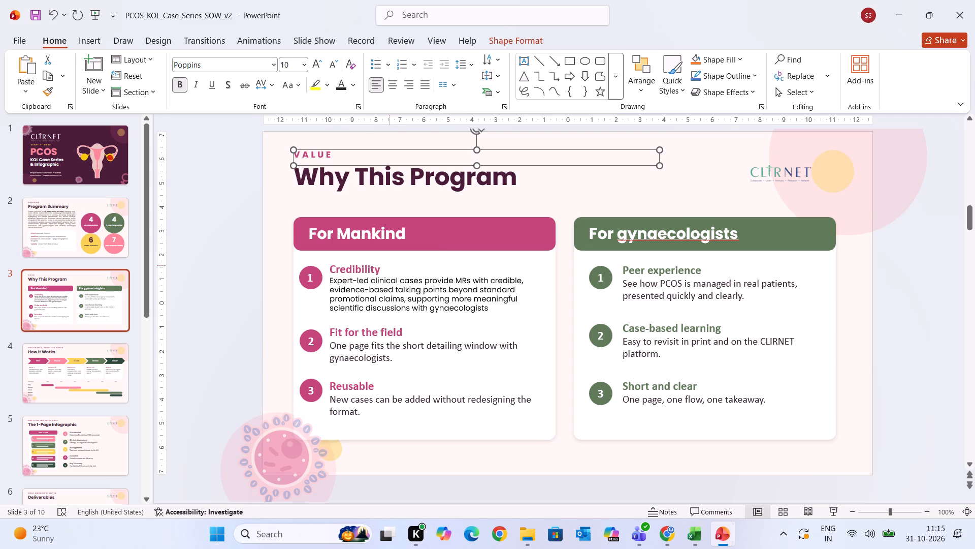
Set the Credibility heading to Poppins at 12 pt.
left_click_drag(382, 265, 342, 263)
left_click(217, 58)
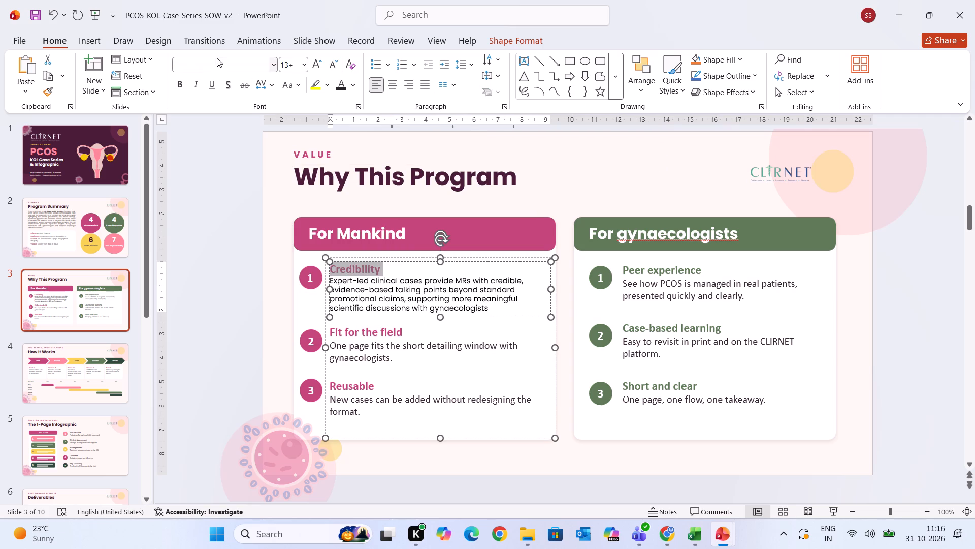
left_click(212, 66)
type("pop")
key("Return")
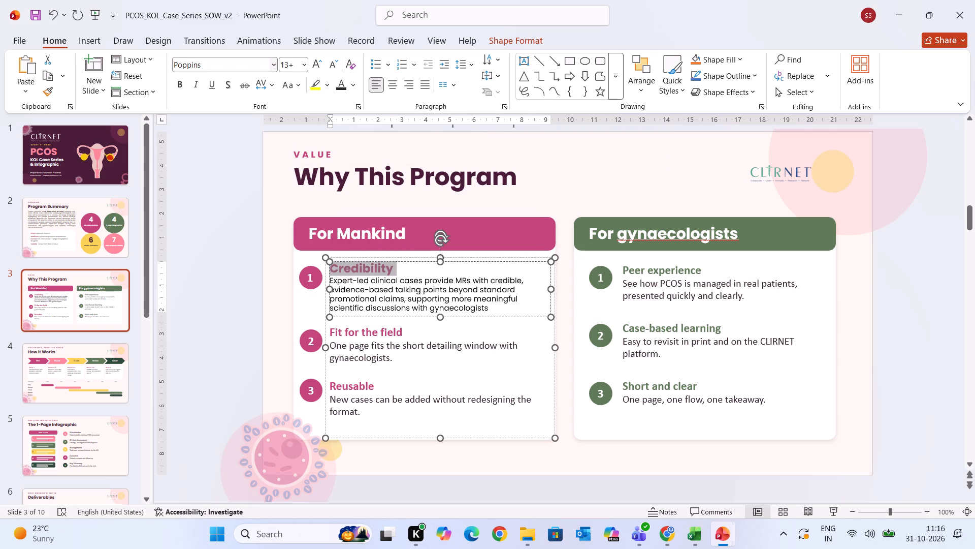
left_click(341, 67)
left_click(340, 67)
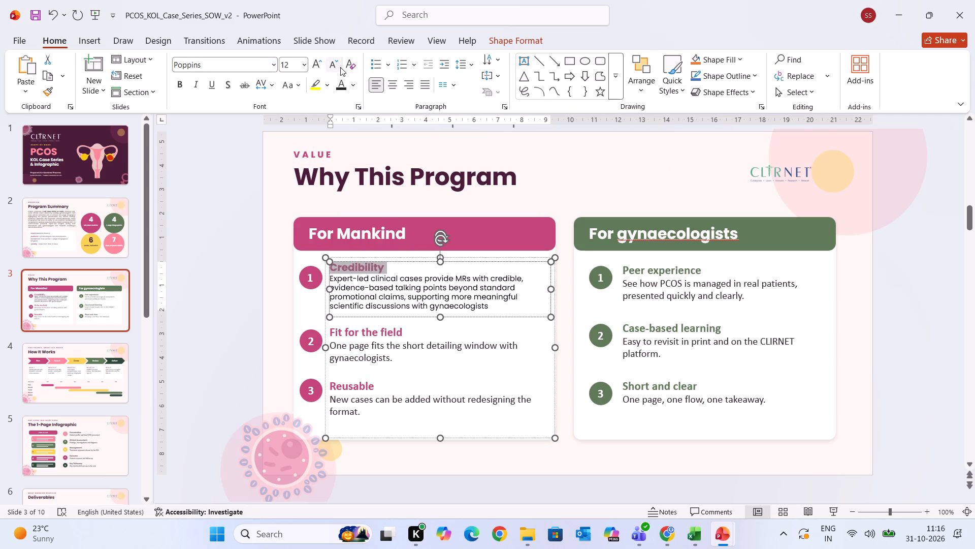
Apply the current font colour to the whole Credibility description.
left_click(506, 305)
left_click_drag(506, 305, 335, 283)
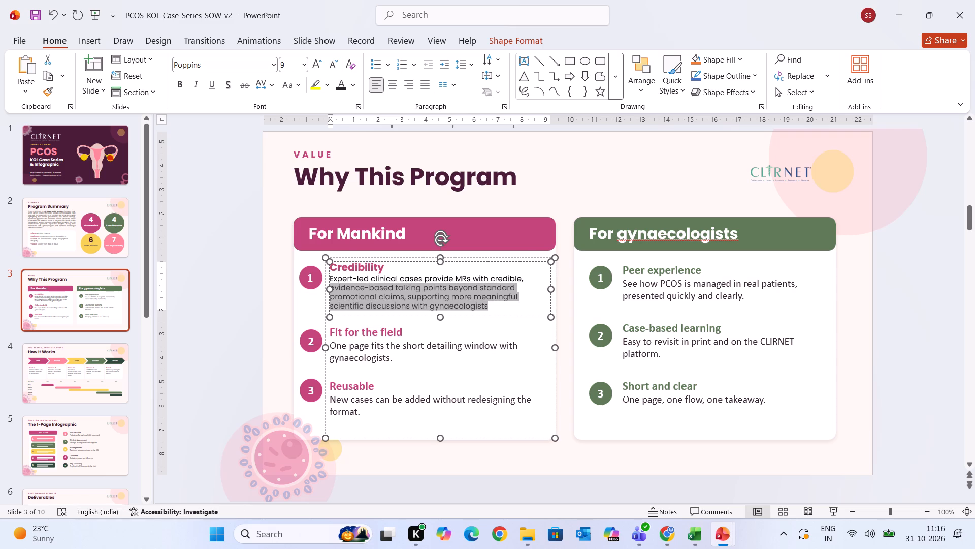
left_click_drag(335, 283, 334, 278)
left_click(345, 82)
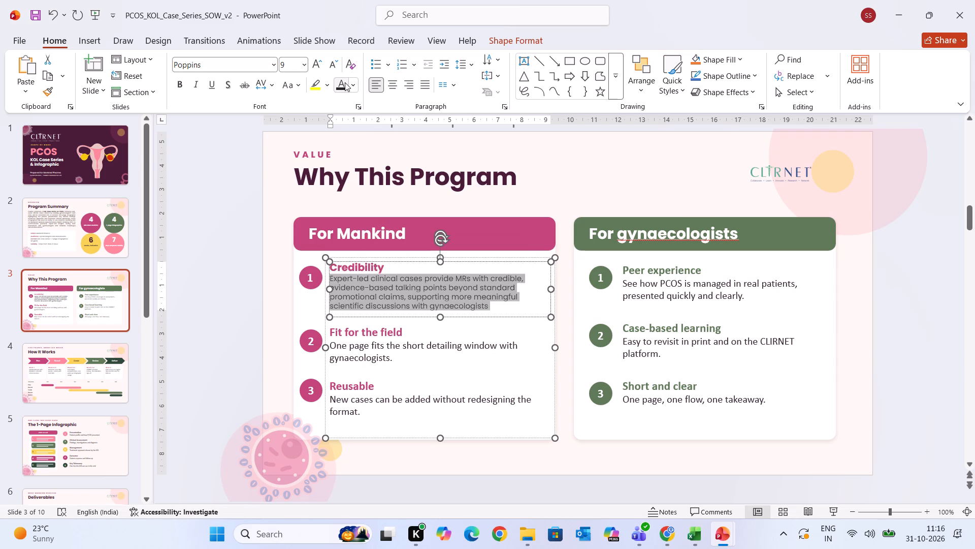
left_click(589, 190)
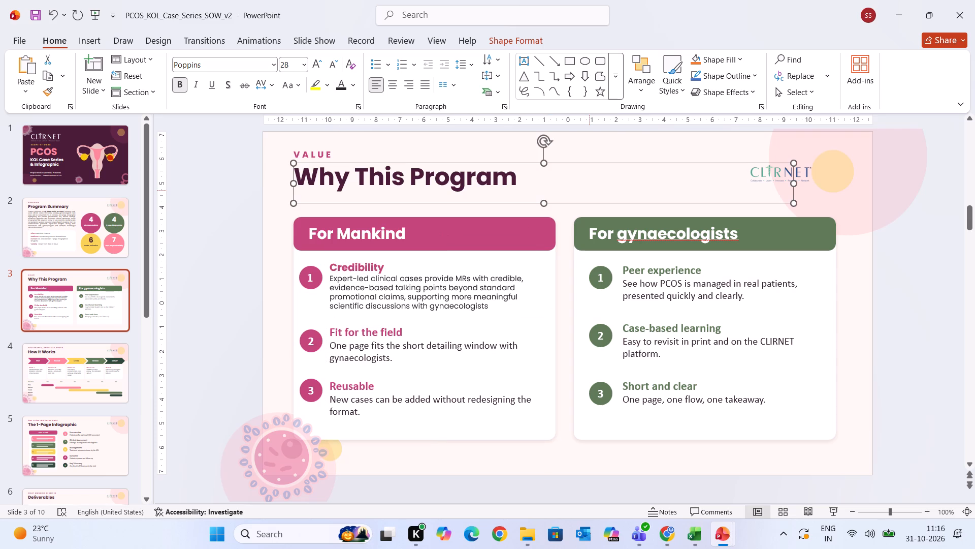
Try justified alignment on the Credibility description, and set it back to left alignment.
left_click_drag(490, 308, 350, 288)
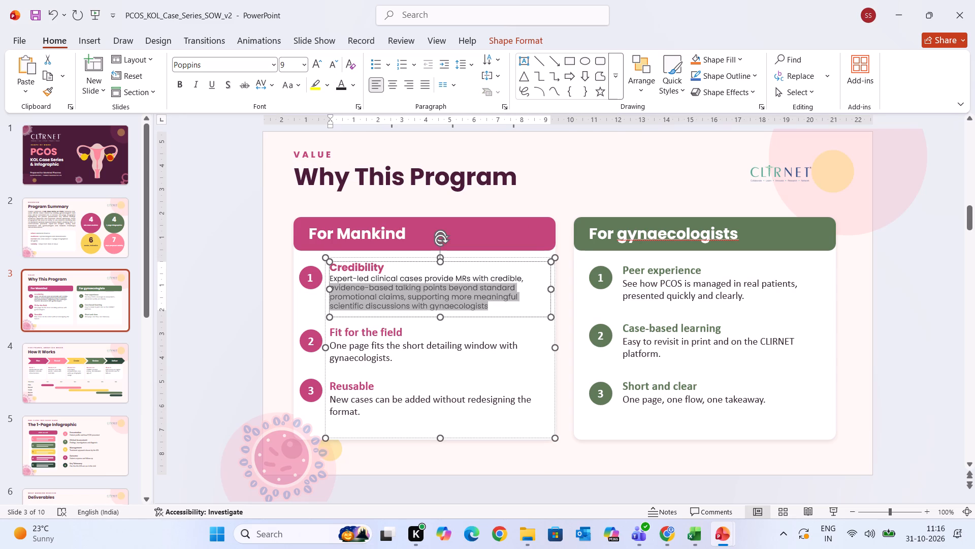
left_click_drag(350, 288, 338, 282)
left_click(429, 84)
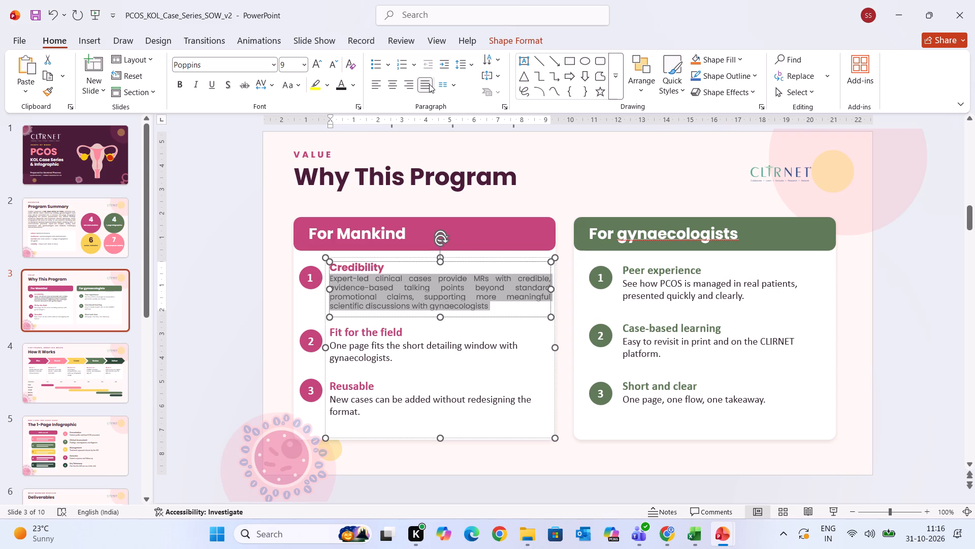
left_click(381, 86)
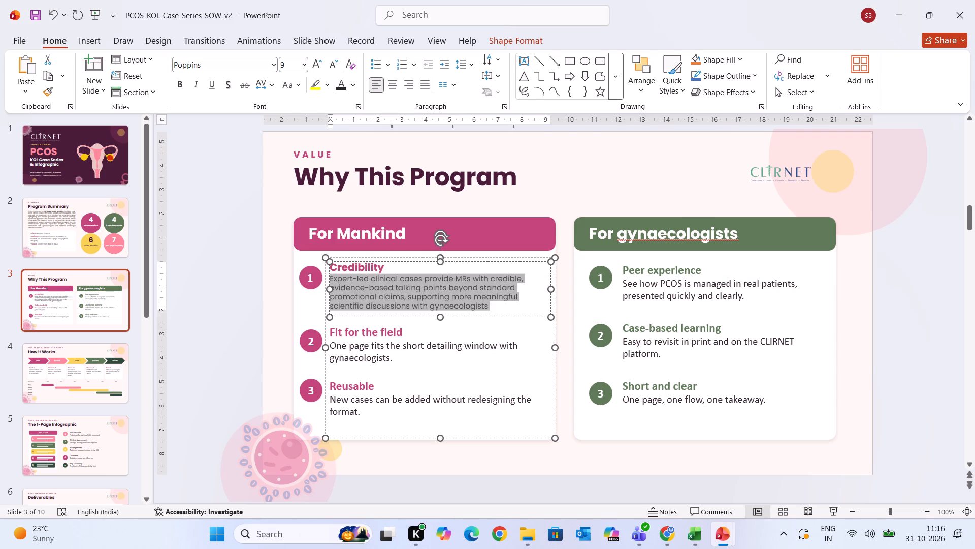
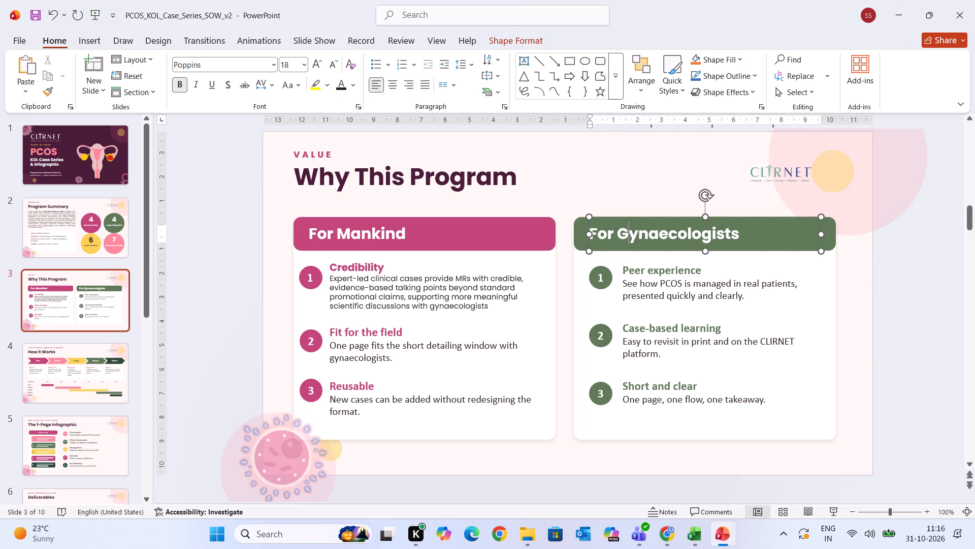
left_click(478, 345)
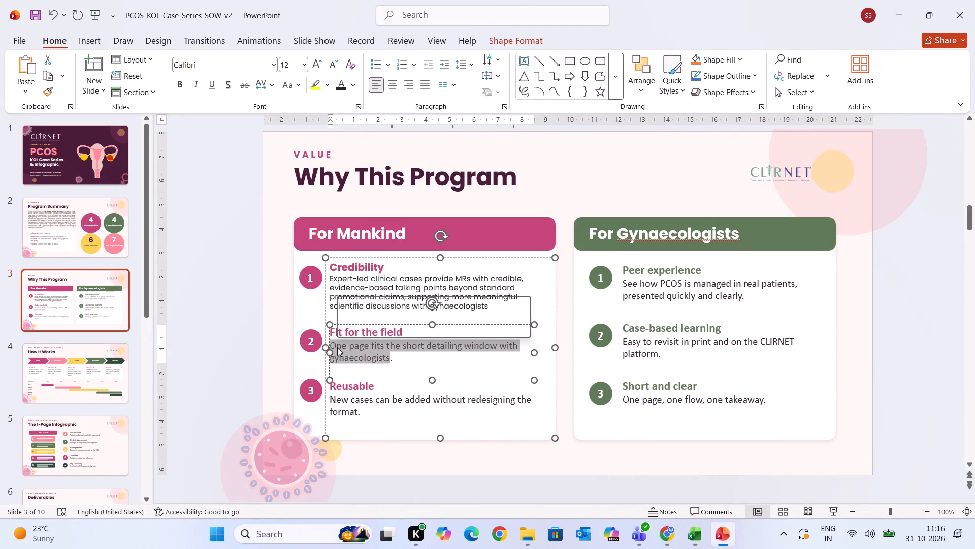
key("ctrl+v")
Remove "The" from the start of the Fit for the field description so it begins with a capitalised "One-page".
left_click(350, 346)
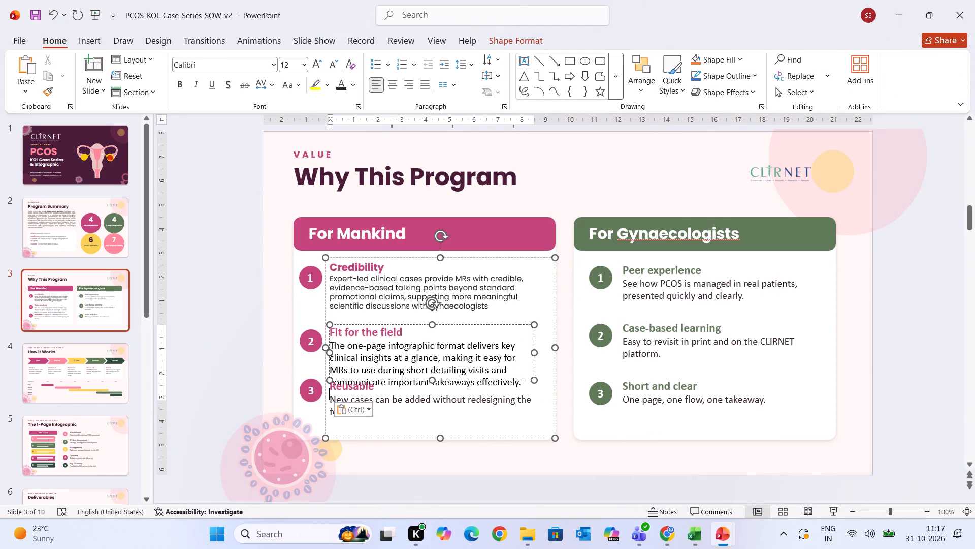
key("BackSpace")
key("BackSpace")
key("BackSpace")
key("BackSpace")
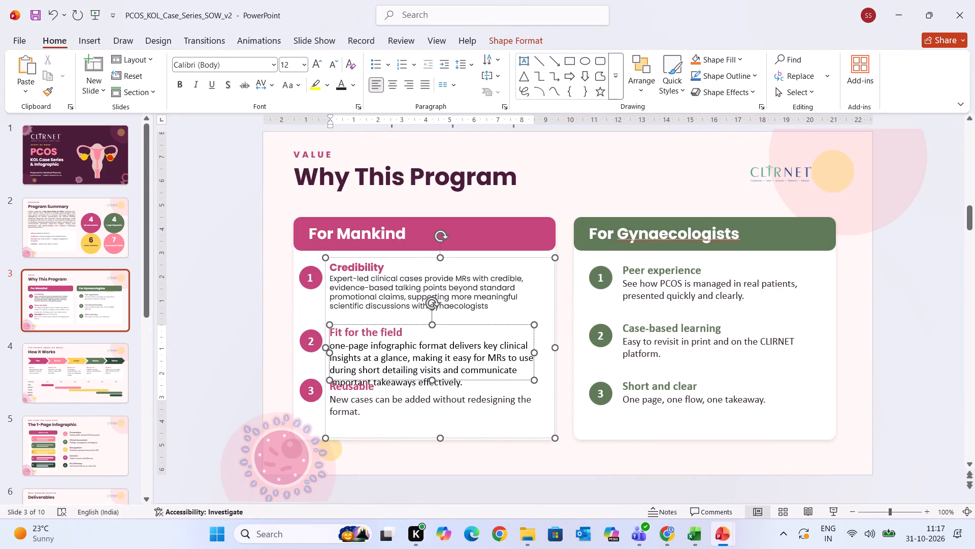
left_click(335, 344)
key("BackSpace")
key("shift+o")
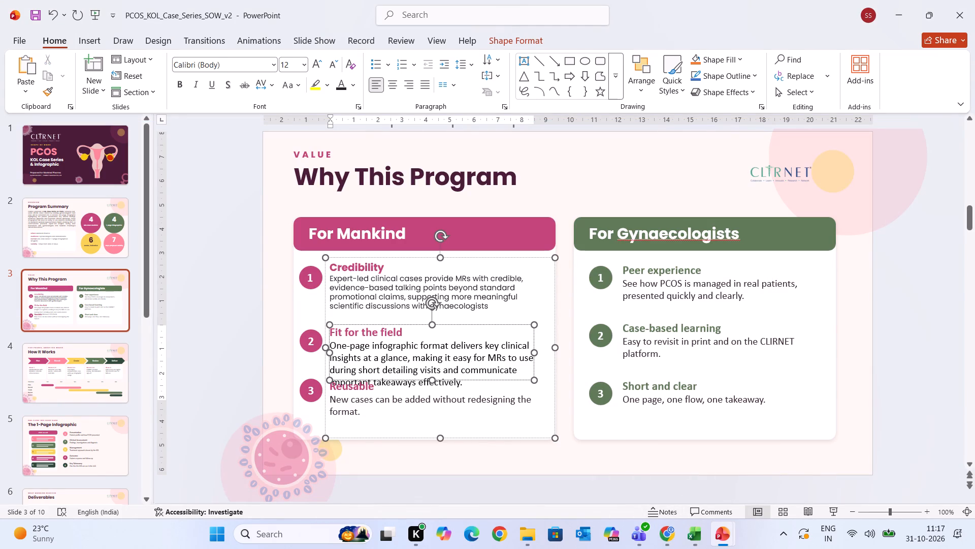
Copy the Credibility description's formatting onto the Fit for the field description with Format Painter.
left_click(467, 382)
left_click(421, 305)
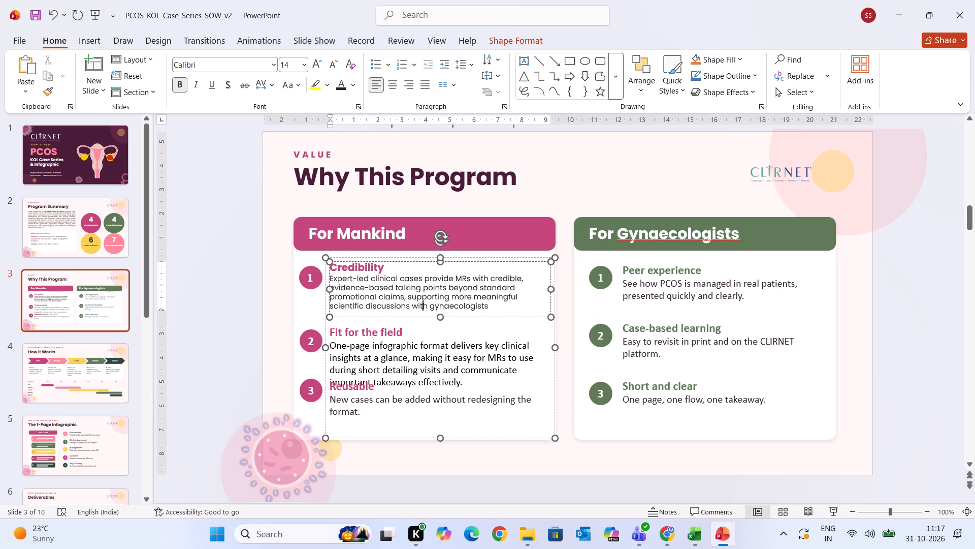
left_click_drag(488, 304, 341, 277)
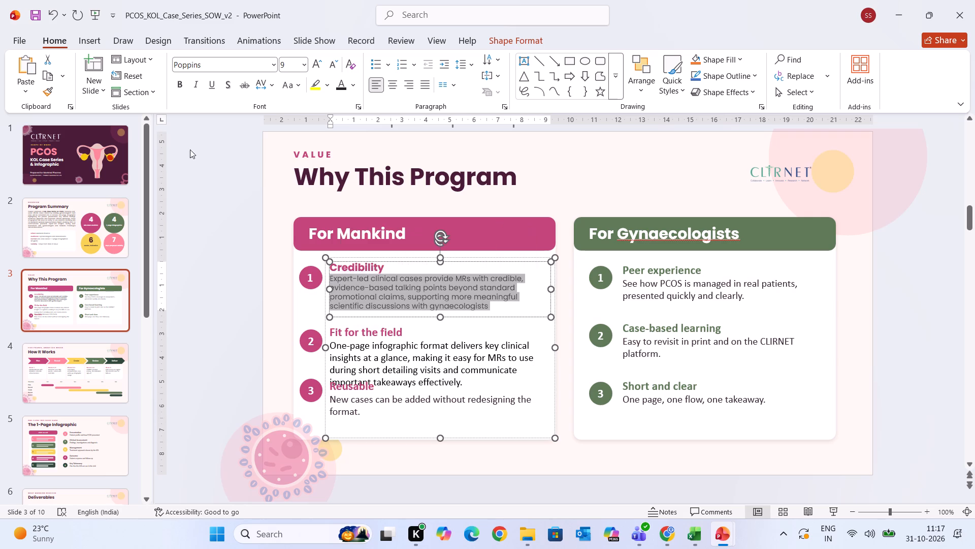
left_click(44, 90)
left_click_drag(337, 343, 464, 382)
left_click(576, 176)
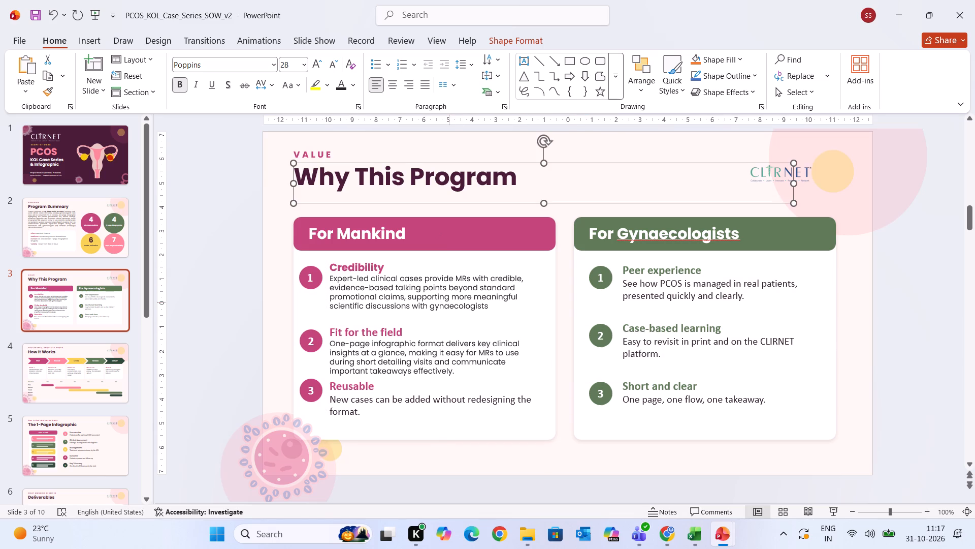
Move the number 2 and its pink circle beside Fit for the field slightly upward.
left_click(383, 349)
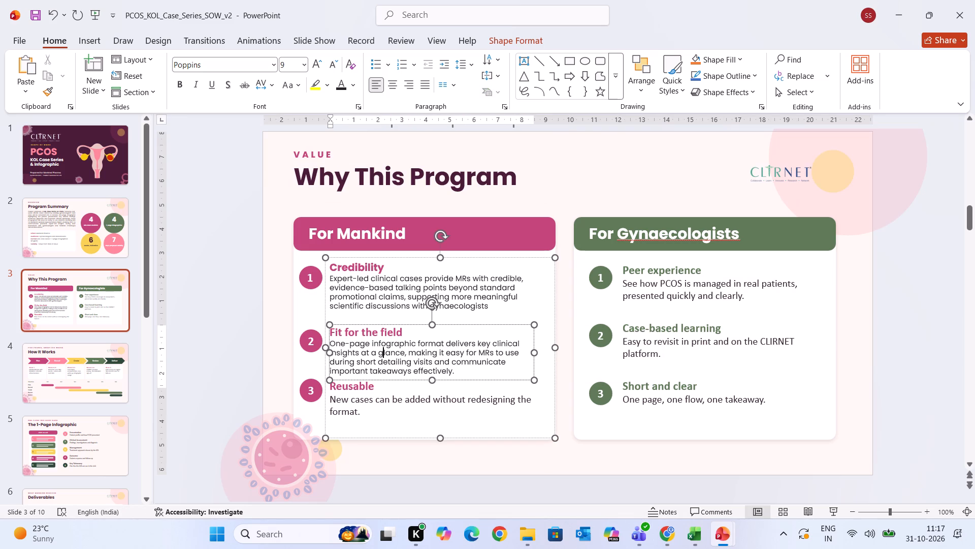
left_click_drag(318, 337, 318, 334)
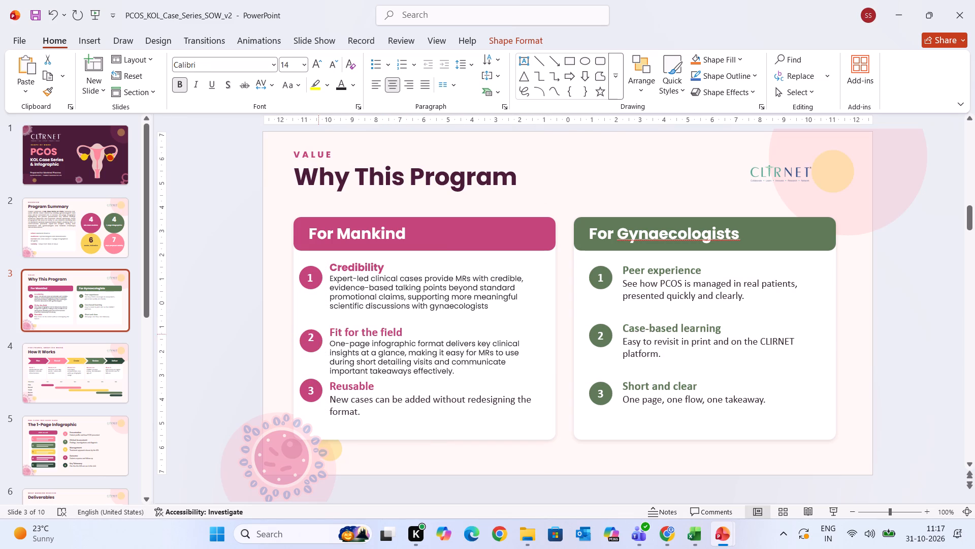
left_click_drag(318, 334, 317, 328)
left_click(323, 361)
left_click_drag(317, 346, 317, 339)
Move the Fit for the field text box slightly upward, in line with its number circle.
left_click(346, 343)
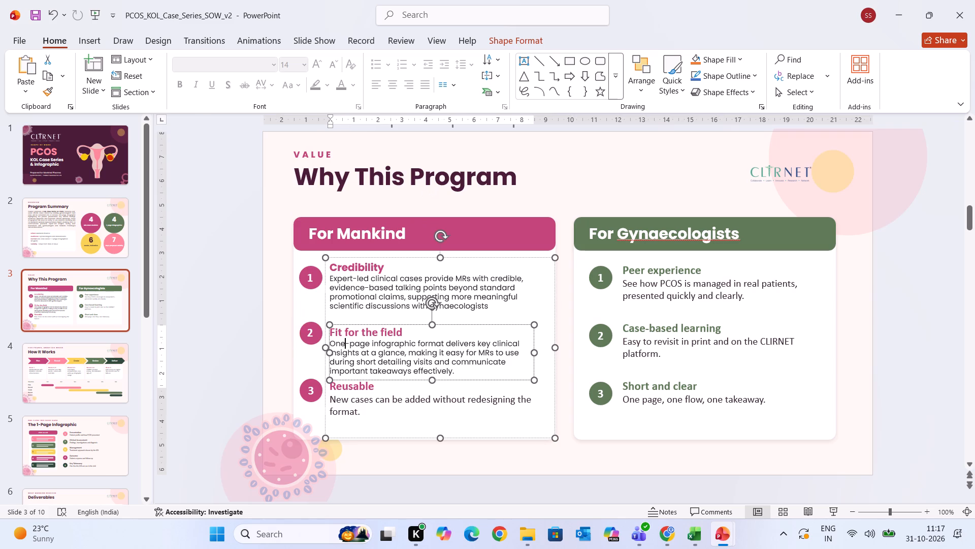
left_click_drag(357, 324, 359, 320)
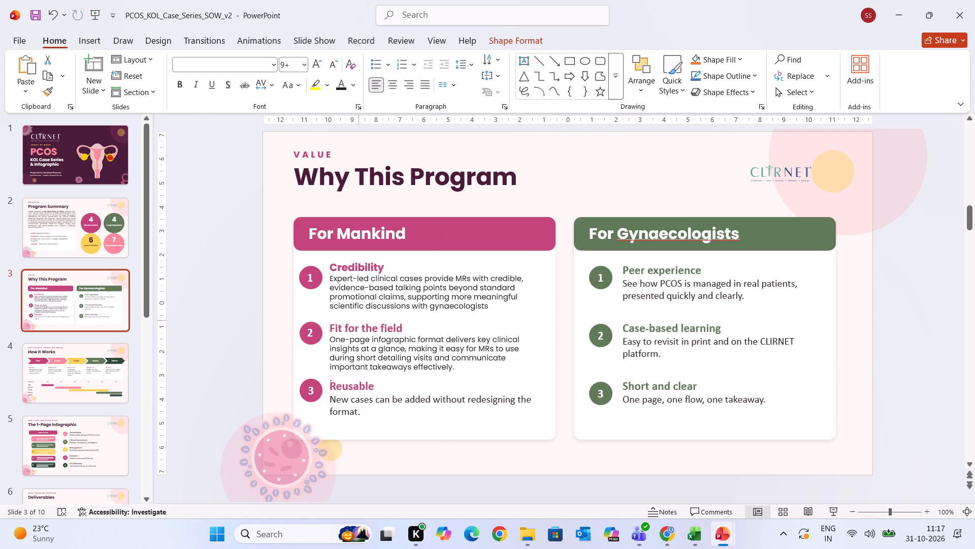
left_click_drag(359, 320, 359, 320)
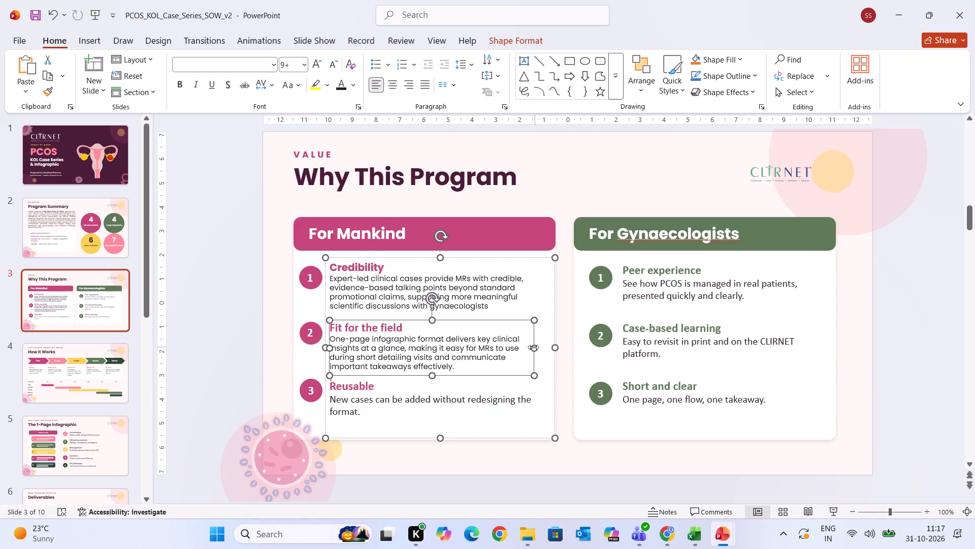
Widen the Fit for the field text box to match the width of the Credibility text box.
left_click_drag(532, 348, 551, 348)
left_click(586, 188)
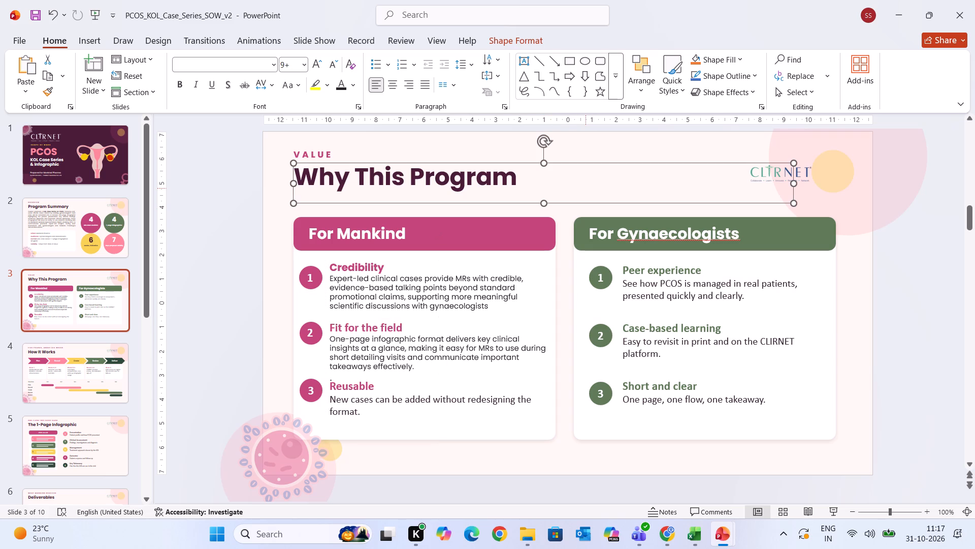
left_click(491, 300)
left_click(528, 355)
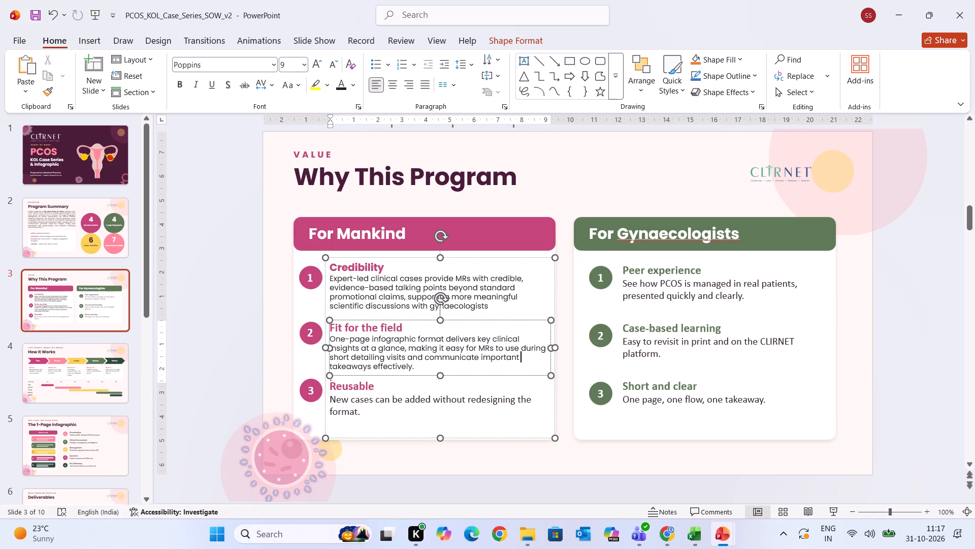
left_click(614, 179)
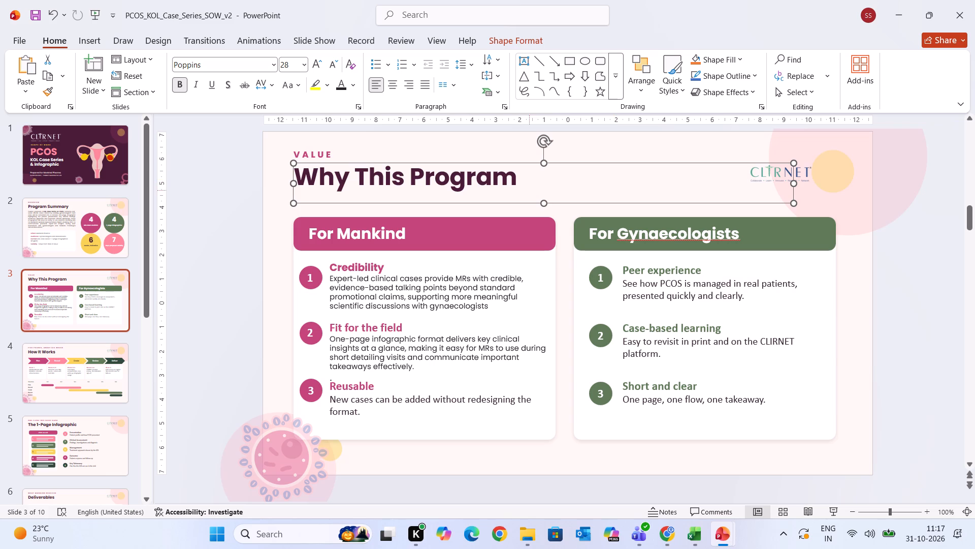
Copy the Credibility heading's formatting onto the Fit for the field heading with Format Painter.
left_click(360, 266)
left_click_drag(382, 267, 355, 270)
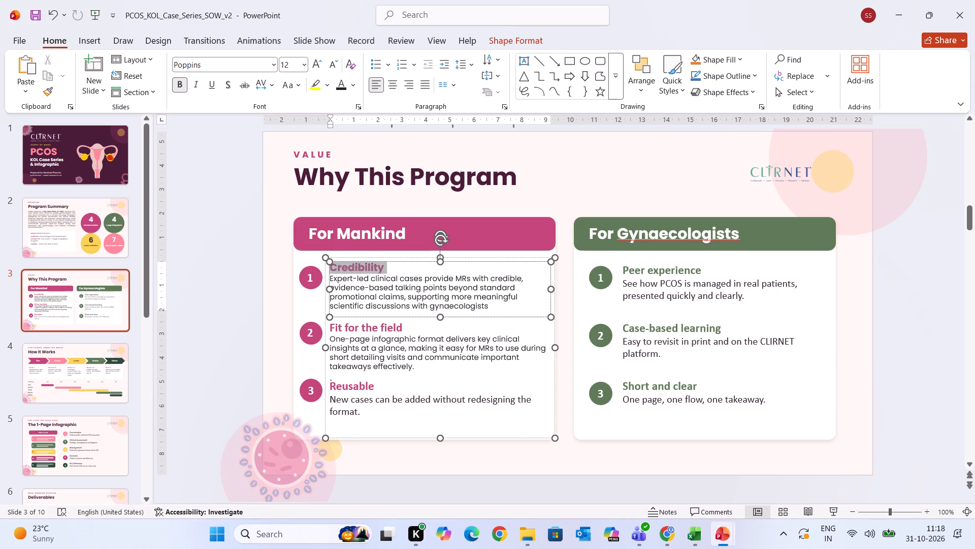
left_click_drag(355, 270, 326, 271)
left_click(50, 94)
left_click_drag(333, 323, 406, 329)
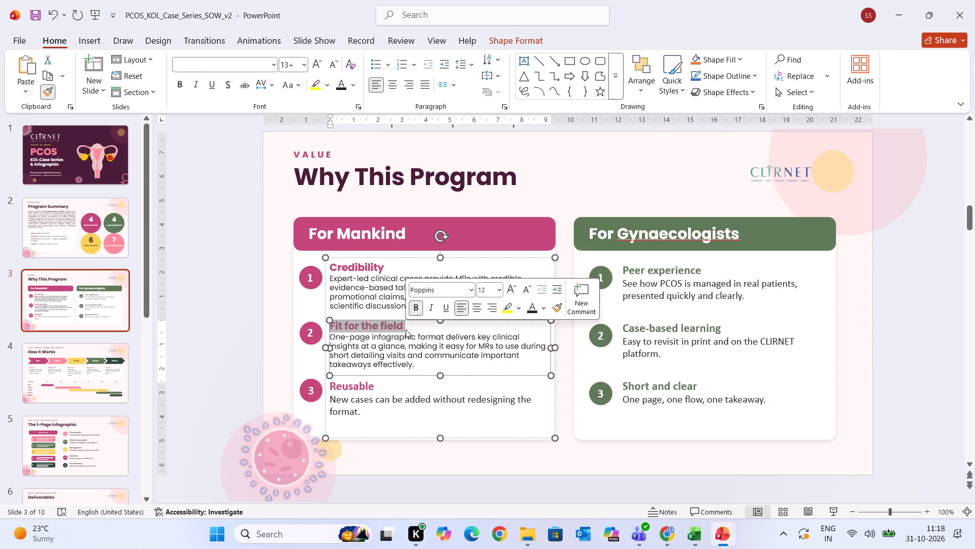
left_click(256, 349)
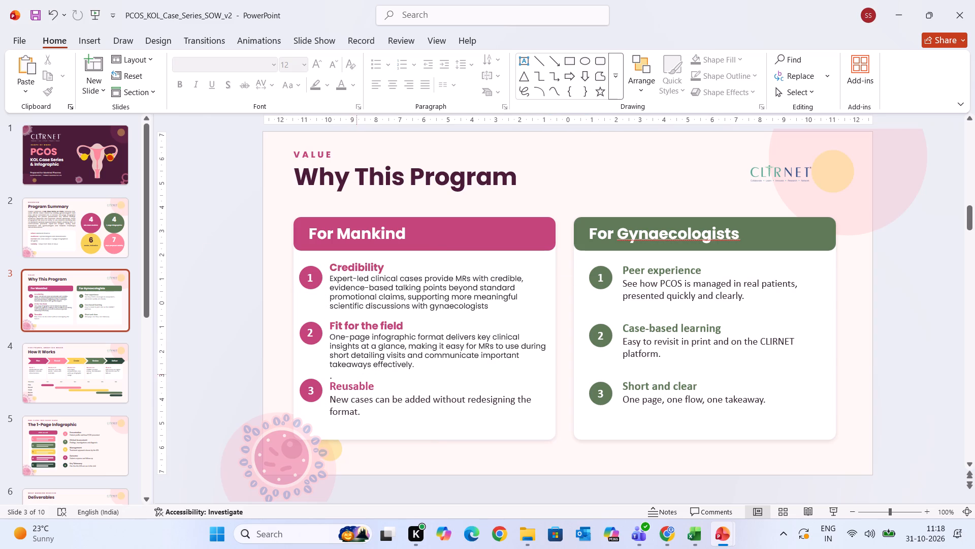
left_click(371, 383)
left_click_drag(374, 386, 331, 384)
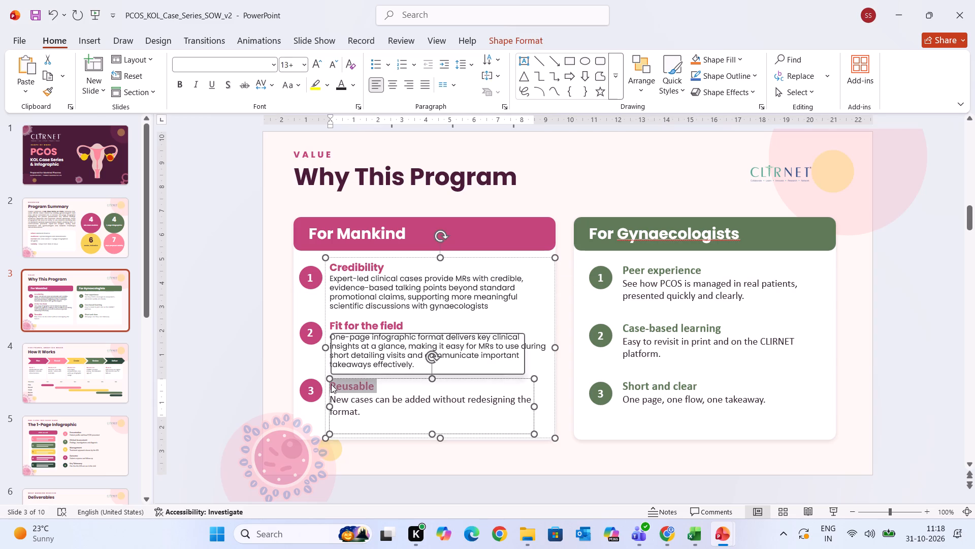
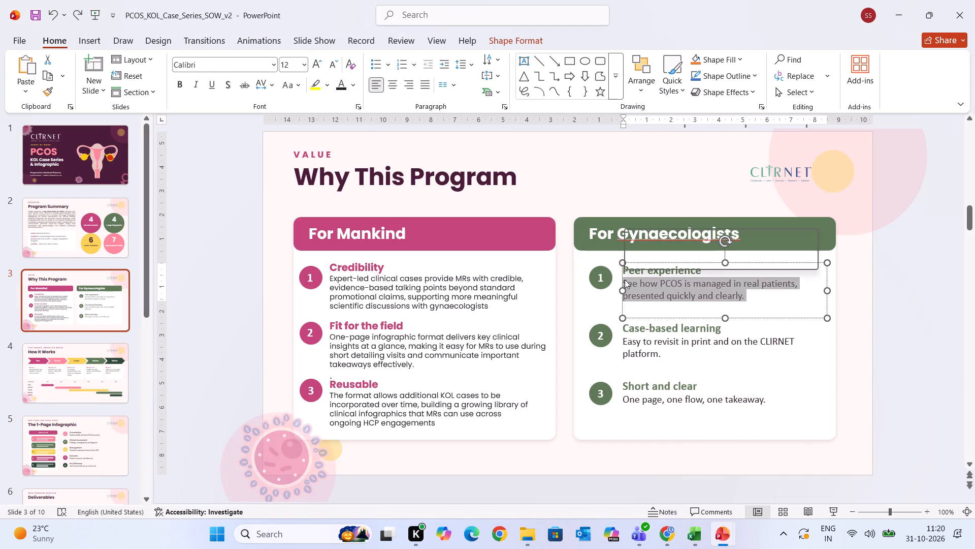
key("ctrl+v")
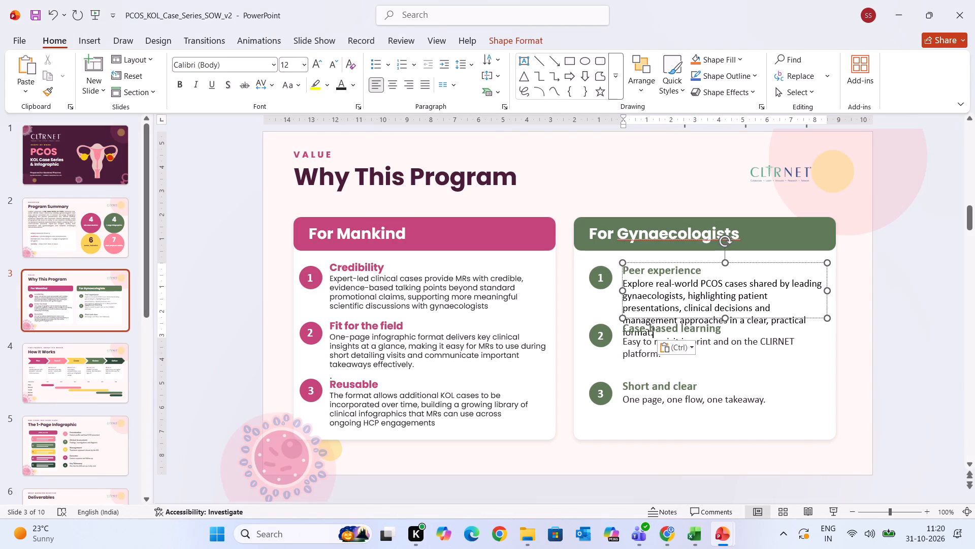
Move the number 1 and its green circle closer to the left edge of the For Gynaecologists card, keeping the number centred.
left_click(609, 285)
left_click_drag(601, 317, 587, 317)
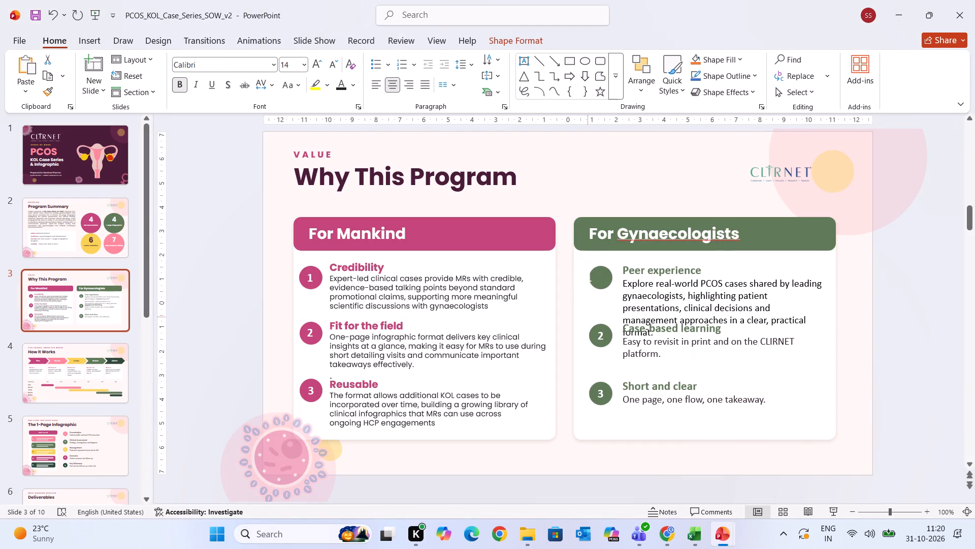
left_click_drag(587, 317, 586, 317)
left_click(608, 287)
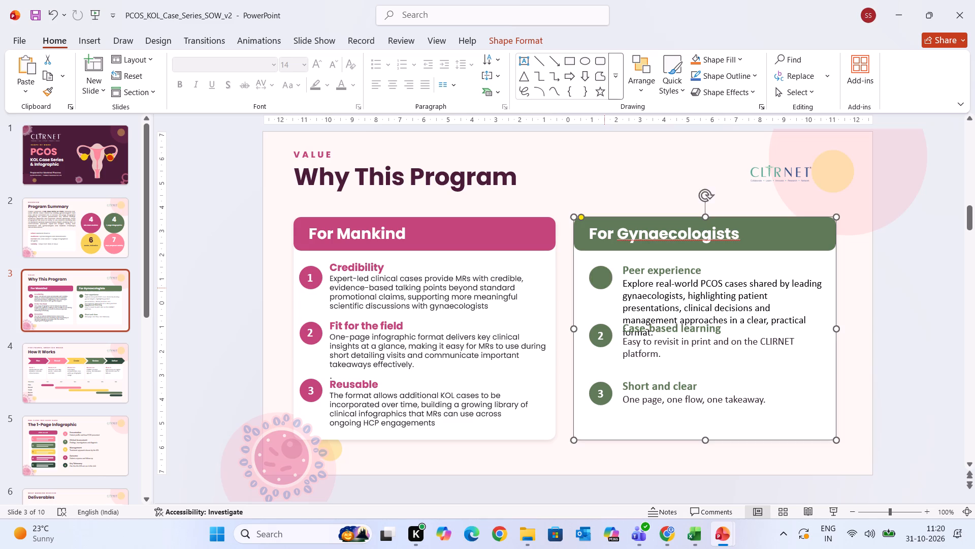
left_click(603, 287)
left_click_drag(604, 321, 590, 321)
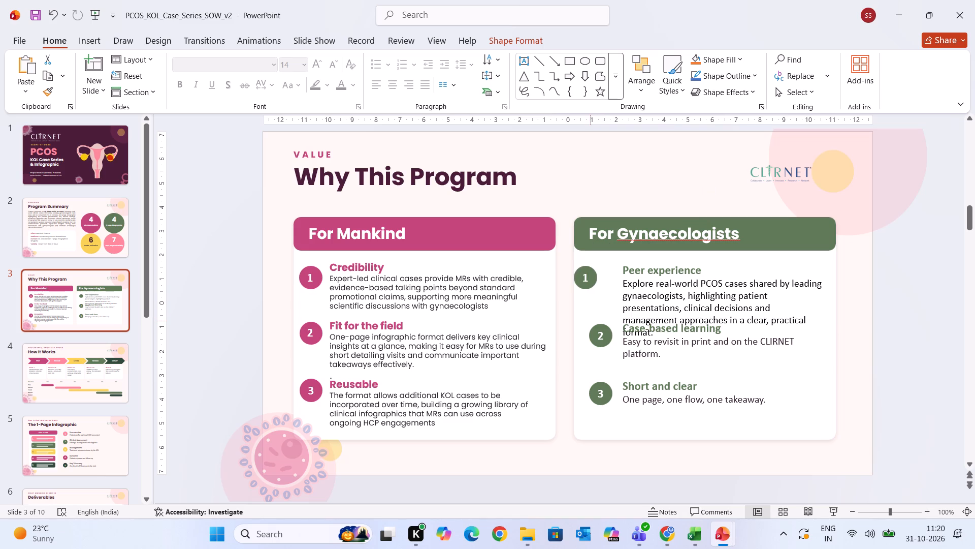
left_click_drag(590, 321, 596, 321)
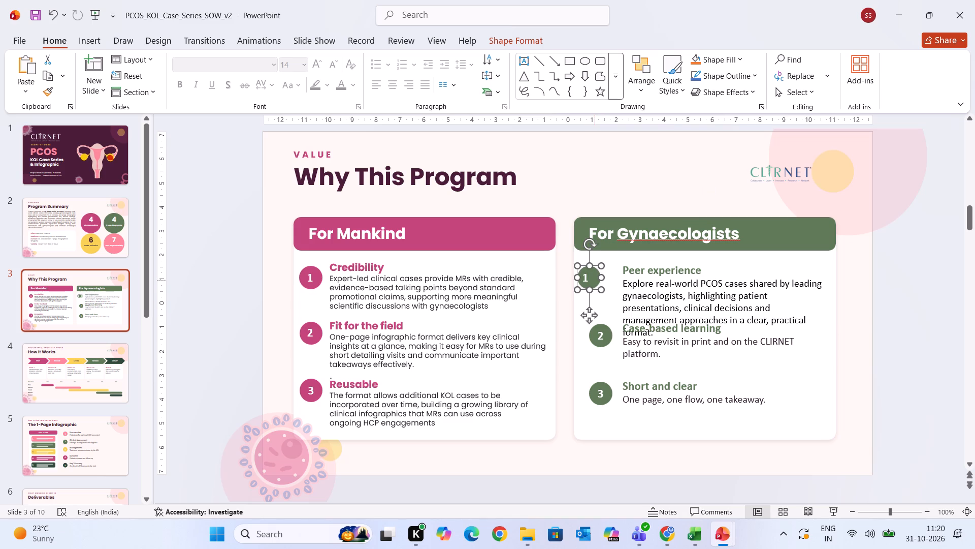
left_click(589, 272)
left_click(583, 311)
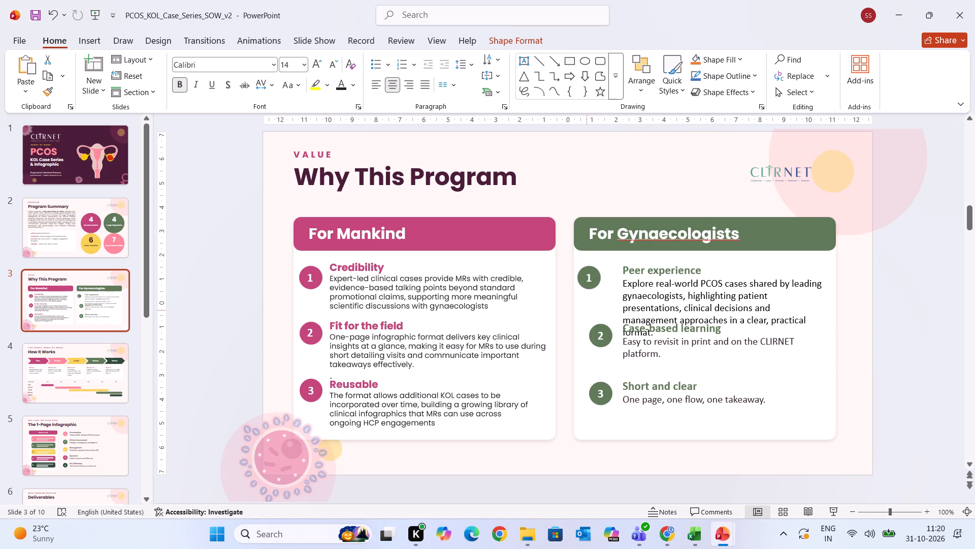
Move the number 2 and its green circle left in the For Gynaecologists card, in line with circle 1.
left_click(608, 339)
left_click_drag(602, 377, 596, 376)
left_click_drag(596, 376, 593, 375)
left_click(610, 340)
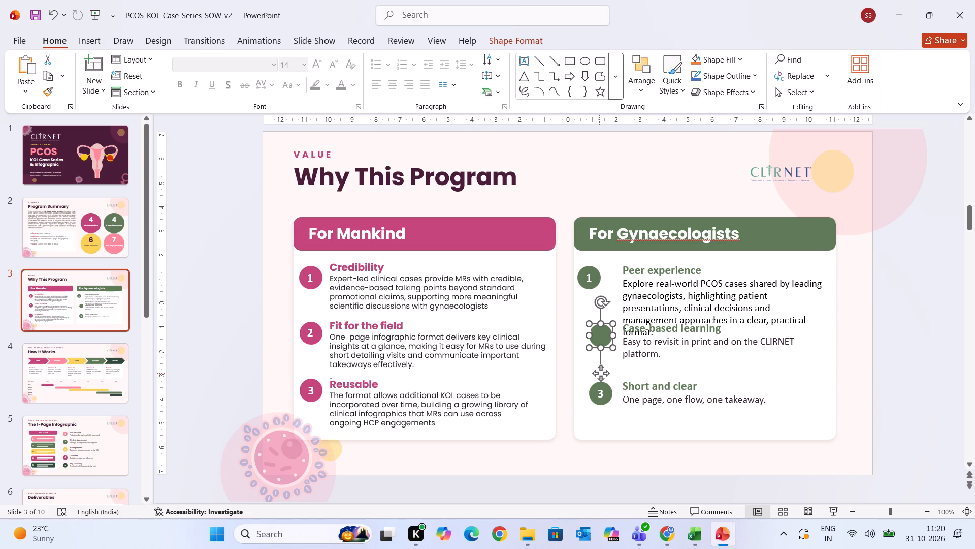
left_click_drag(600, 373, 589, 372)
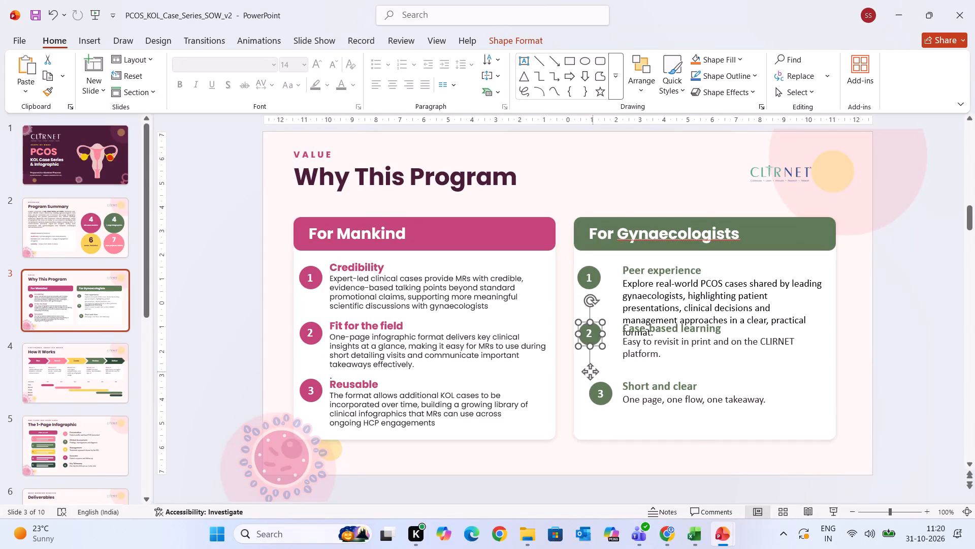
left_click(614, 378)
left_click(589, 333)
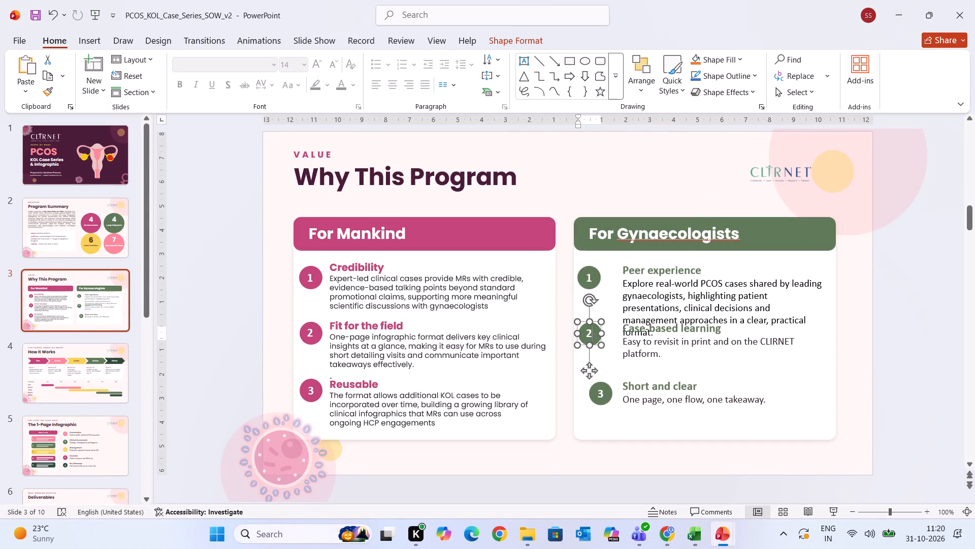
left_click(588, 375)
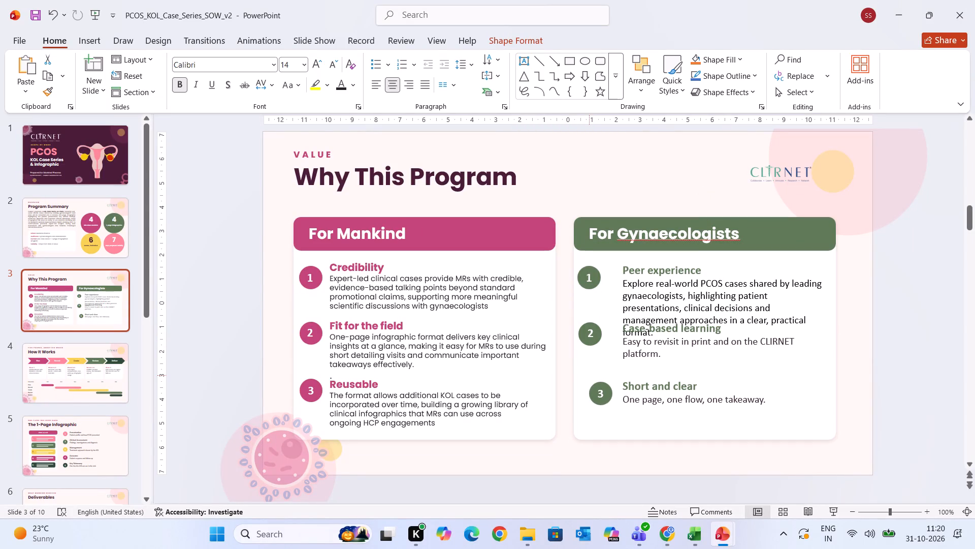
Move the number 3 and its green circle left in the For Gynaecologists card, in line with circles 1 and 2.
left_click(609, 396)
left_click_drag(604, 426, 590, 424)
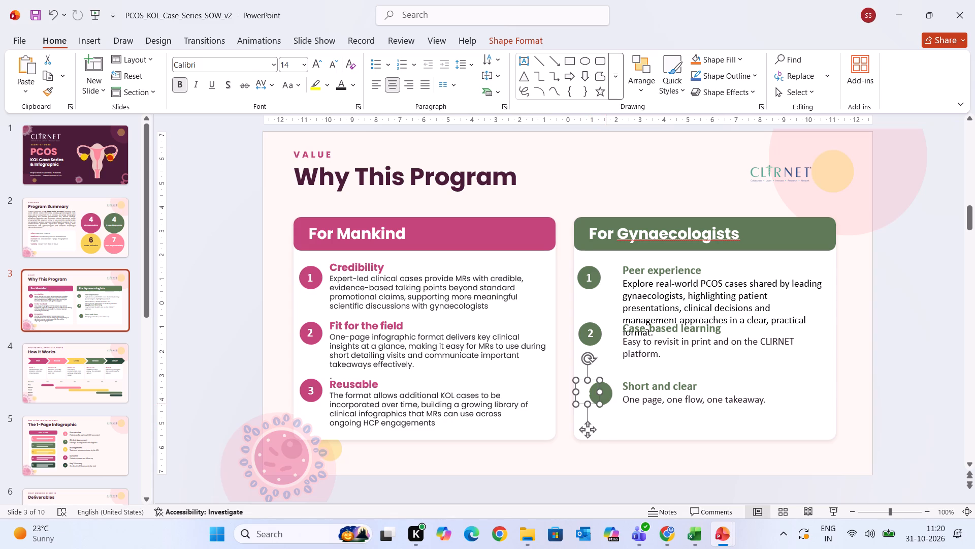
left_click(606, 403)
left_click_drag(602, 432, 591, 431)
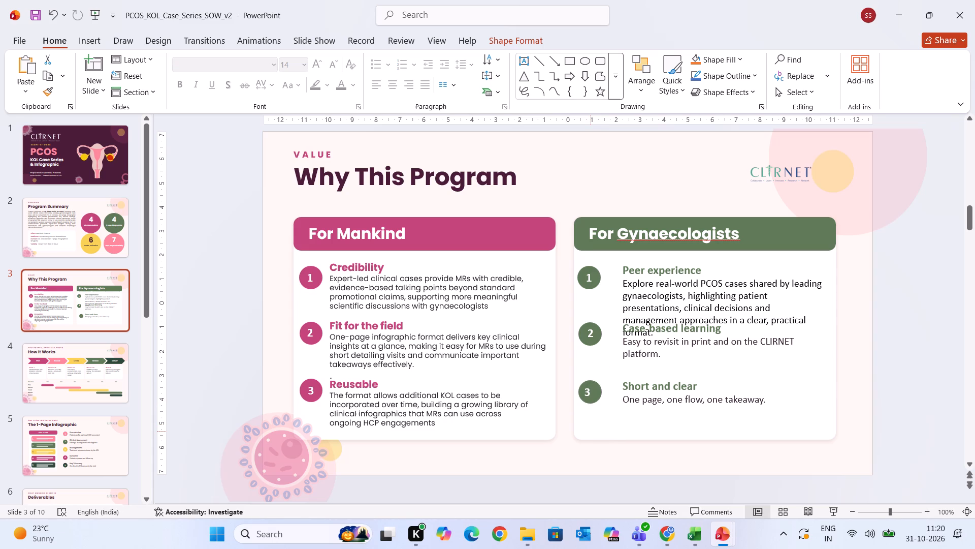
left_click_drag(591, 431, 593, 431)
left_click(594, 399)
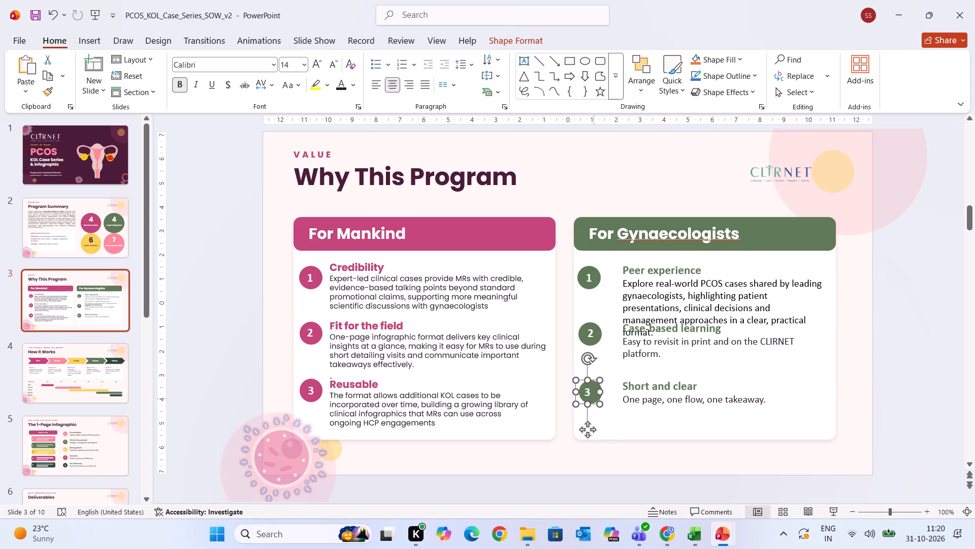
left_click(589, 433)
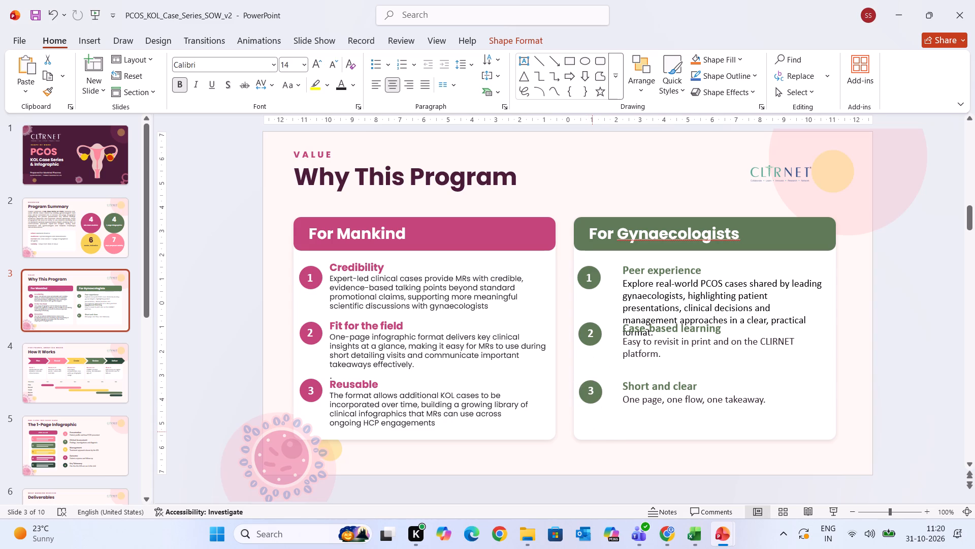
left_click(753, 391)
Shift the Peer experience and Case-based learning text boxes left, closer to their numbered circles.
left_click(694, 281)
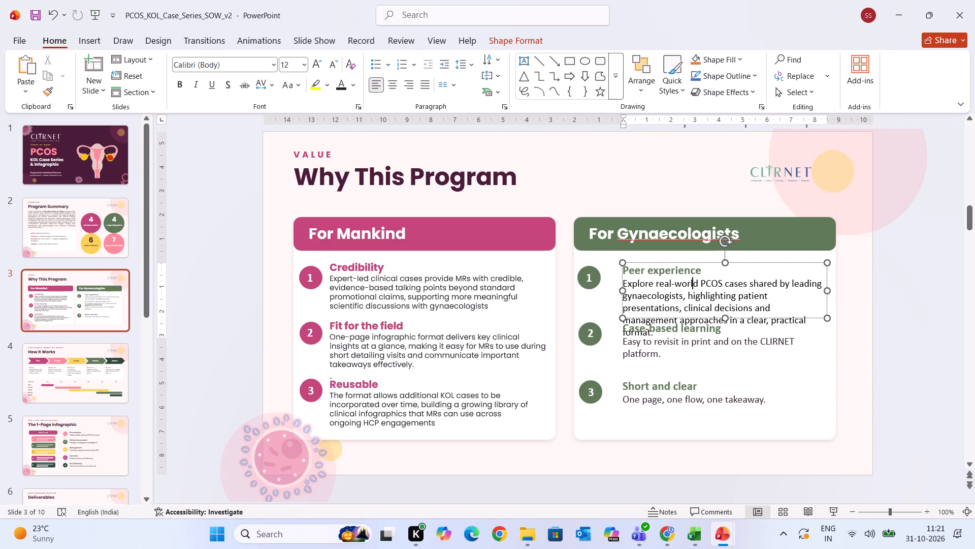
left_click_drag(699, 261, 682, 262)
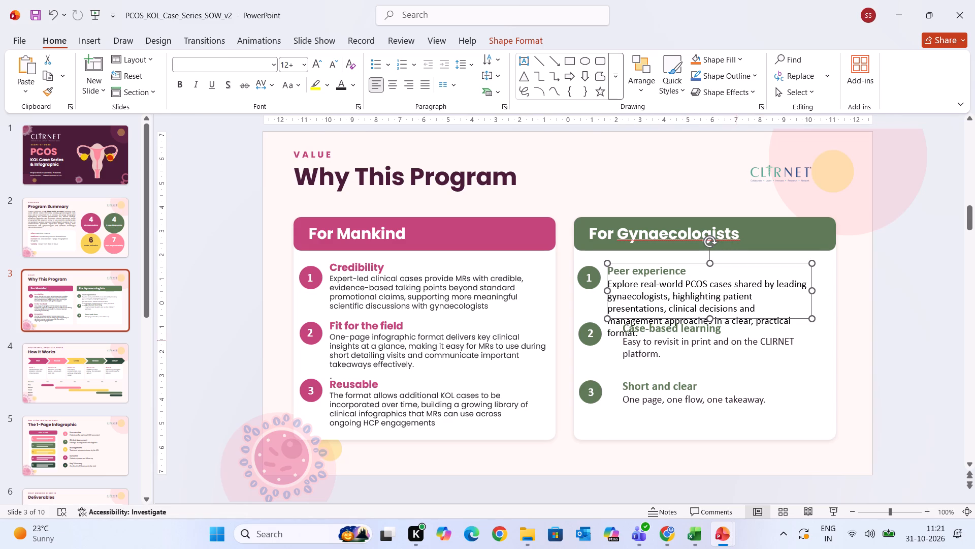
left_click(734, 343)
left_click_drag(788, 320, 758, 323)
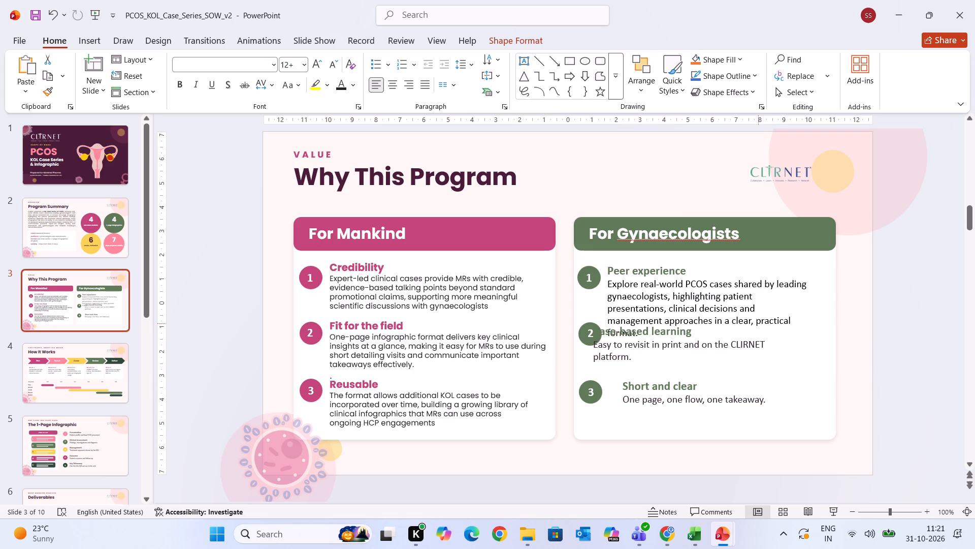
left_click_drag(758, 323, 769, 325)
Copy the Credibility description's Poppins 9 pt formatting onto the Peer experience description with Format Painter.
left_click(744, 295)
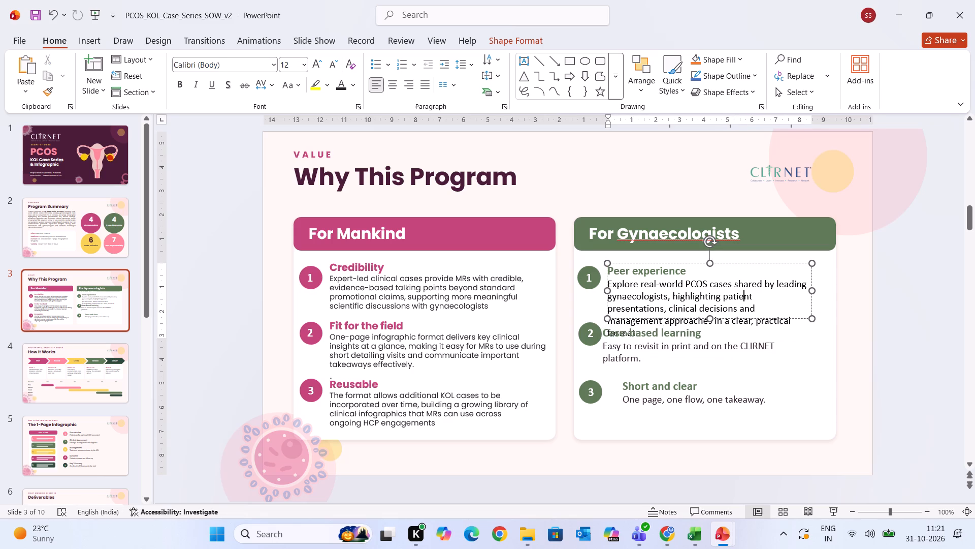
left_click(614, 285)
left_click_drag(609, 284, 674, 319)
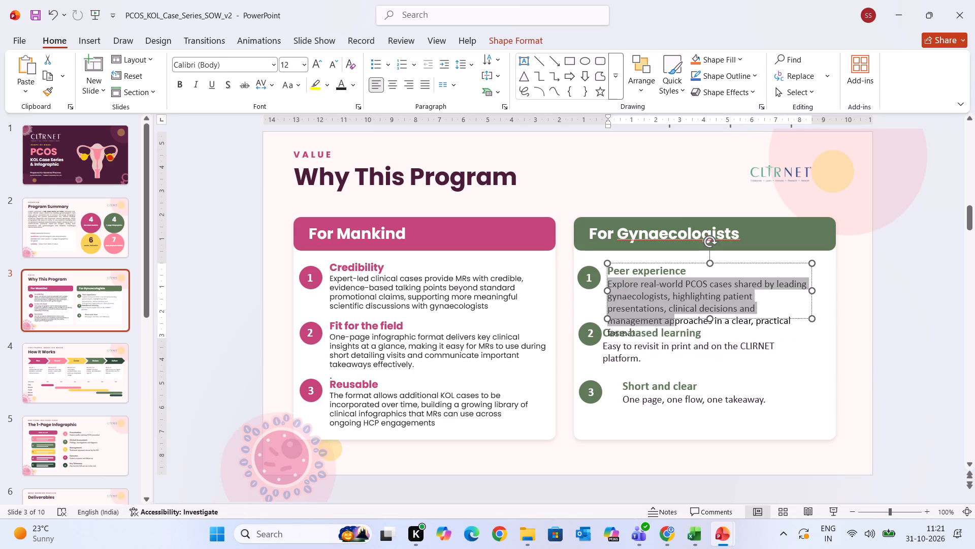
left_click_drag(674, 319, 744, 321)
left_click(442, 300)
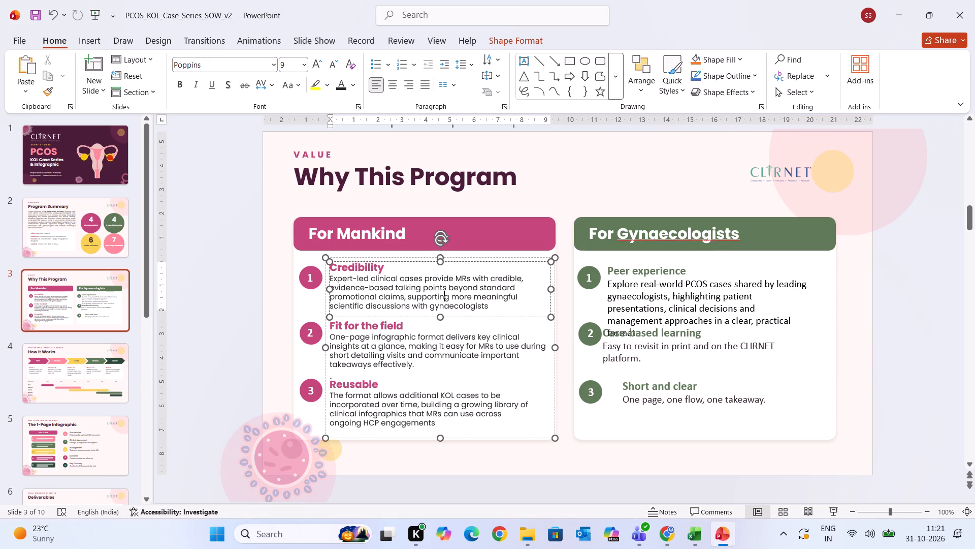
left_click_drag(497, 303, 329, 272)
left_click(348, 285)
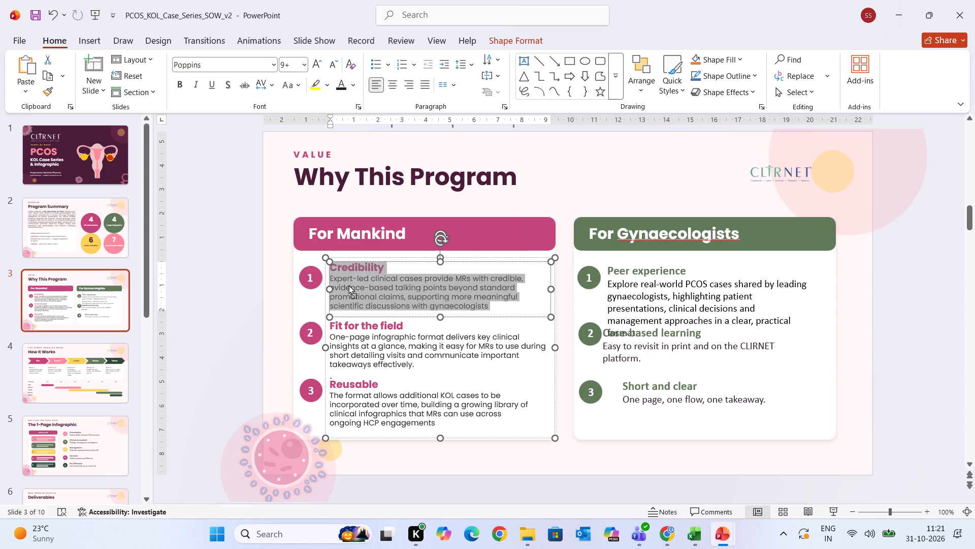
left_click_drag(493, 306, 336, 283)
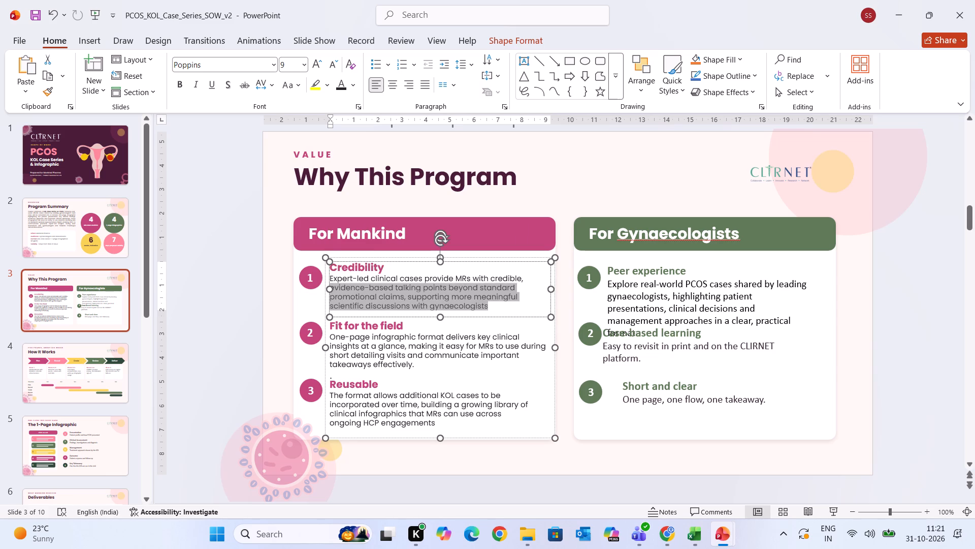
left_click_drag(336, 283, 333, 281)
left_click(50, 91)
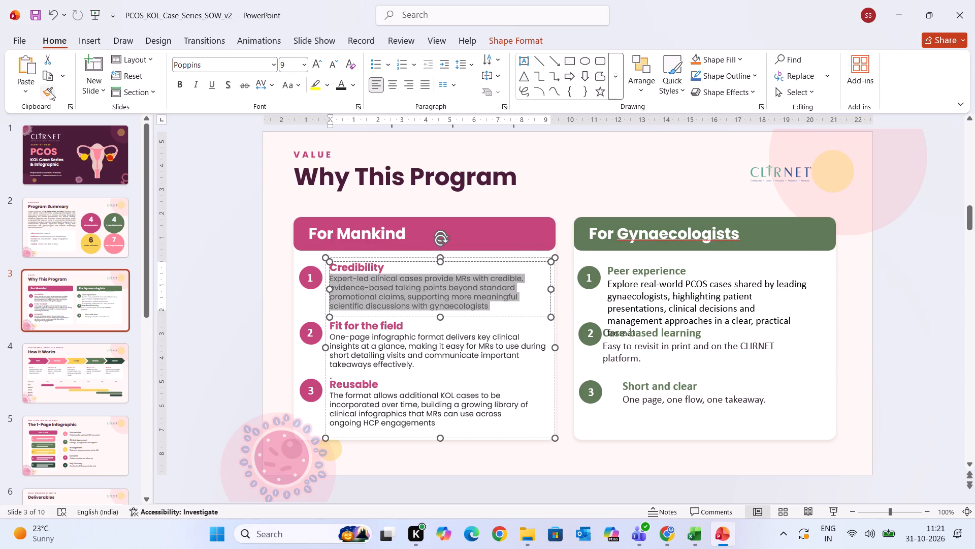
left_click_drag(615, 282, 617, 283)
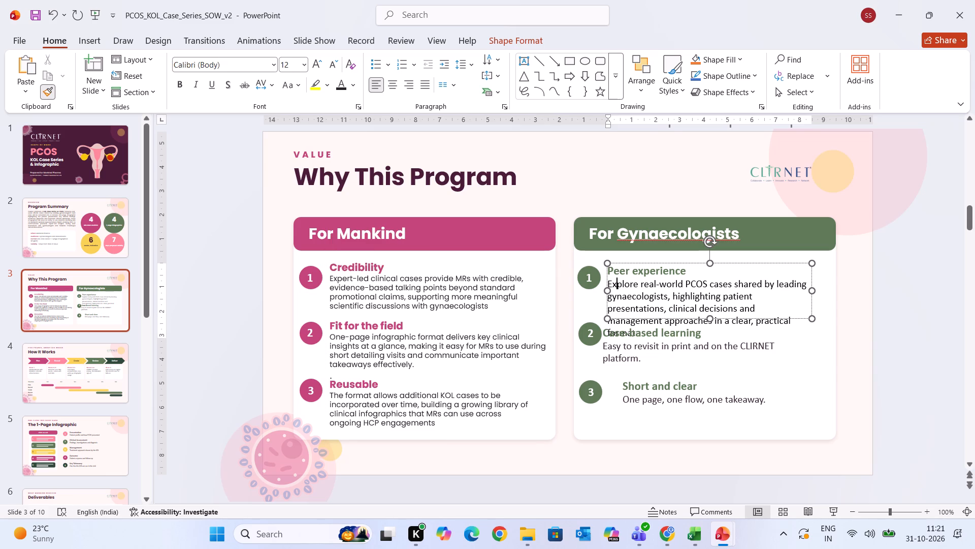
left_click_drag(617, 283, 684, 338)
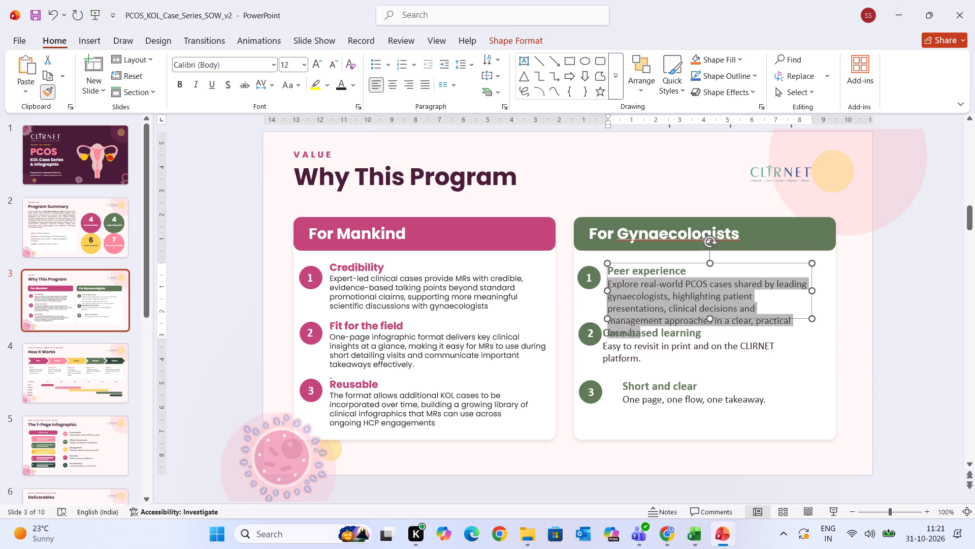
left_click_drag(684, 338, 684, 337)
left_click(843, 364)
left_click(859, 366)
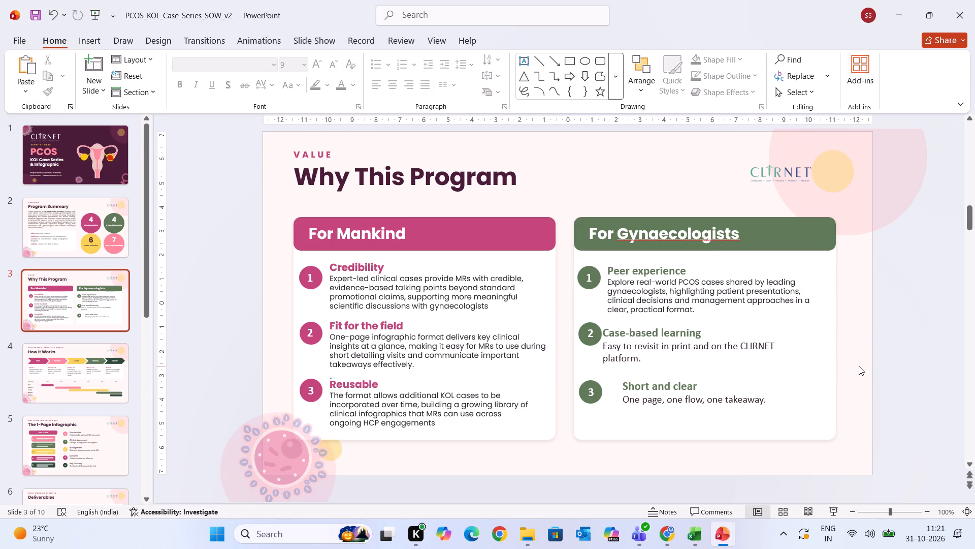
Nudge the Case-based learning text box so its left edge lines up with the Peer experience text box.
left_click(632, 337)
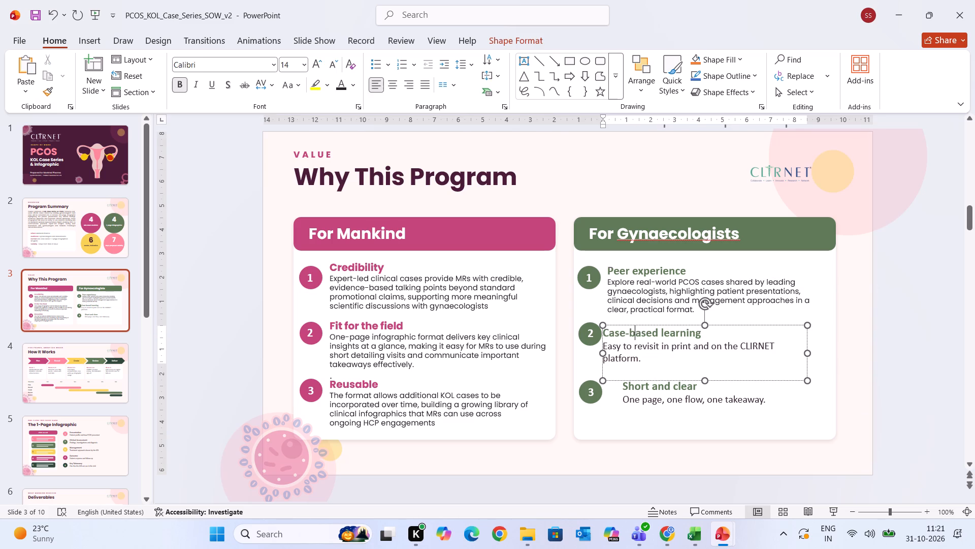
left_click(647, 324)
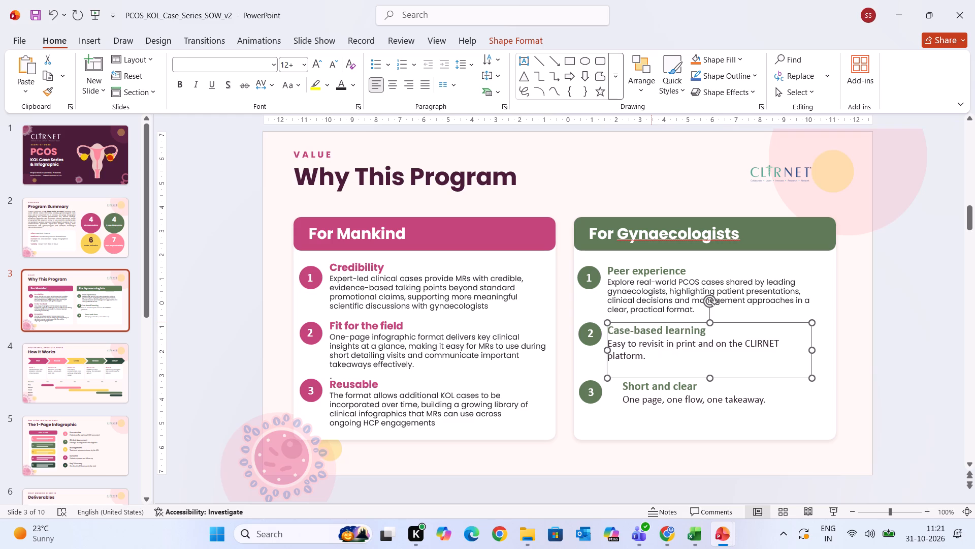
Move the Short and clear text box left so its edge lines up with the Case-based learning text box.
left_click(863, 369)
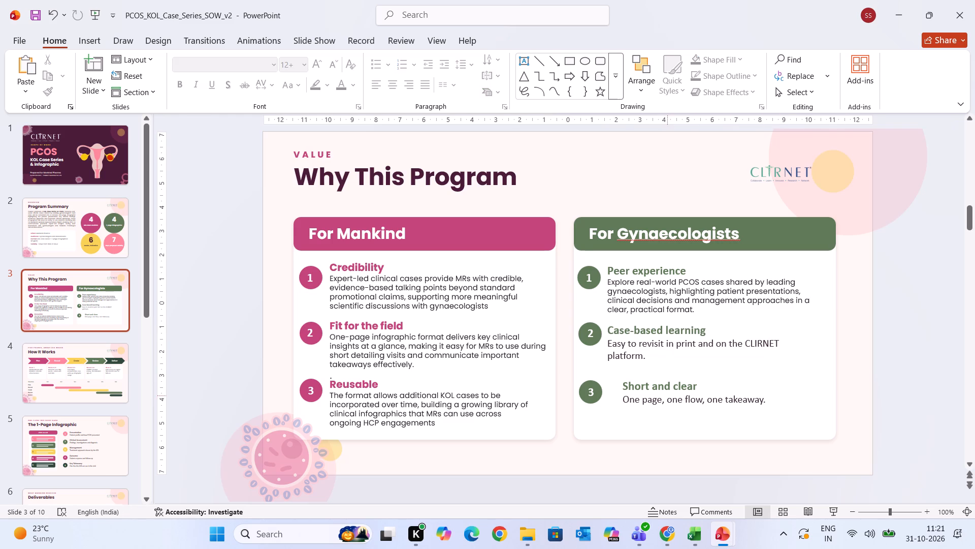
left_click(666, 394)
left_click_drag(708, 378, 690, 378)
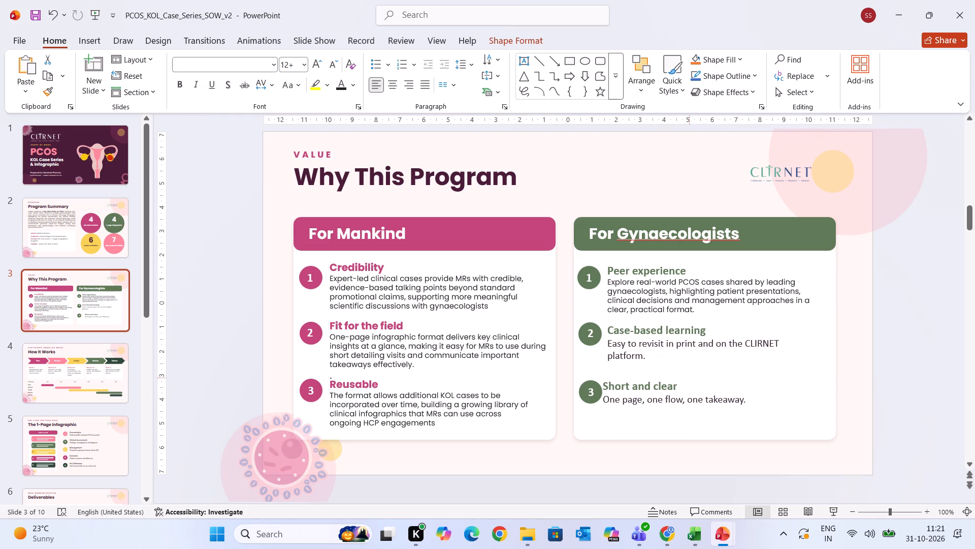
left_click_drag(690, 378, 696, 378)
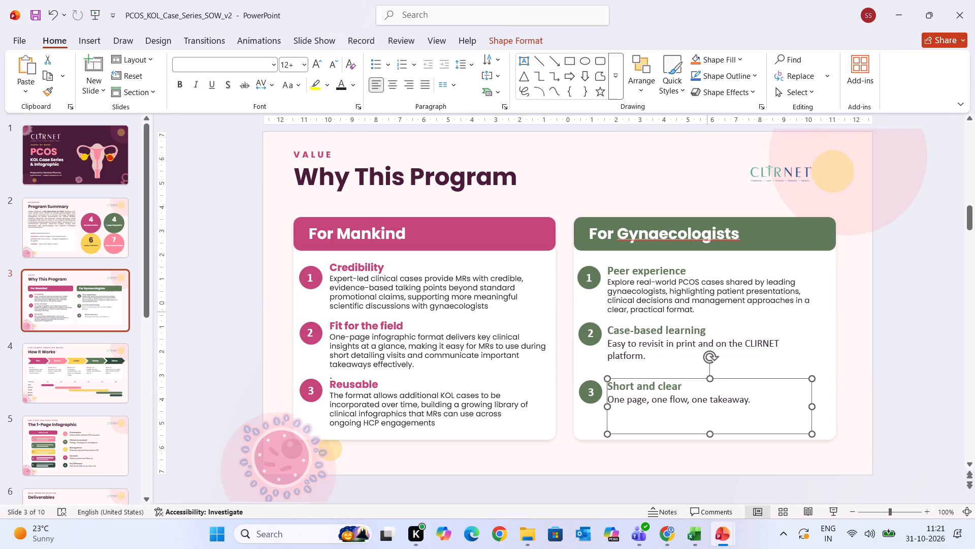
Widen the Peer experience text box towards the right edge of the For Gynaecologists card.
left_click(709, 295)
left_click_drag(813, 291, 822, 291)
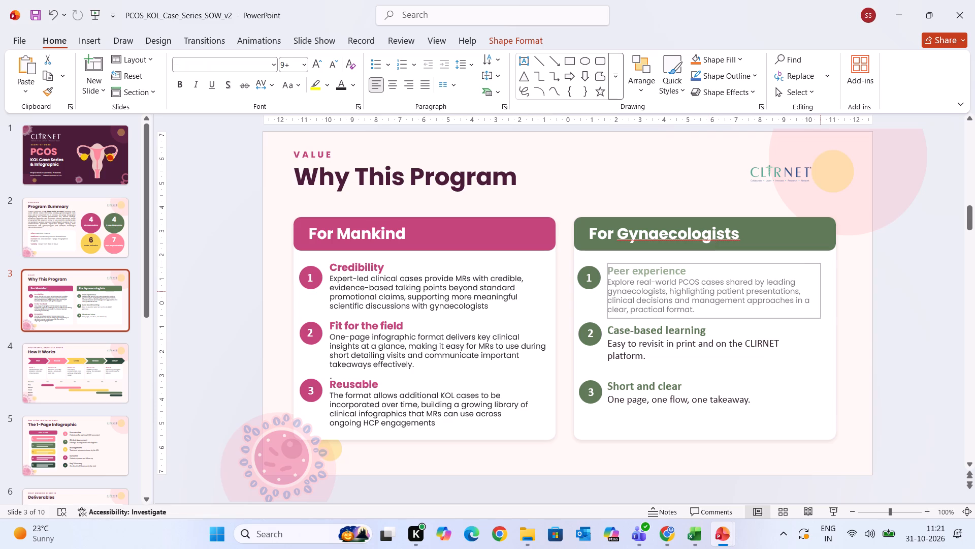
left_click_drag(822, 291, 828, 291)
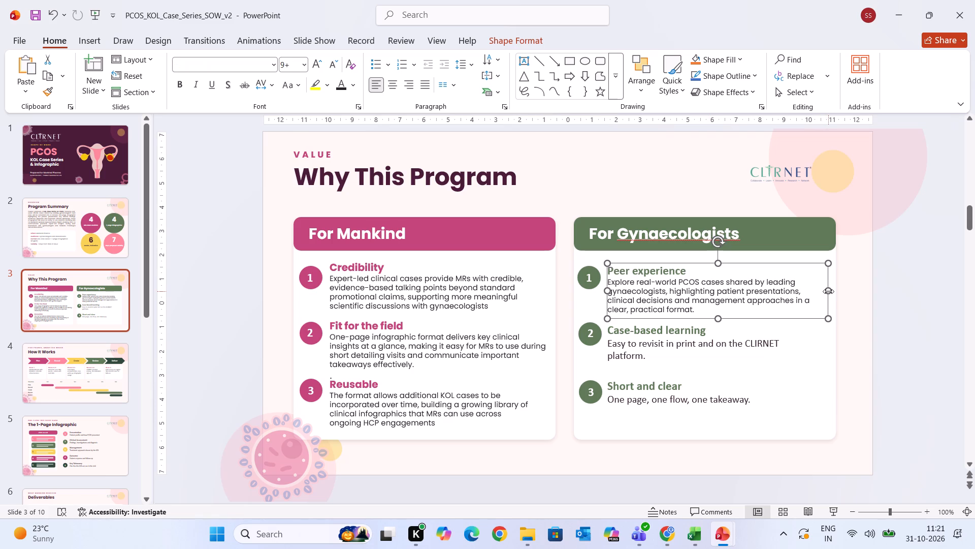
left_click(883, 328)
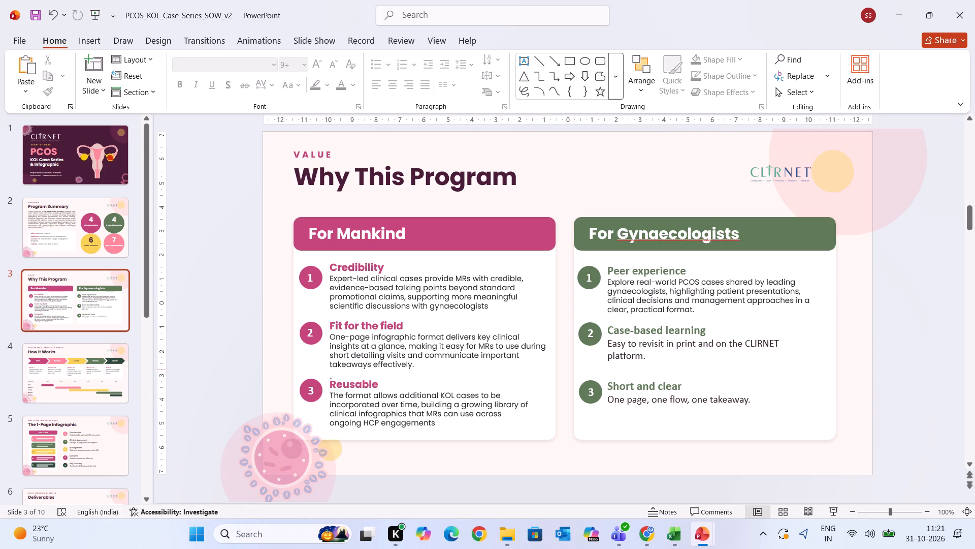
Set the Peer experience heading to Poppins 12 pt, matching the Credibility heading.
left_click_drag(685, 271, 619, 269)
left_click(243, 66)
type("pop")
key("Return")
left_click(334, 65)
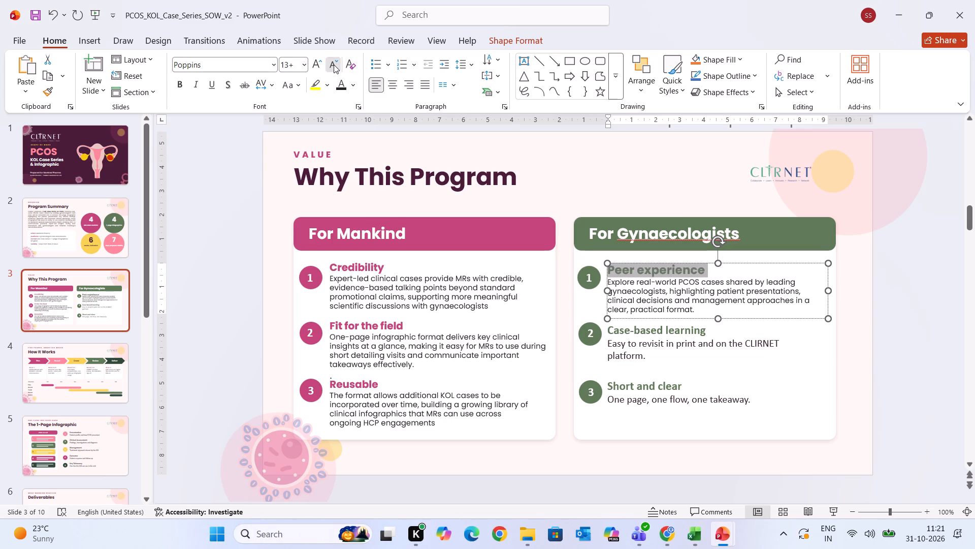
left_click(594, 196)
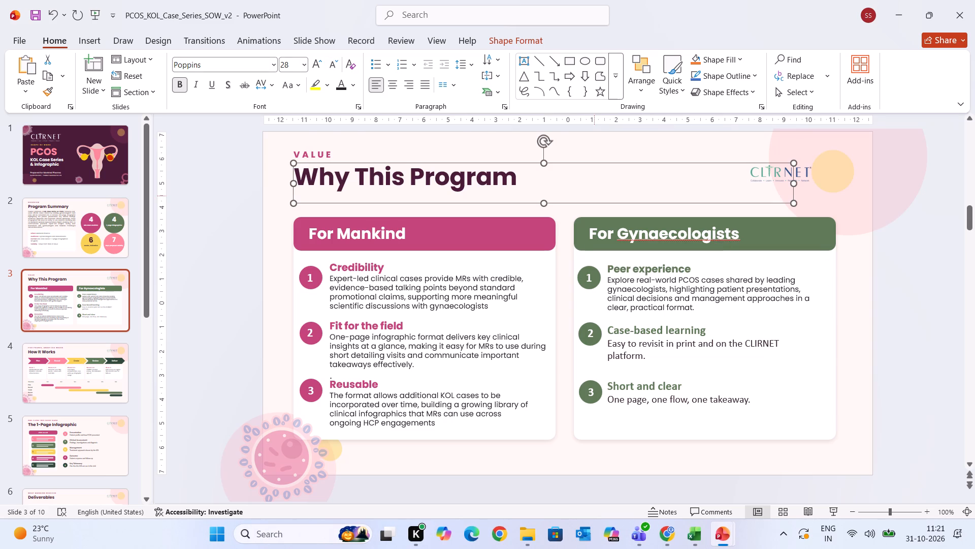
left_click(373, 262)
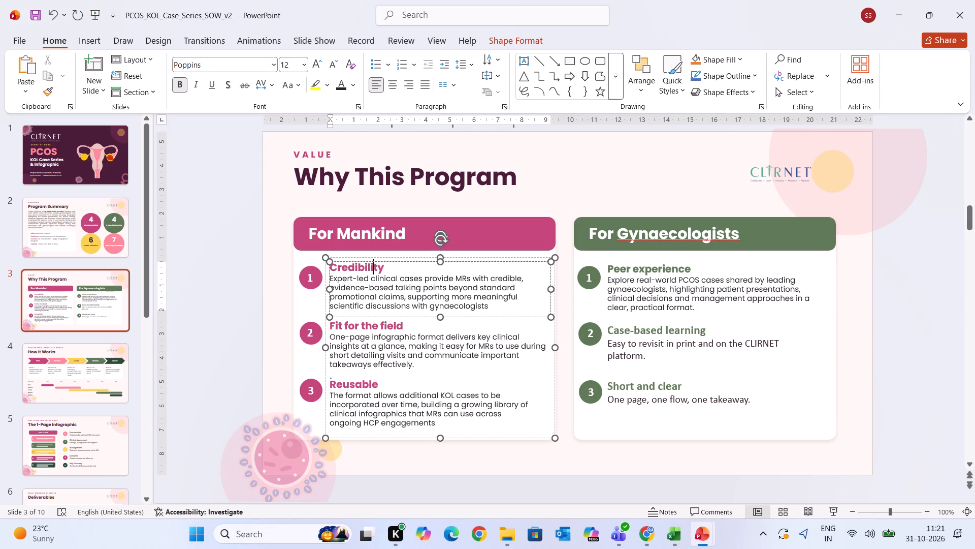
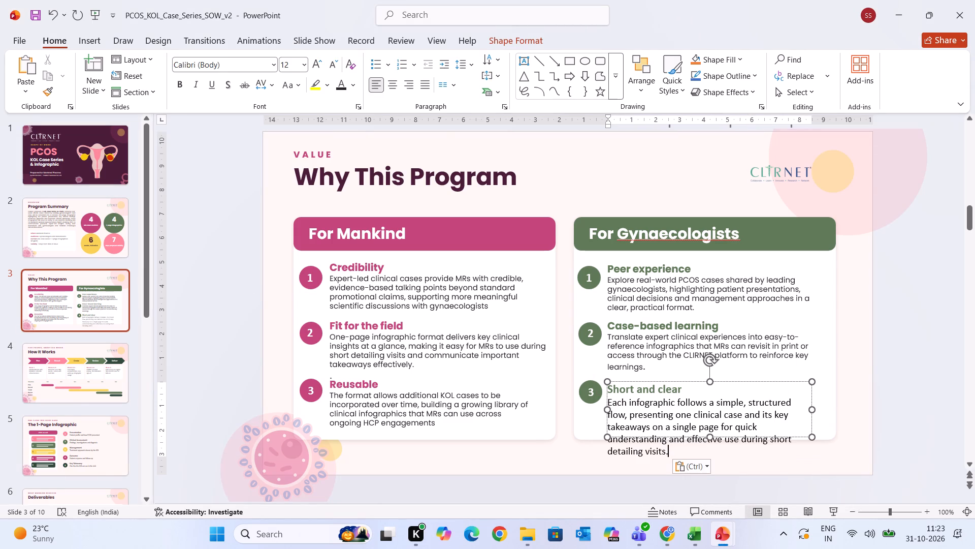
Copy the text formatting of the "Case-based learning" description onto the whole "Short and clear" description.
left_click(676, 351)
left_click_drag(658, 362, 622, 345)
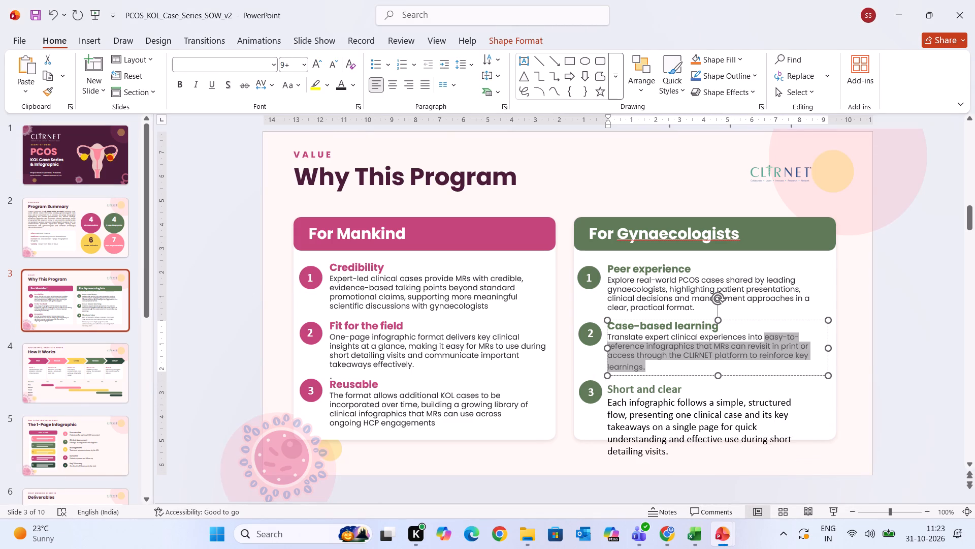
left_click_drag(622, 345, 605, 340)
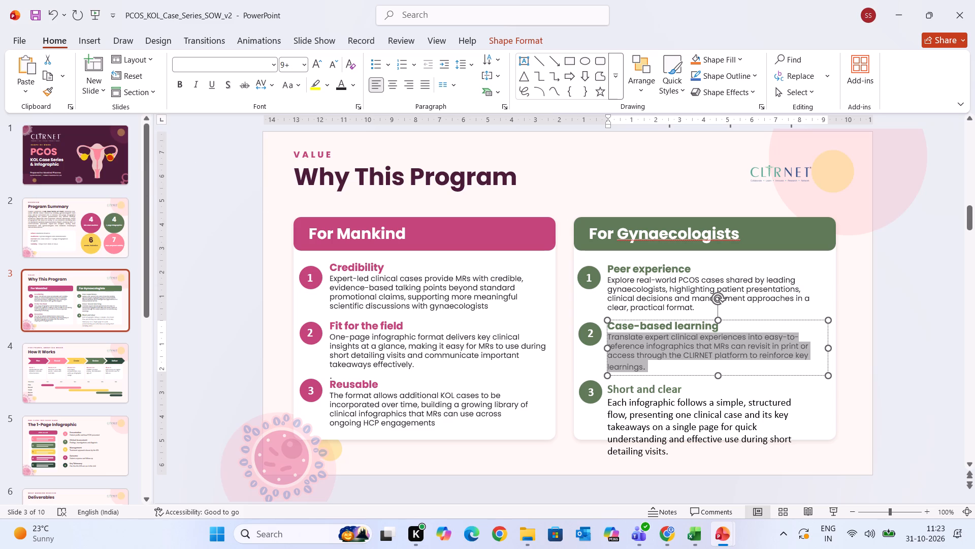
left_click(635, 294)
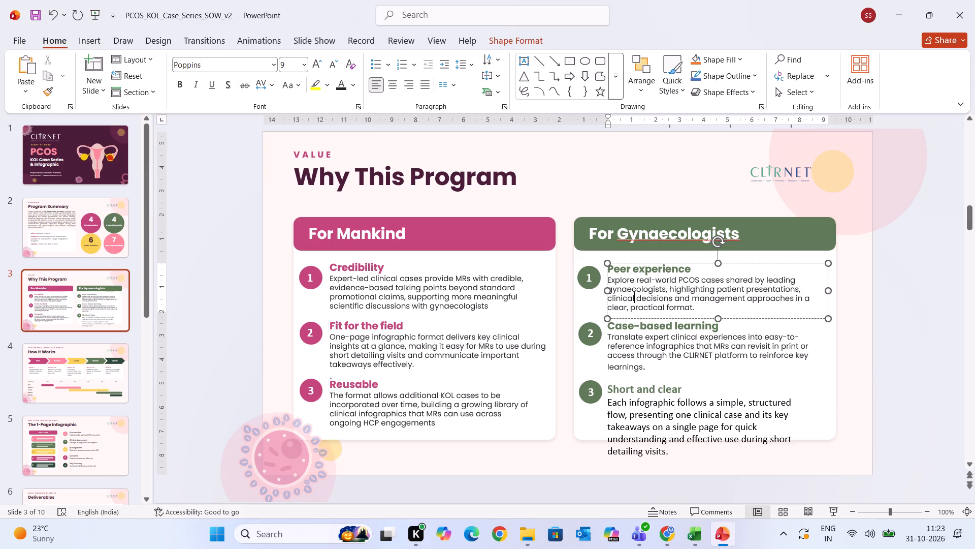
left_click(640, 351)
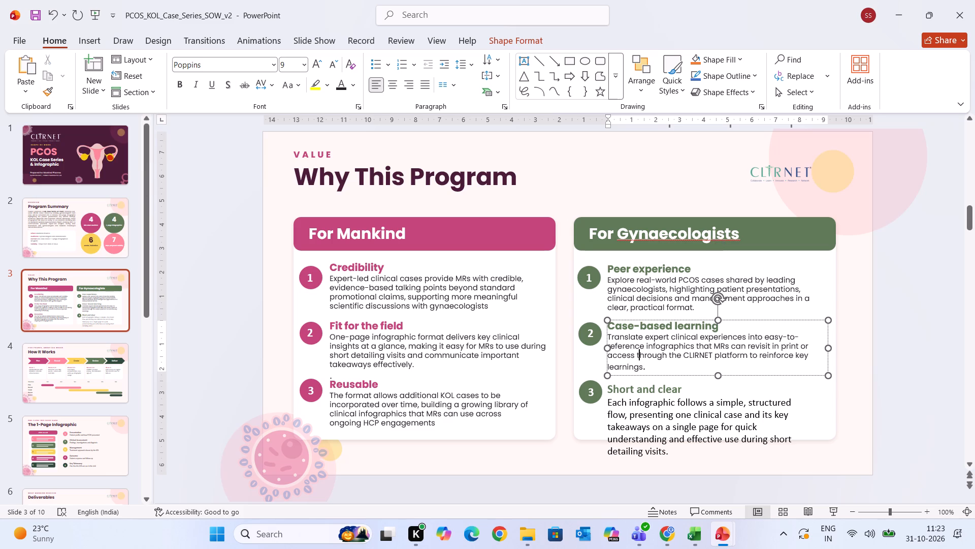
left_click_drag(648, 372, 613, 338)
left_click(48, 91)
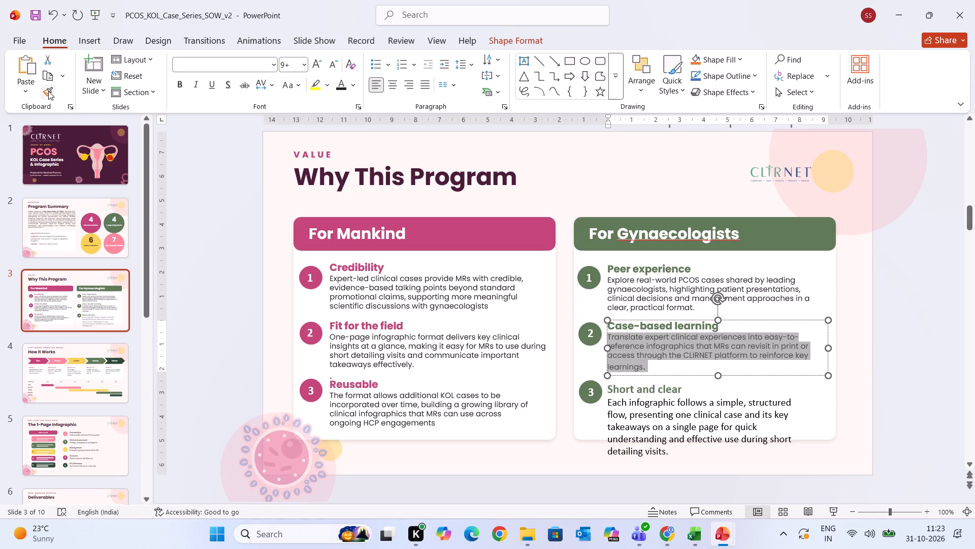
left_click_drag(613, 398, 636, 443)
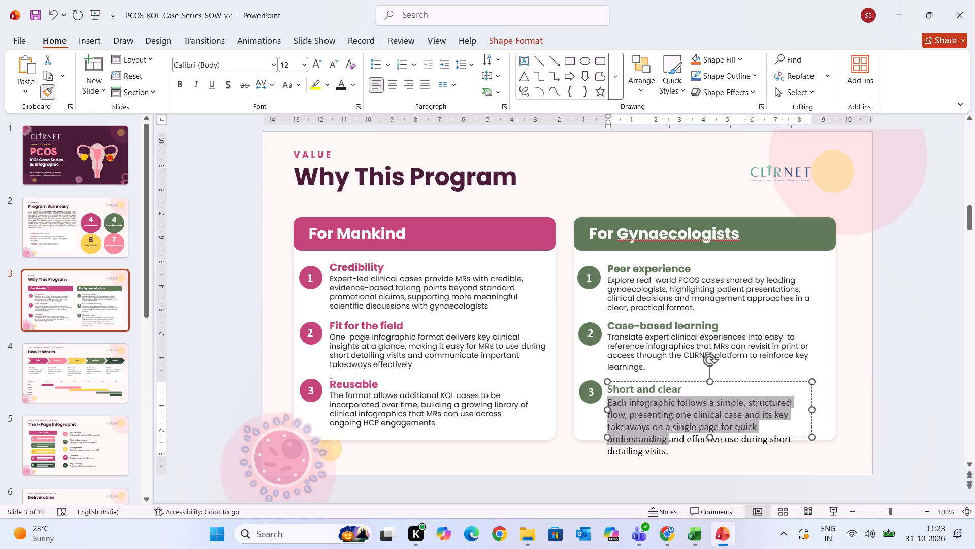
left_click_drag(636, 443, 666, 450)
left_click(864, 382)
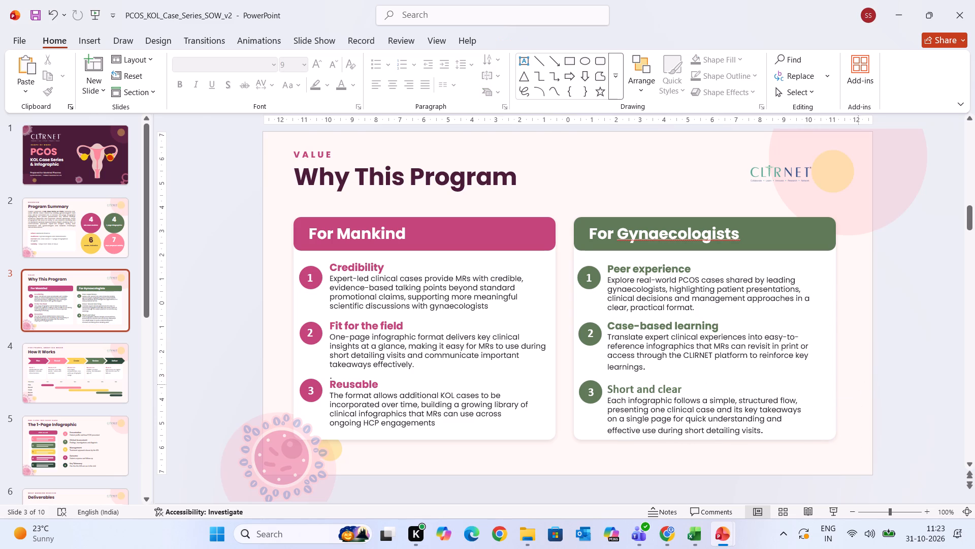
Widen the "Short and clear" text box to the card's outer edge and shift it slightly upward.
left_click(762, 411)
left_click_drag(811, 411, 836, 411)
left_click(880, 425)
left_click(648, 390)
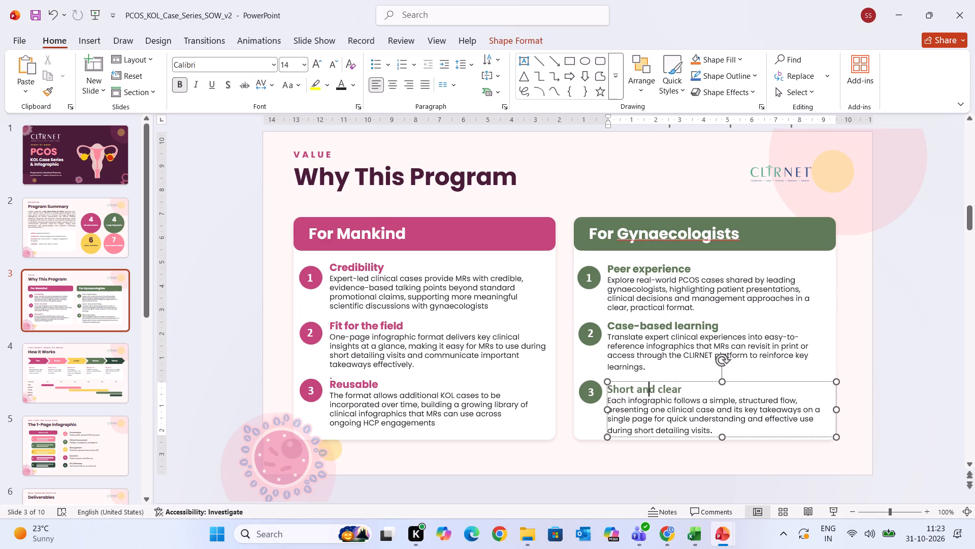
left_click(686, 380)
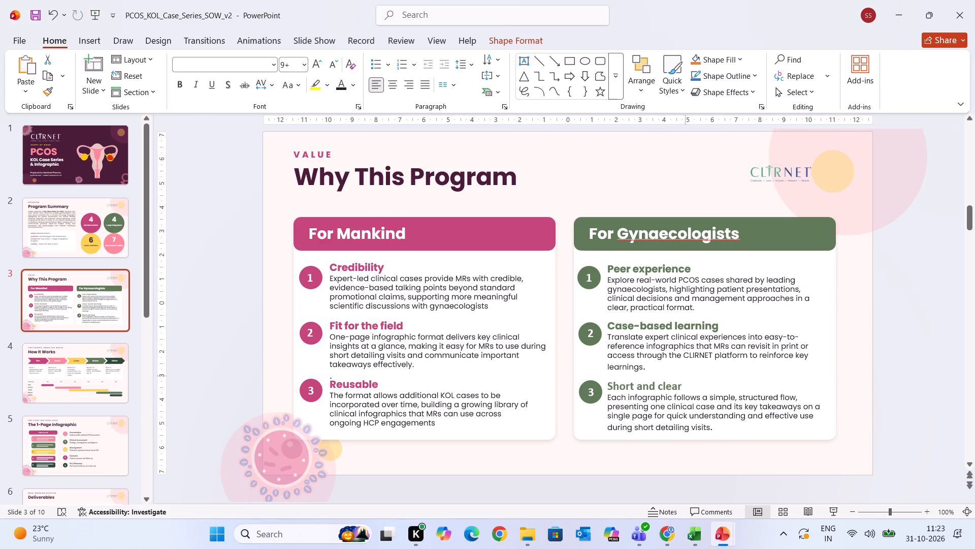
left_click(897, 380)
Copy the "Case-based learning" heading's formatting onto the "Short and clear" heading.
left_click(701, 326)
left_click_drag(720, 326, 599, 314)
left_click(52, 92)
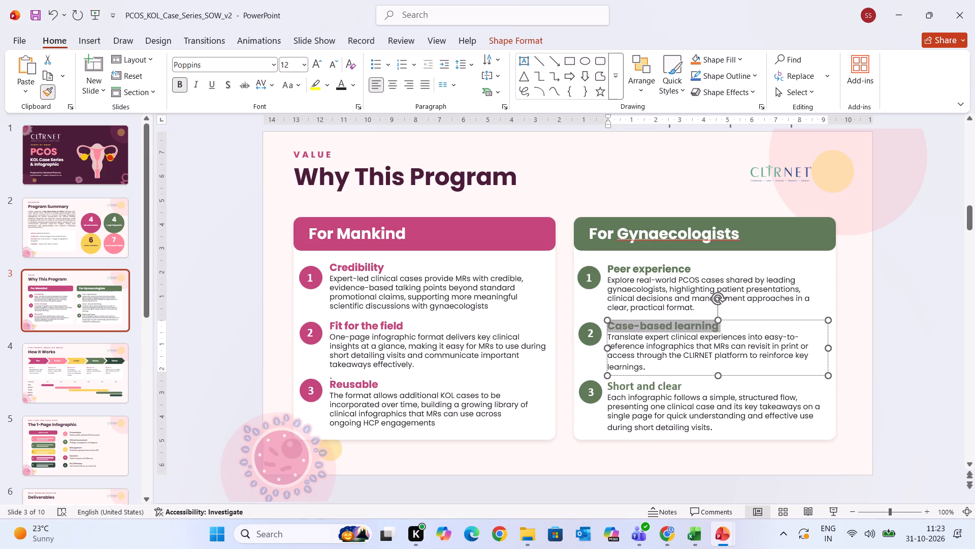
left_click_drag(615, 384, 694, 389)
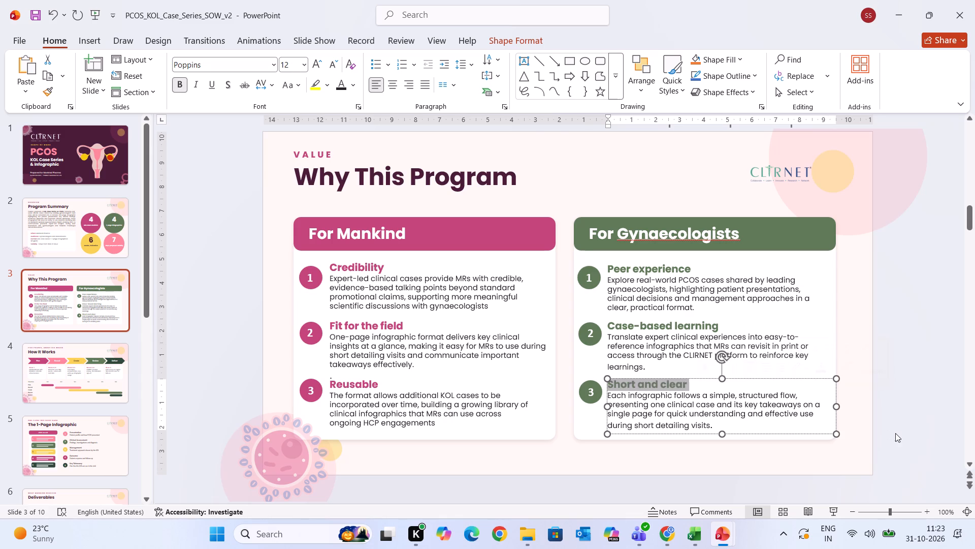
left_click(897, 434)
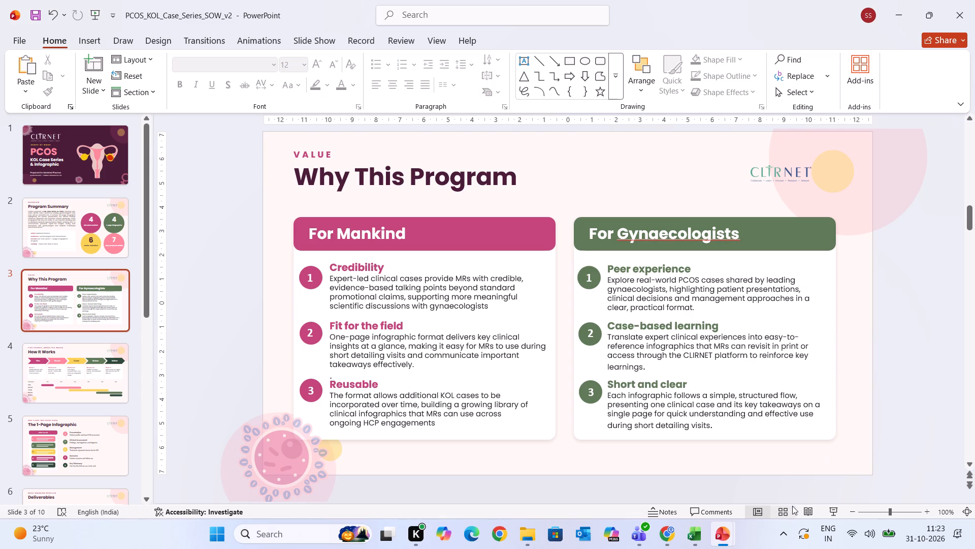
Preview the Program Summary and Why This Program slides full screen, ending on the How It Works slide.
left_click(839, 508)
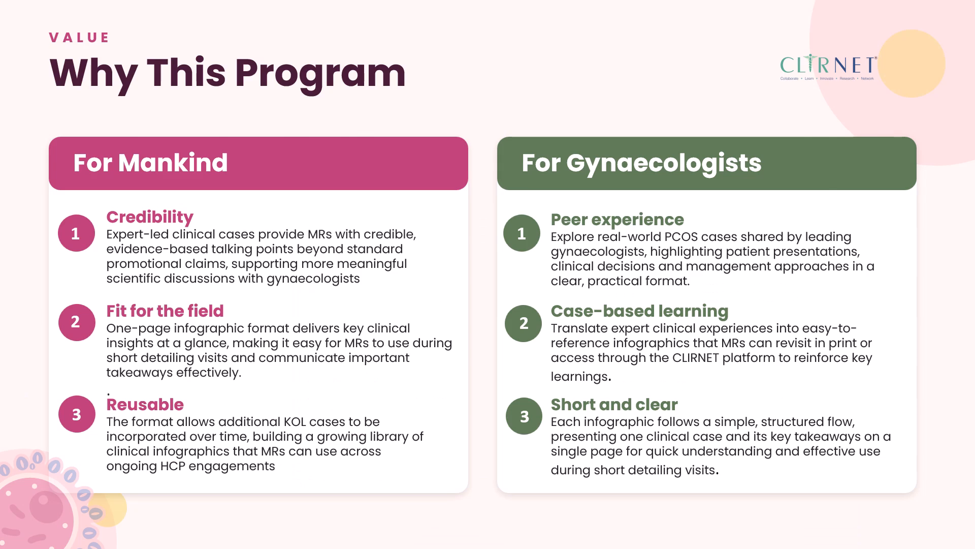
key("Up")
key("Up")
key("Down")
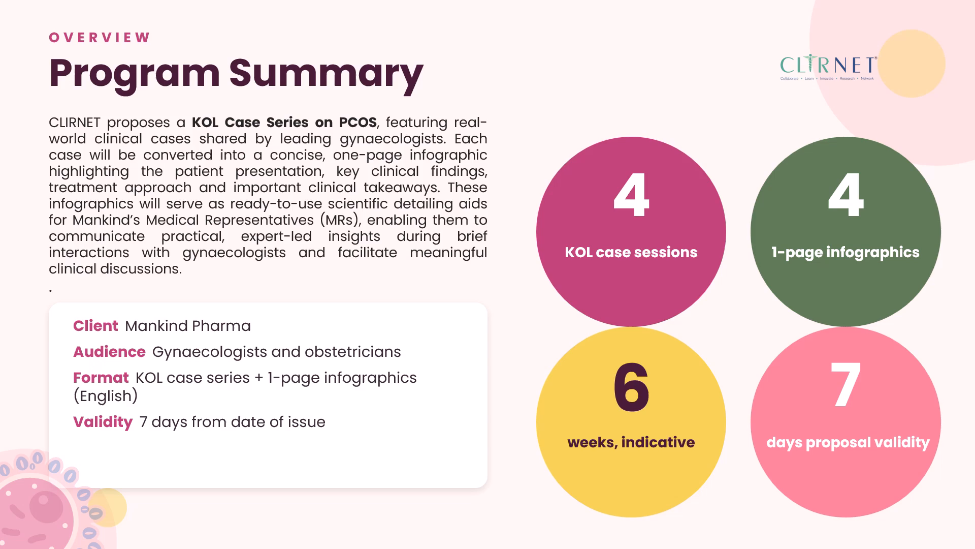
key("Down")
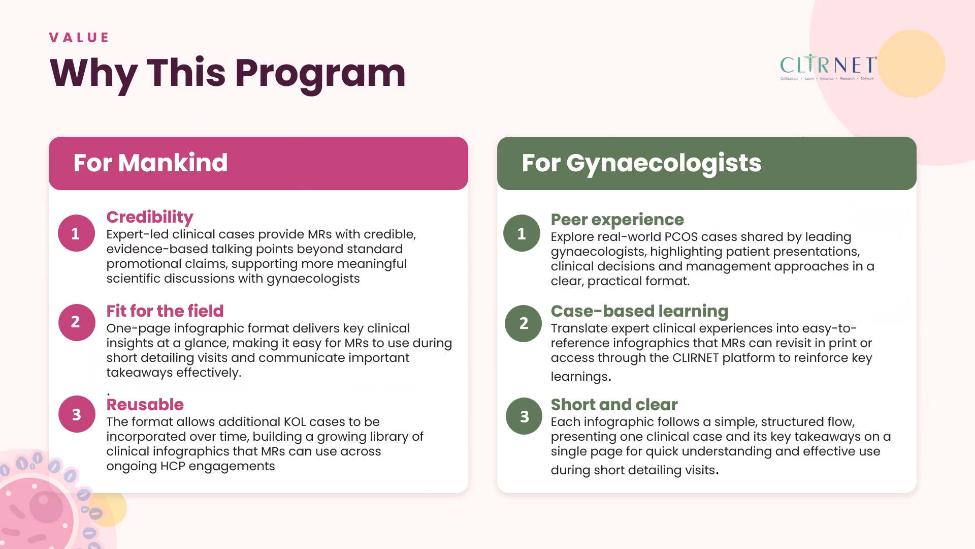
key("Down")
key("Escape")
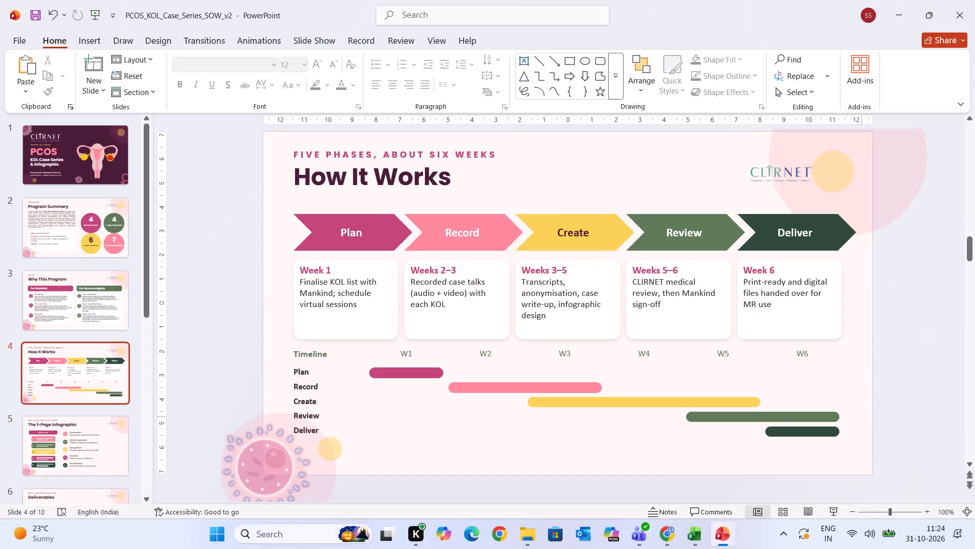
Set the "Plan" label in the first process arrow to Poppins at 12 pt.
left_click(339, 232)
left_click_drag(343, 234, 350, 235)
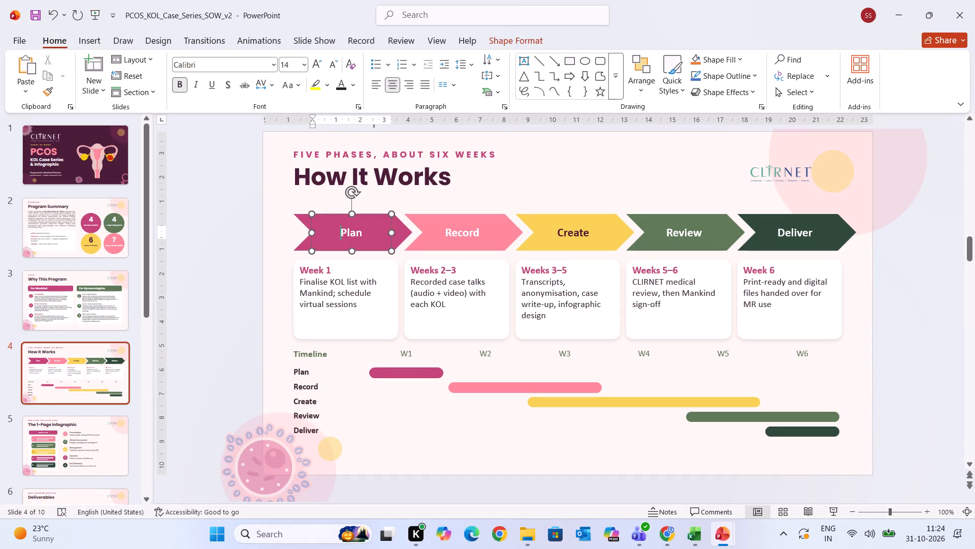
left_click_drag(350, 235, 367, 237)
left_click(212, 64)
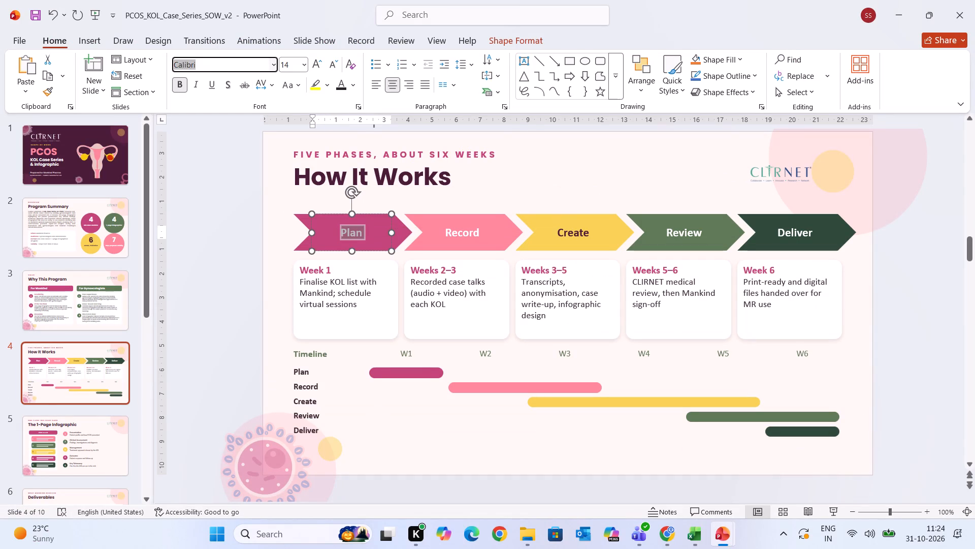
type("pop")
key("Return")
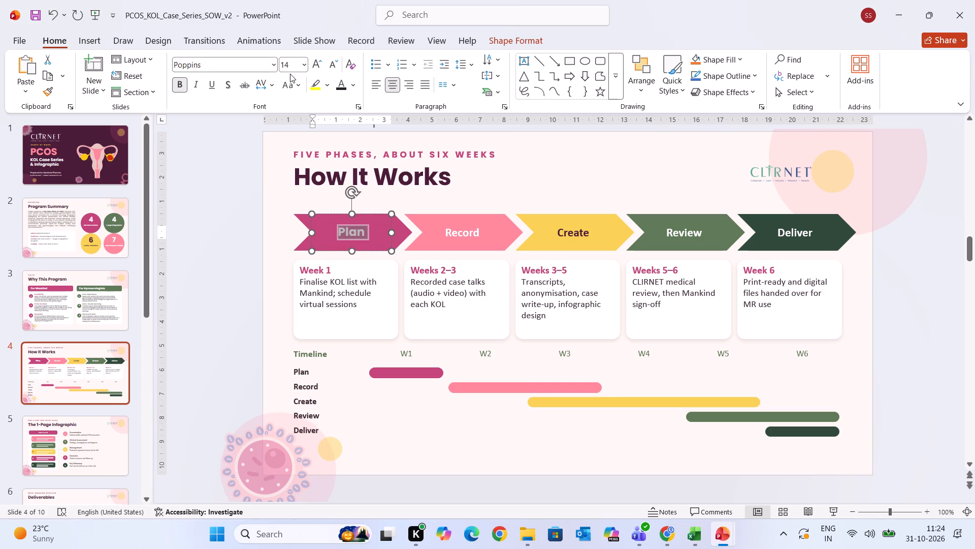
left_click(329, 67)
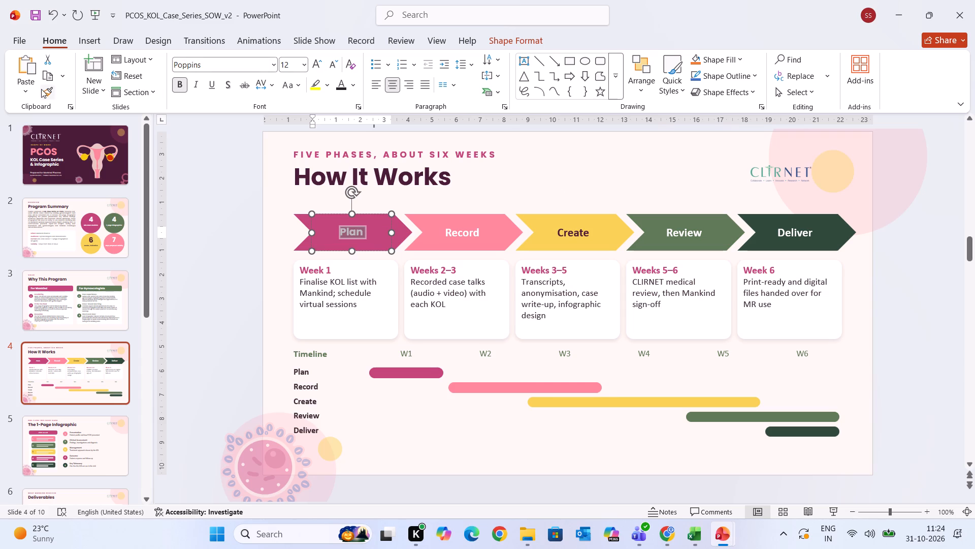
Copy the "Plan" label's formatting onto the "Record", "Review" and "Deliver" arrow labels.
left_click(41, 89)
left_click_drag(448, 232, 488, 231)
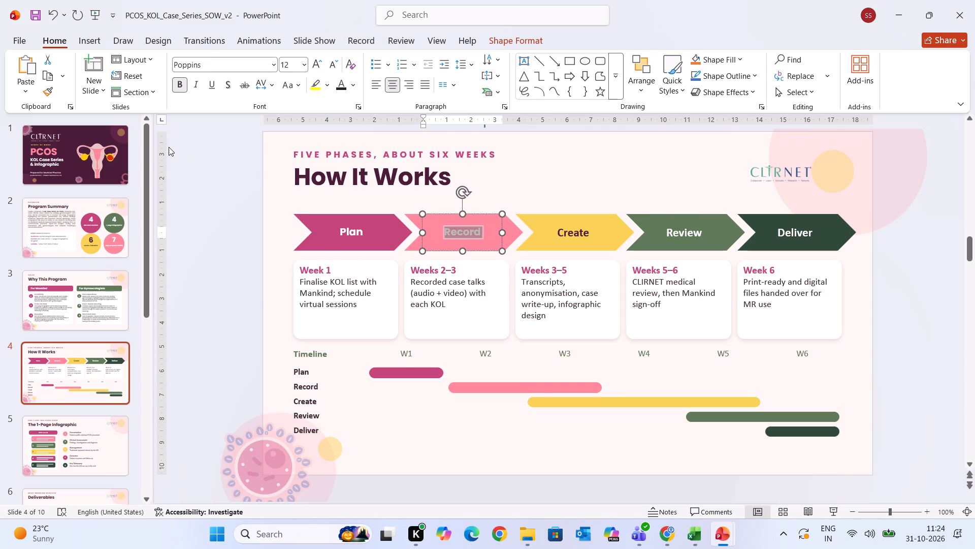
left_click(49, 94)
left_click_drag(672, 231, 705, 234)
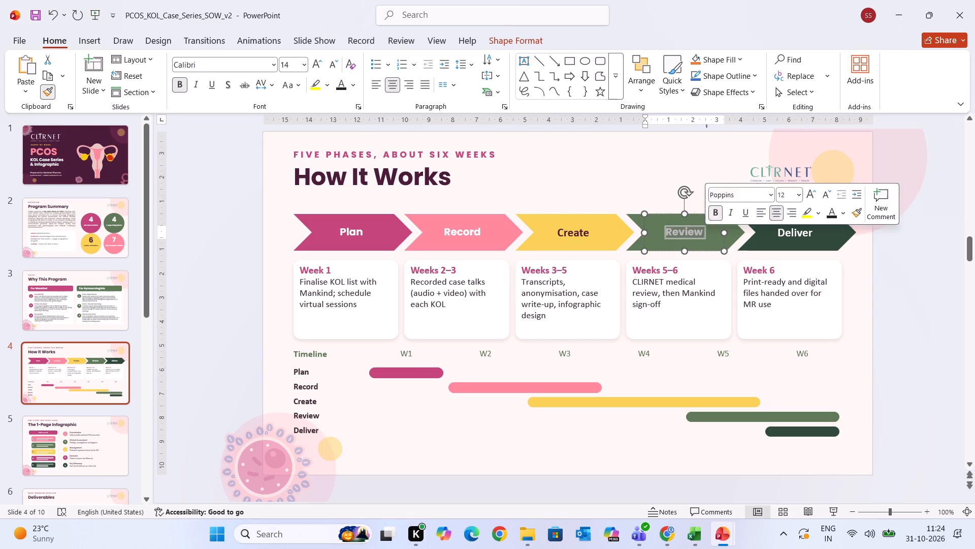
left_click(45, 97)
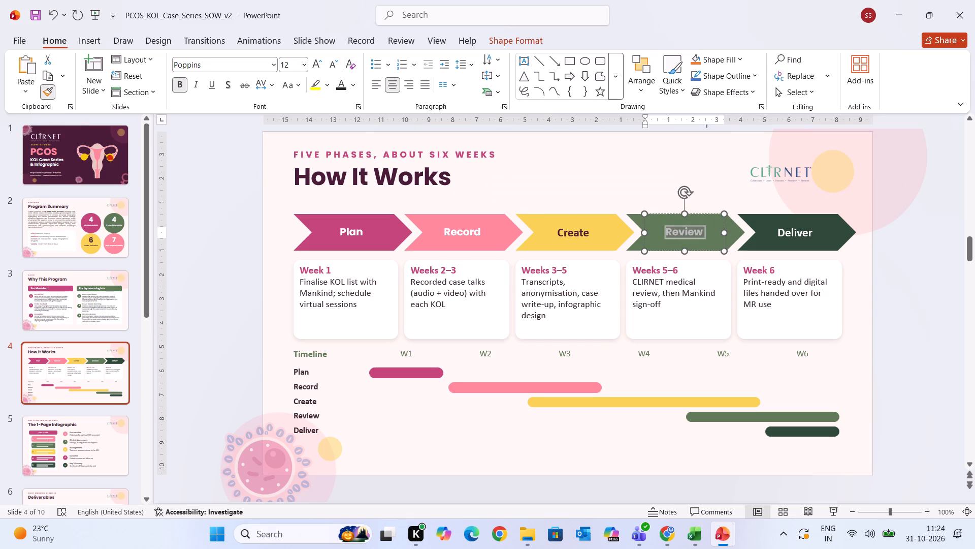
left_click_drag(785, 228, 820, 229)
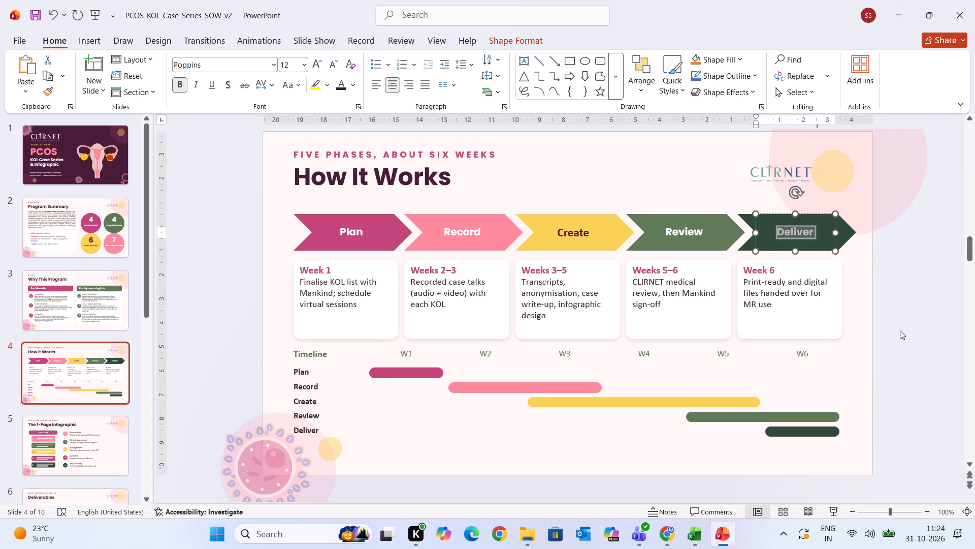
left_click(905, 335)
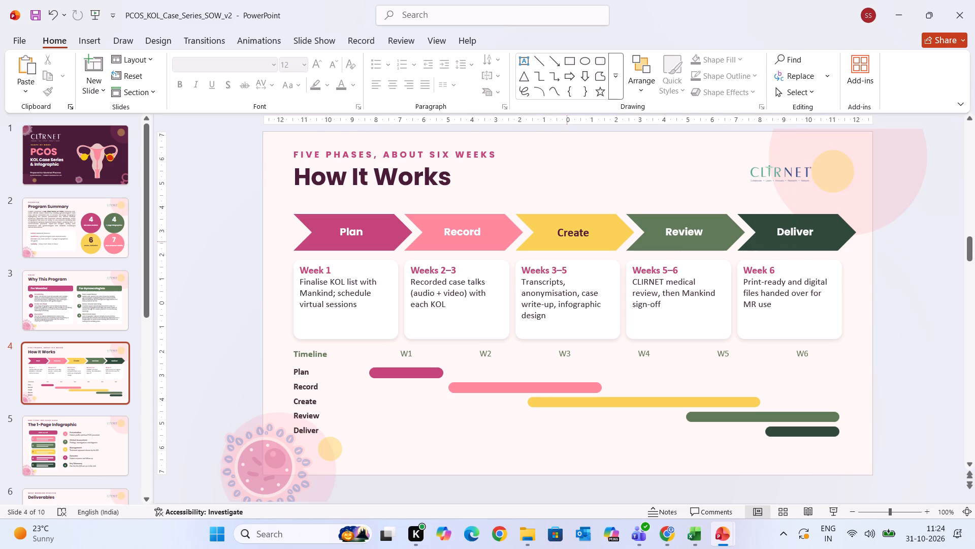
Set the "Create" label in the yellow arrow to Poppins at 12 pt, keeping its dark text colour.
left_click_drag(558, 229, 586, 235)
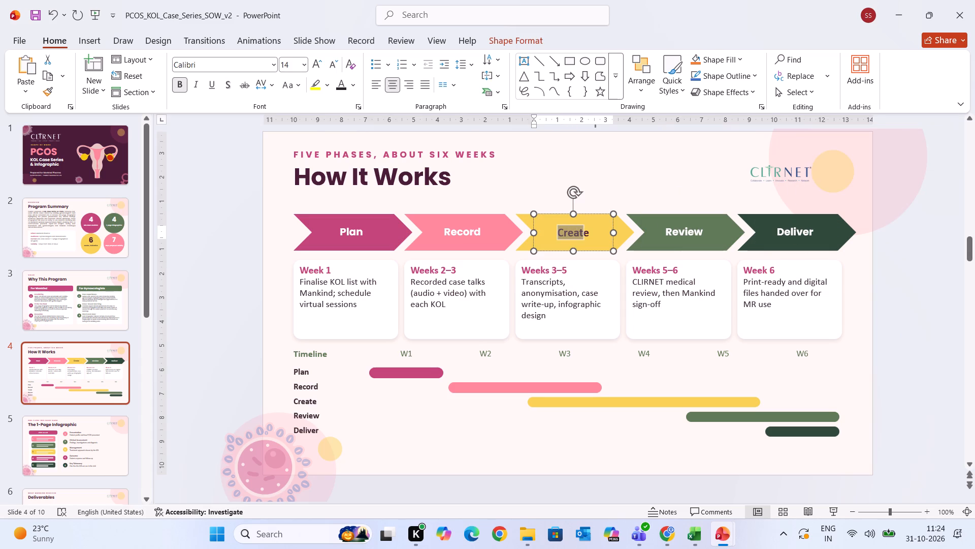
left_click_drag(586, 235, 593, 233)
left_click(249, 67)
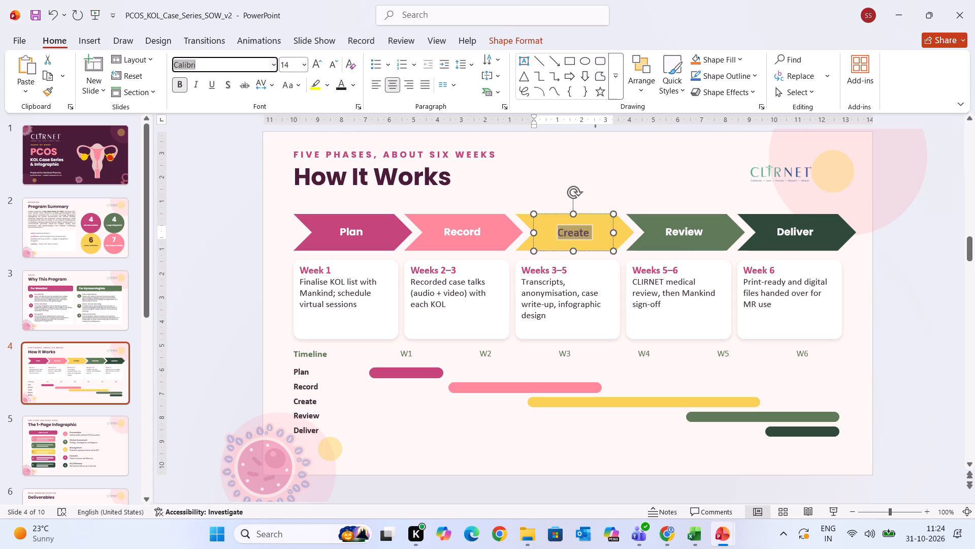
type("pop")
key("Return")
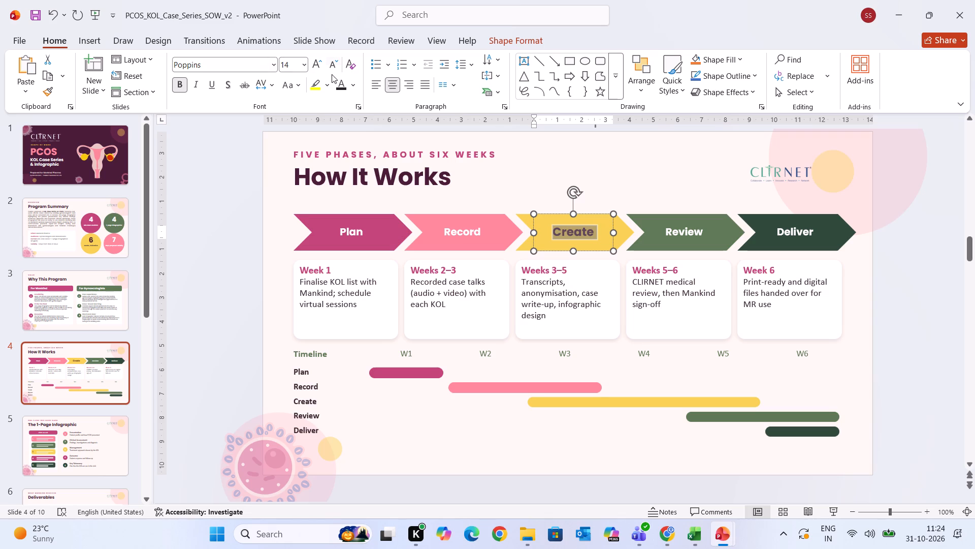
left_click(332, 68)
left_click(241, 231)
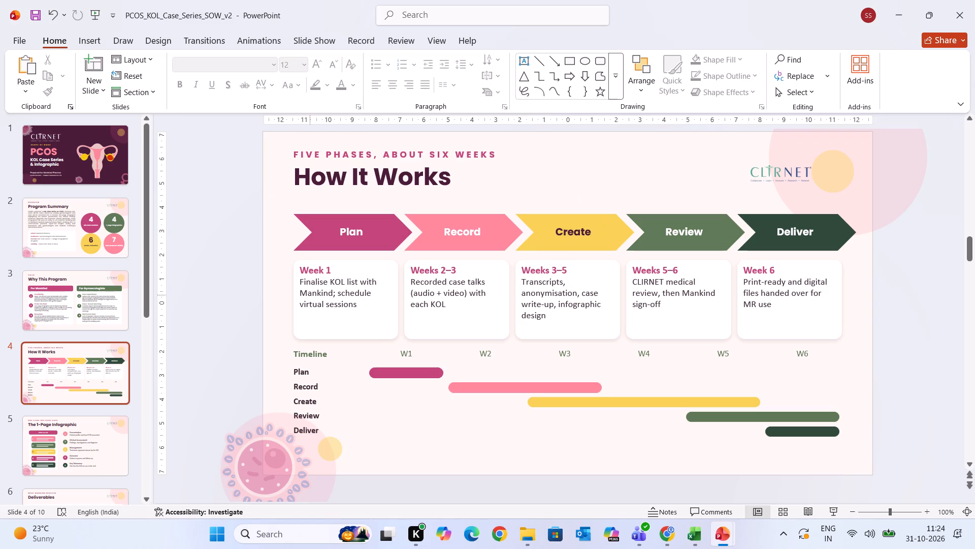
Set the description text in the Week 1 card to Poppins at 10 pt.
left_click_drag(358, 302, 303, 282)
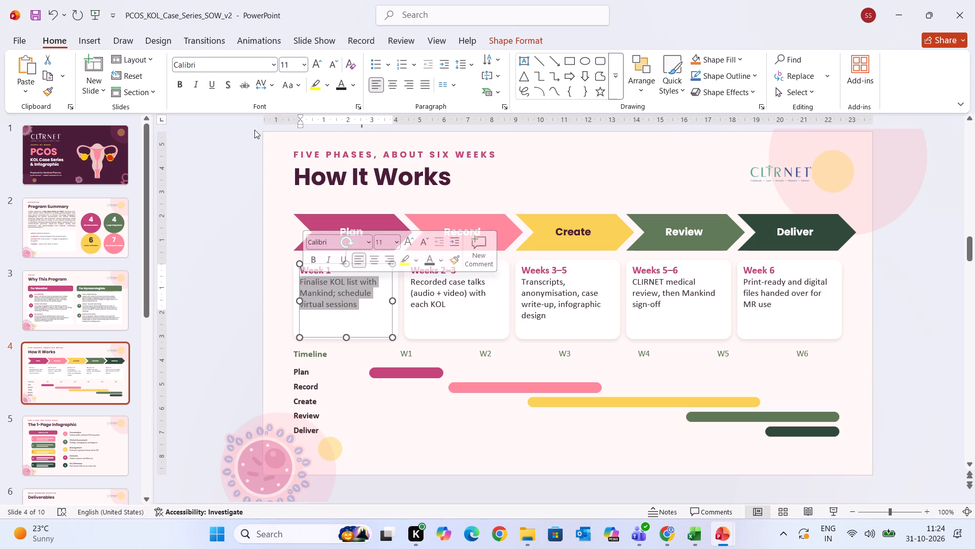
left_click(229, 69)
type("po")
key("Return")
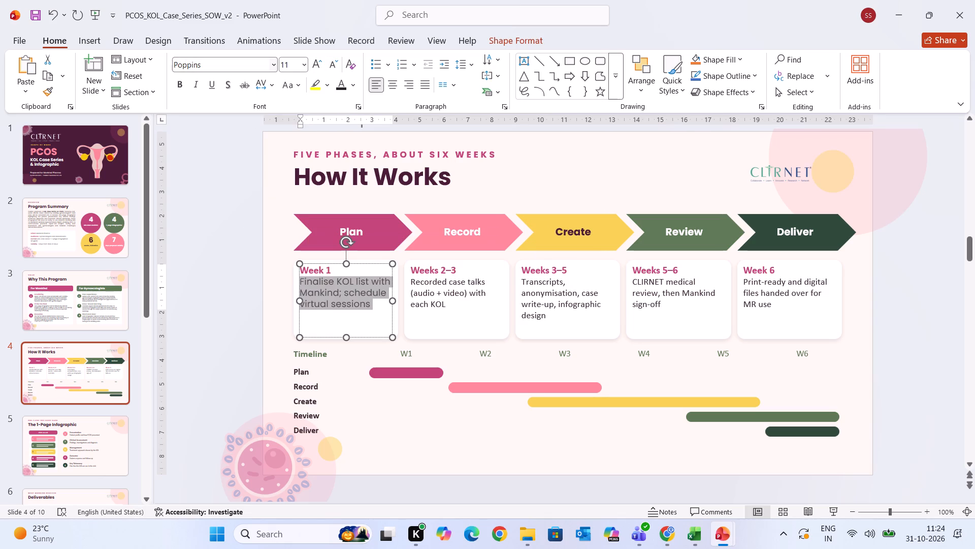
left_click(326, 65)
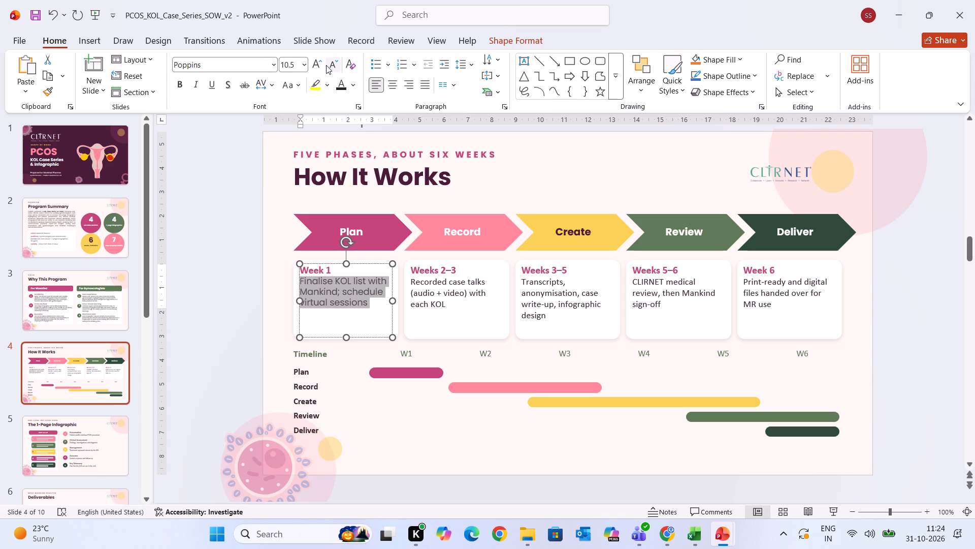
left_click(326, 65)
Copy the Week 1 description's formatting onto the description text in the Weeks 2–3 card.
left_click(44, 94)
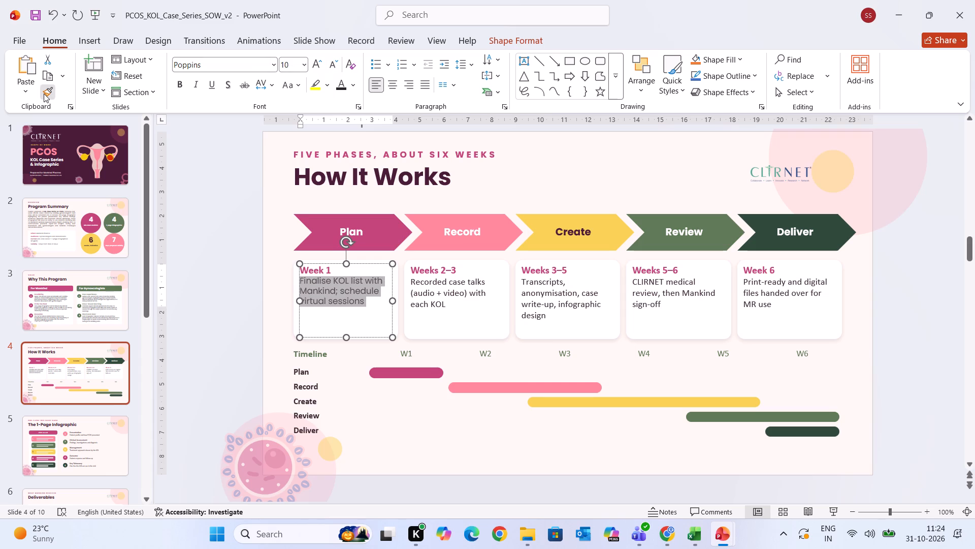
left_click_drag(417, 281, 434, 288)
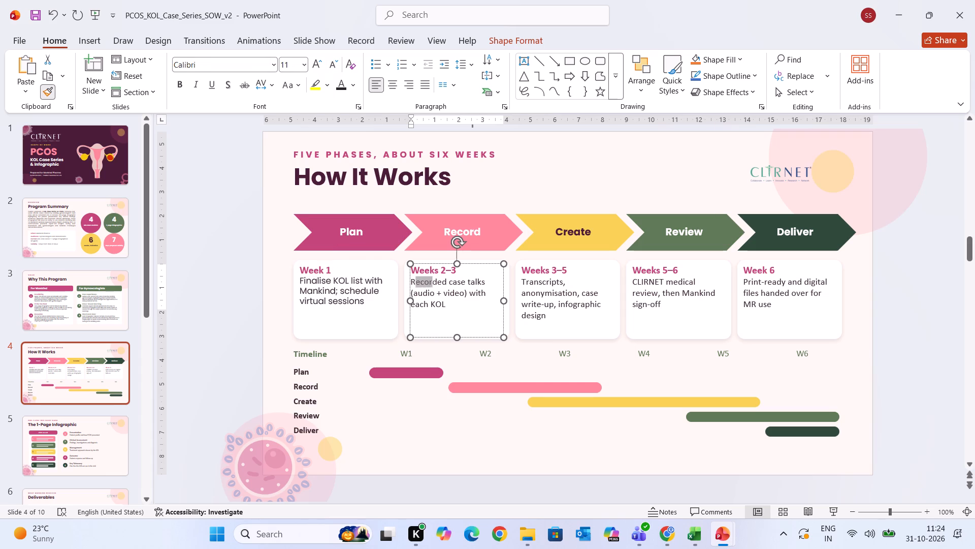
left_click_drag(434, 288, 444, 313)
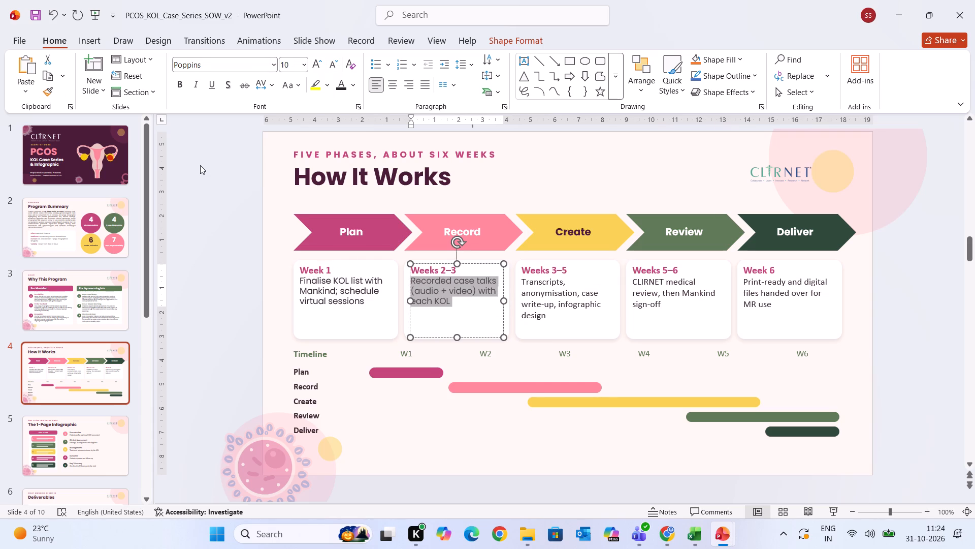
Reduce the Week 1 card's description text to 9 pt.
left_click(352, 306)
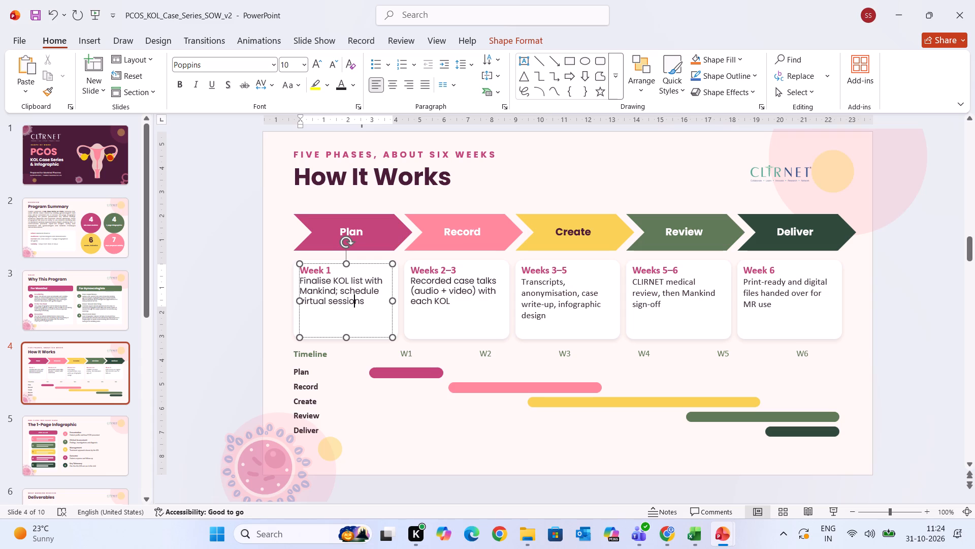
left_click_drag(361, 306, 306, 280)
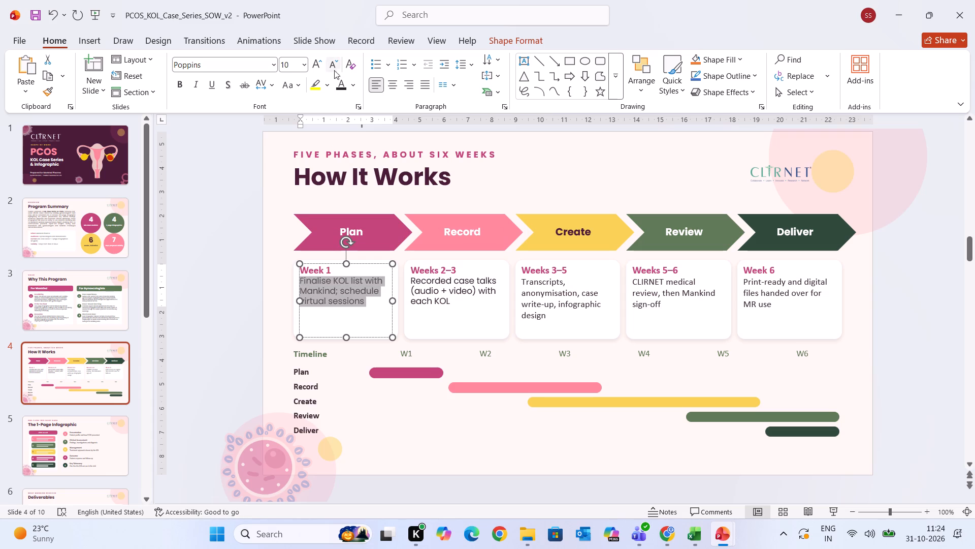
left_click(330, 68)
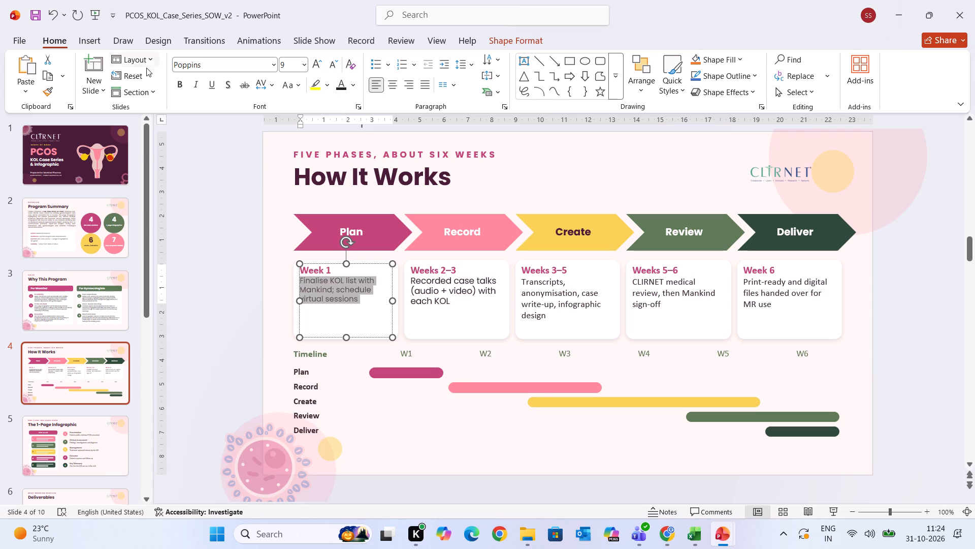
Copy the Week 1 description's formatting onto the description text in the Weeks 2–3 and Weeks 3–5 cards.
left_click(51, 90)
left_click_drag(418, 280, 456, 307)
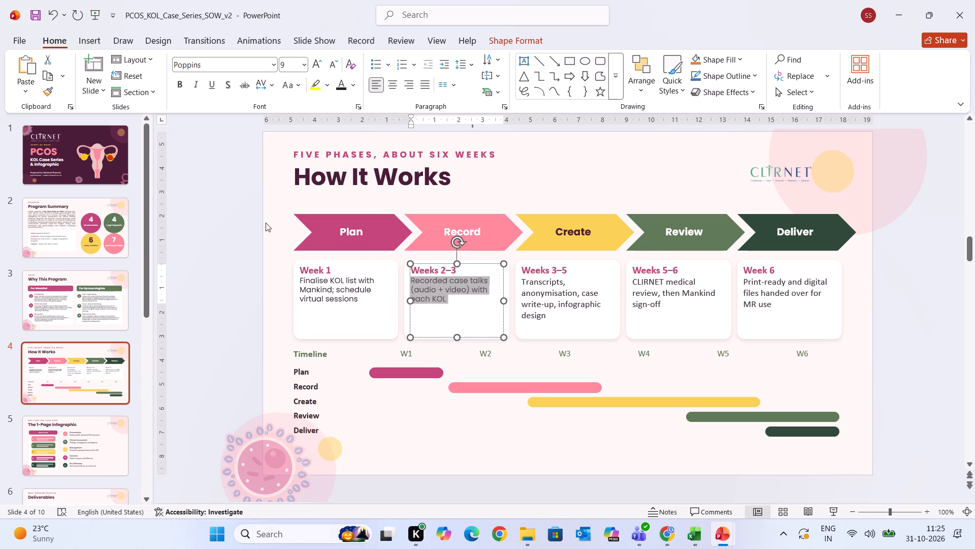
left_click(47, 90)
left_click_drag(527, 278, 553, 318)
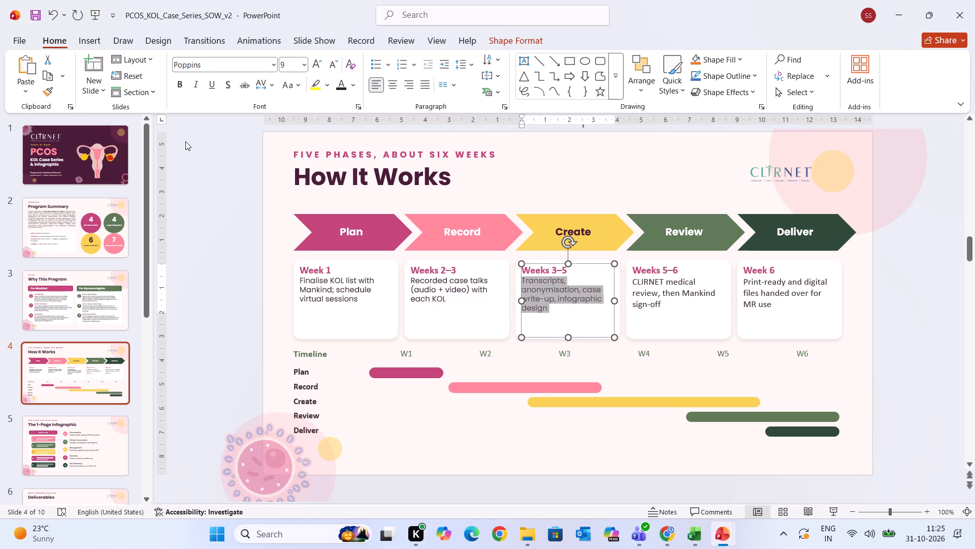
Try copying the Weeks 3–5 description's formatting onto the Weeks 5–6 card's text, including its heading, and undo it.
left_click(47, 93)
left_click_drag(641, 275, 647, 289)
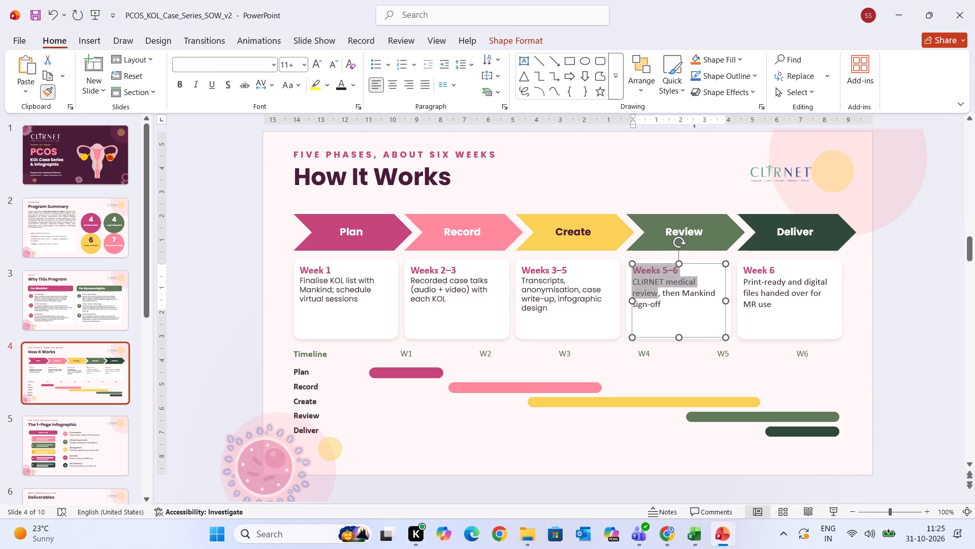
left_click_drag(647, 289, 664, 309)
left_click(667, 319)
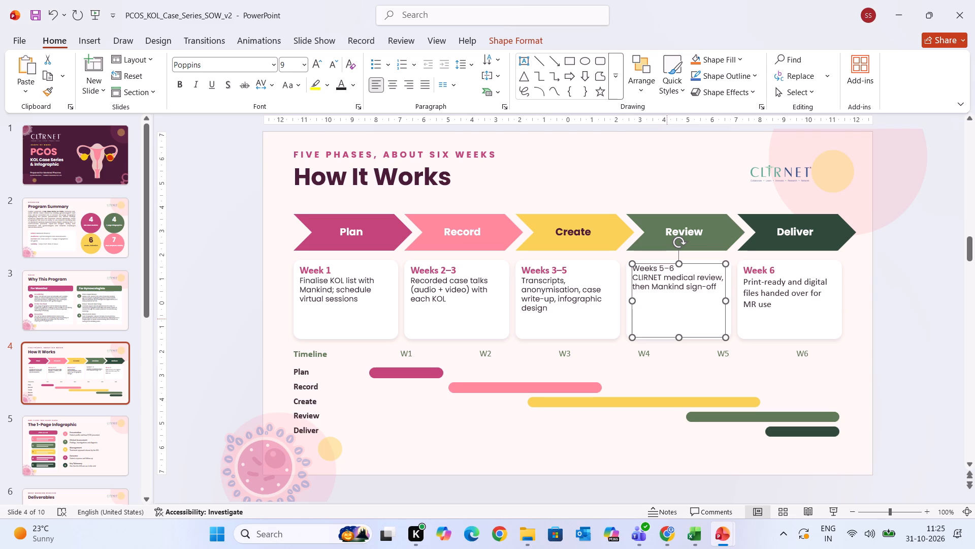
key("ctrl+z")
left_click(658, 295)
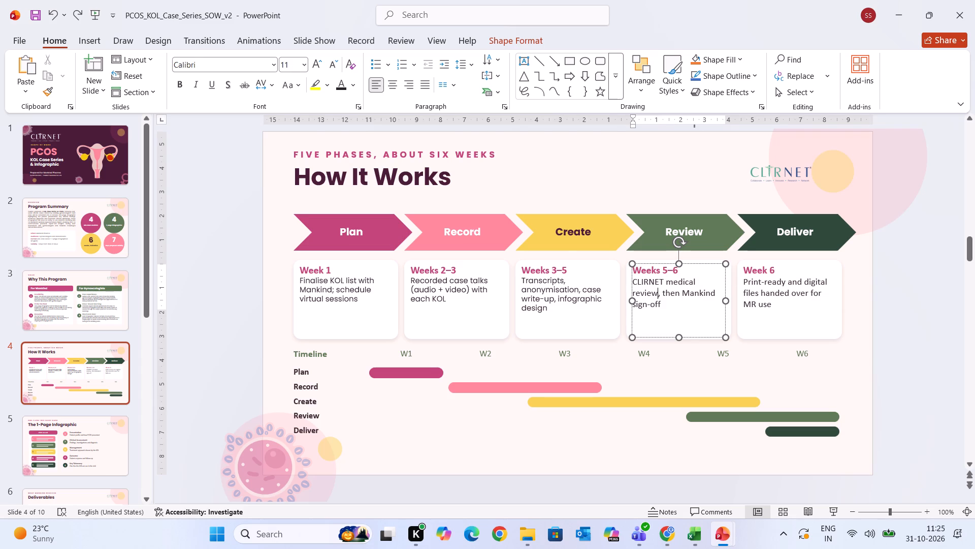
Copy the Weeks 3–5 description's formatting onto only the description text in the Weeks 5–6 card.
left_click(550, 316)
left_click_drag(548, 309, 523, 288)
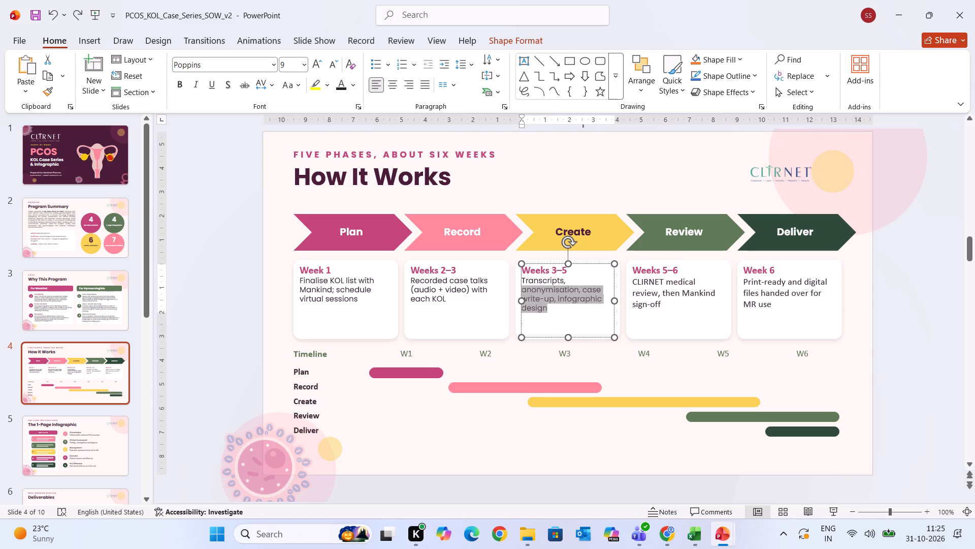
left_click_drag(523, 288, 522, 279)
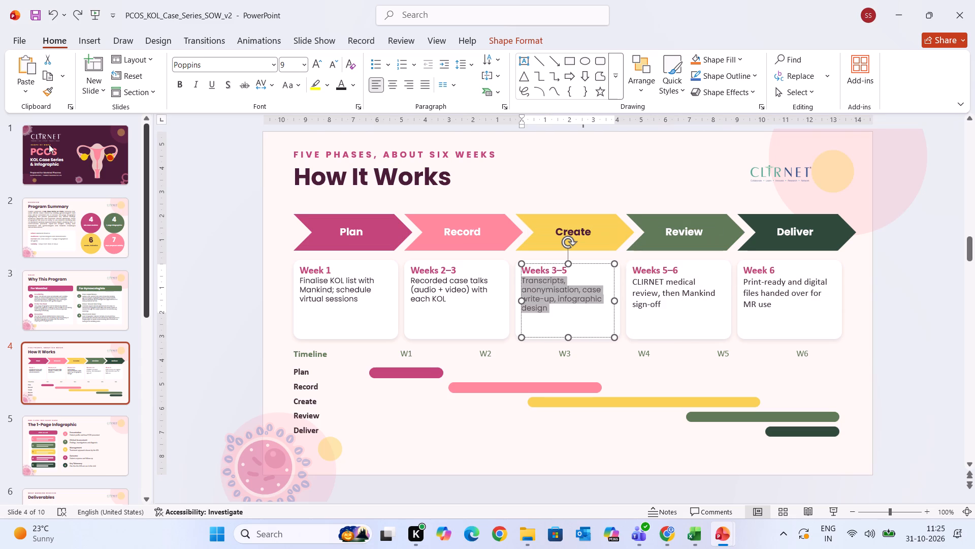
left_click(46, 88)
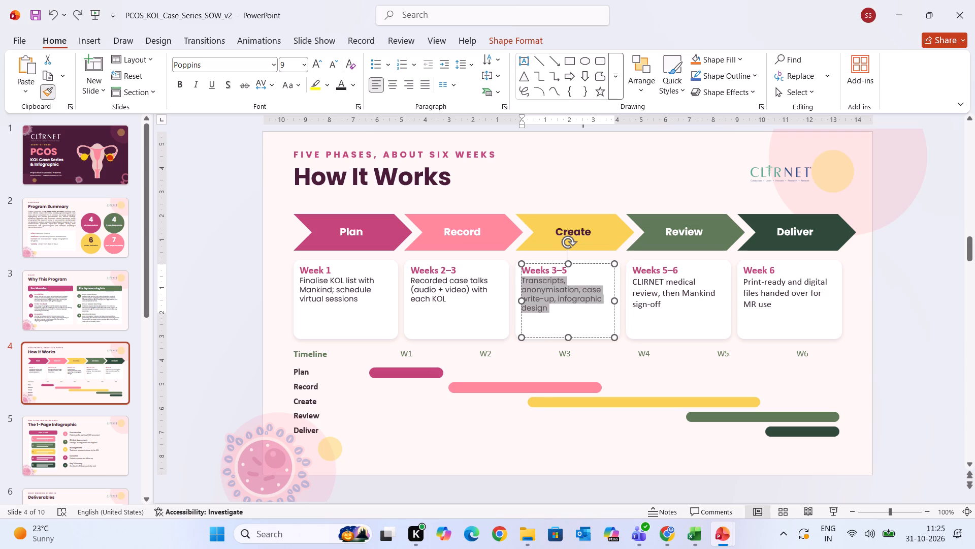
left_click_drag(640, 280, 643, 291)
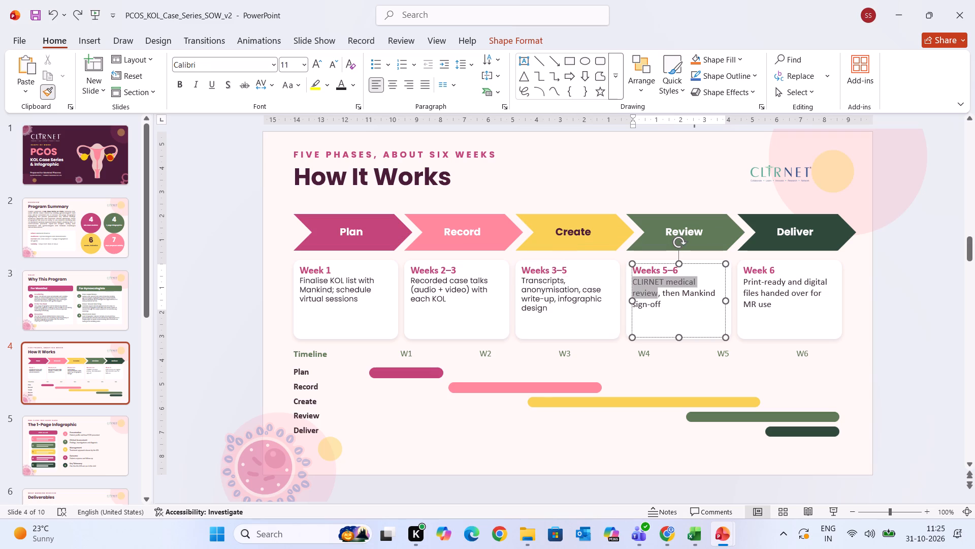
left_click_drag(643, 291, 655, 316)
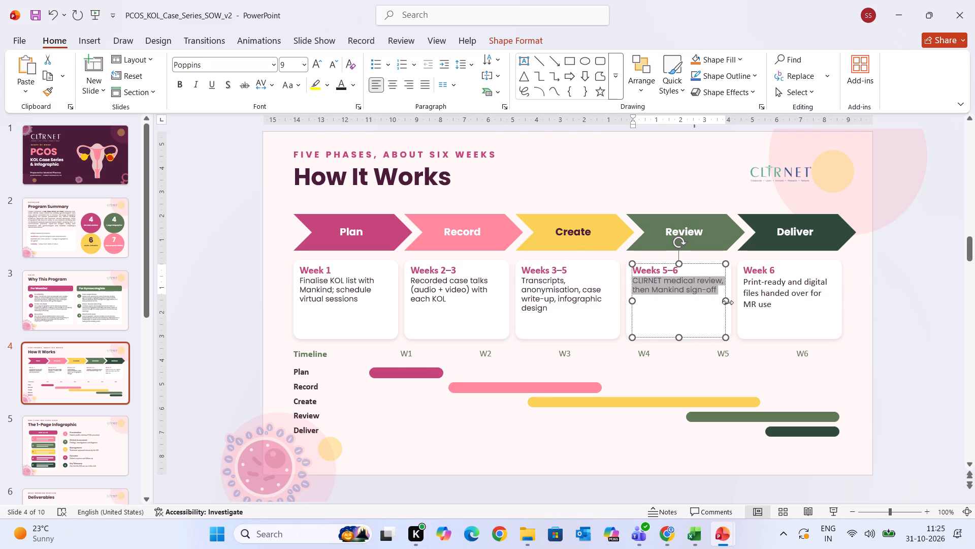
Narrow the Weeks 5–6 card's text box slightly so its description wraps onto three lines.
left_click_drag(728, 302, 716, 302)
left_click(876, 337)
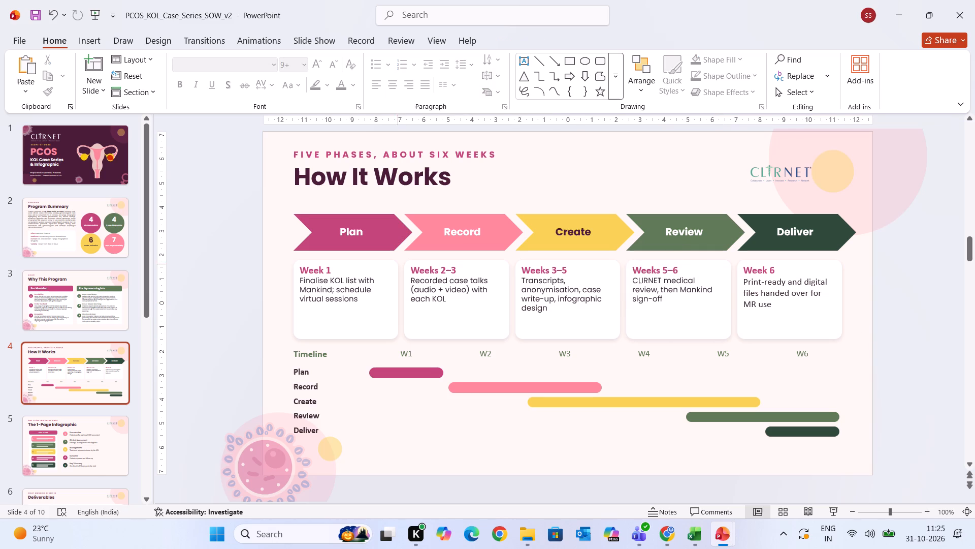
Copy the Weeks 3–5 description's formatting onto the description text in the Week 6 card.
left_click_drag(547, 305, 526, 285)
left_click(51, 90)
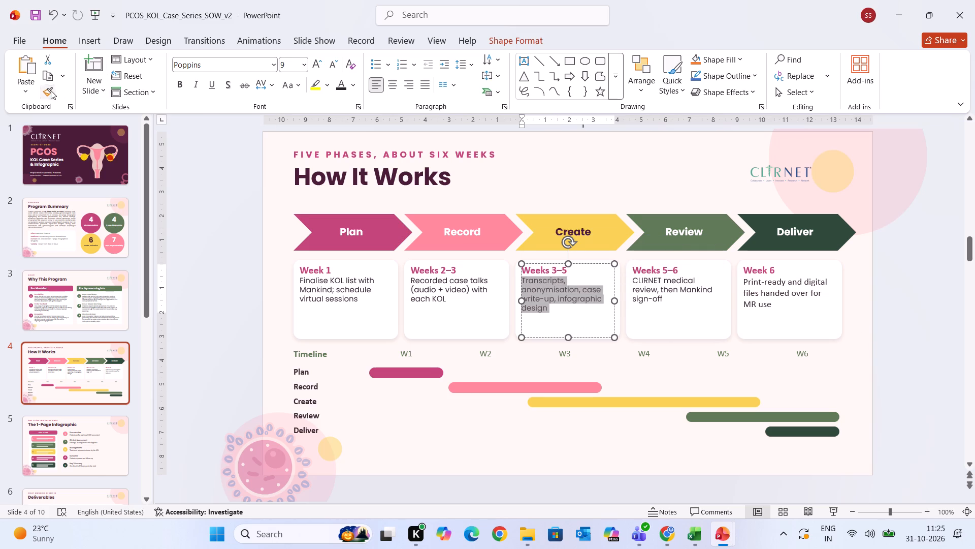
left_click_drag(750, 280, 758, 284)
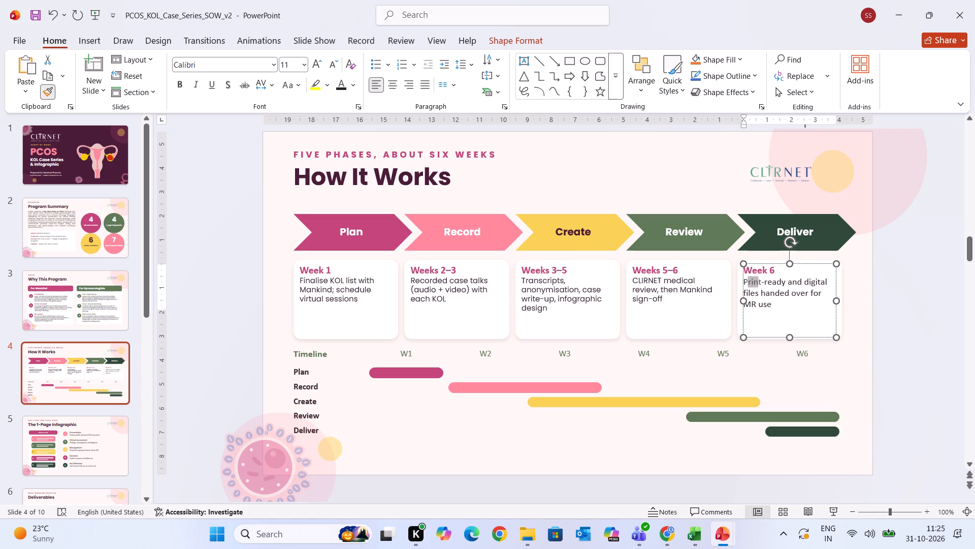
left_click_drag(758, 284, 774, 310)
left_click(882, 364)
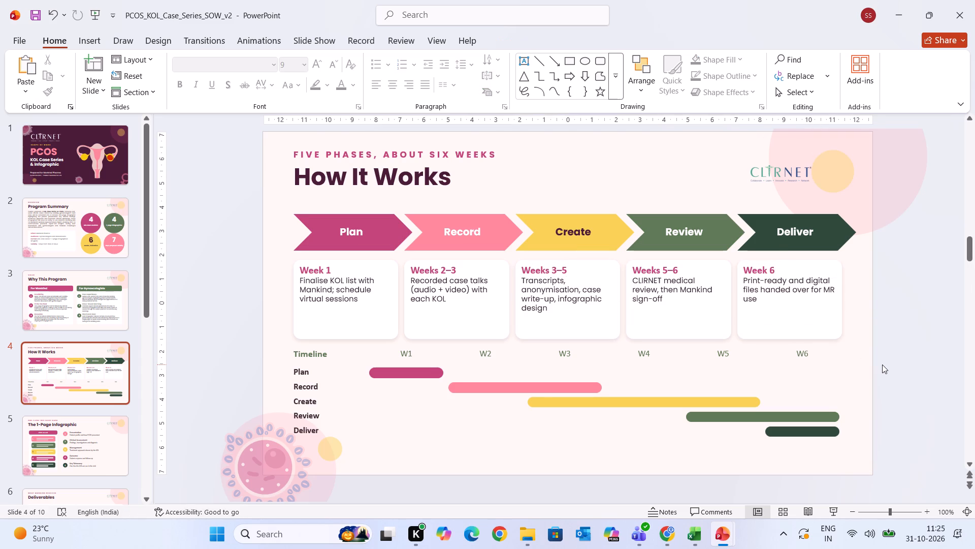
Narrow the Week 6 card's text box slightly so its last line reads "over for MR use".
left_click(811, 300)
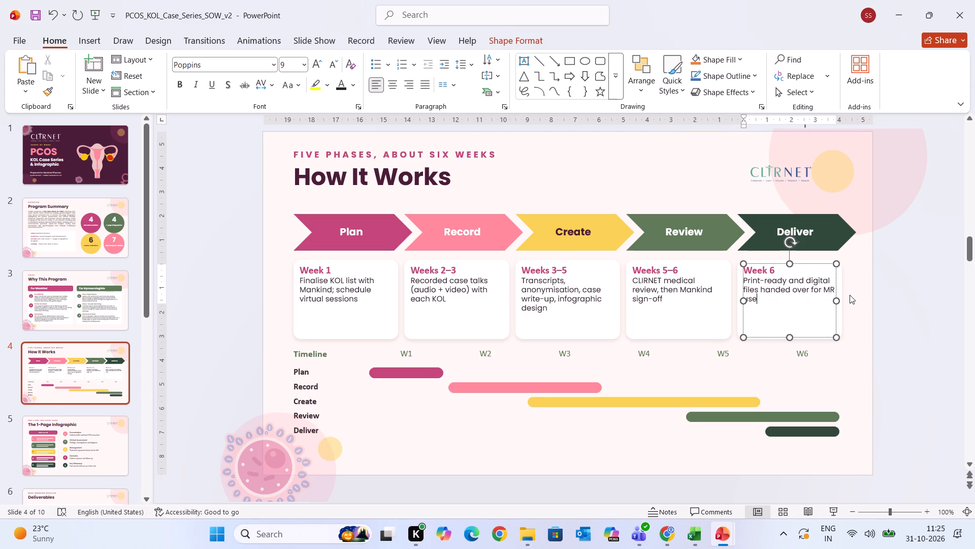
left_click(839, 304)
left_click(822, 293)
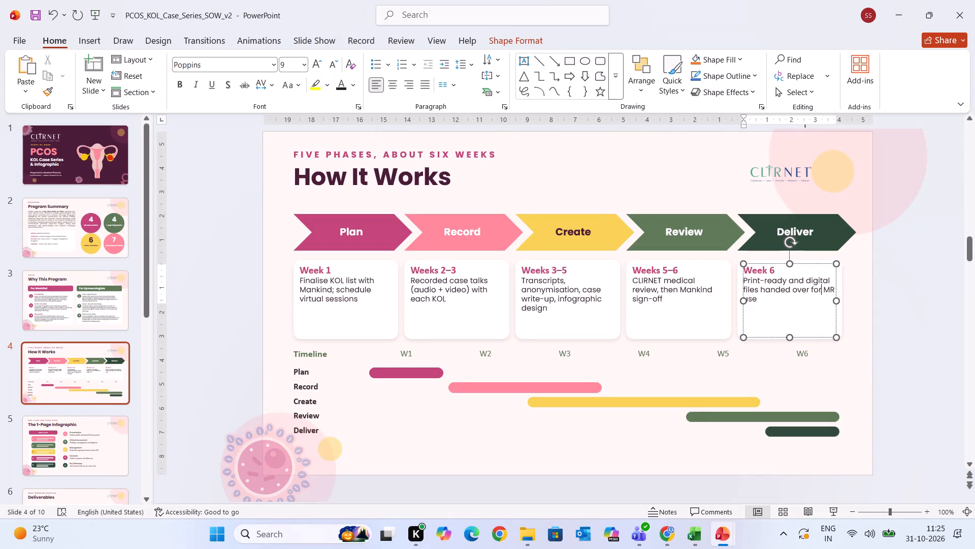
left_click_drag(836, 302, 827, 302)
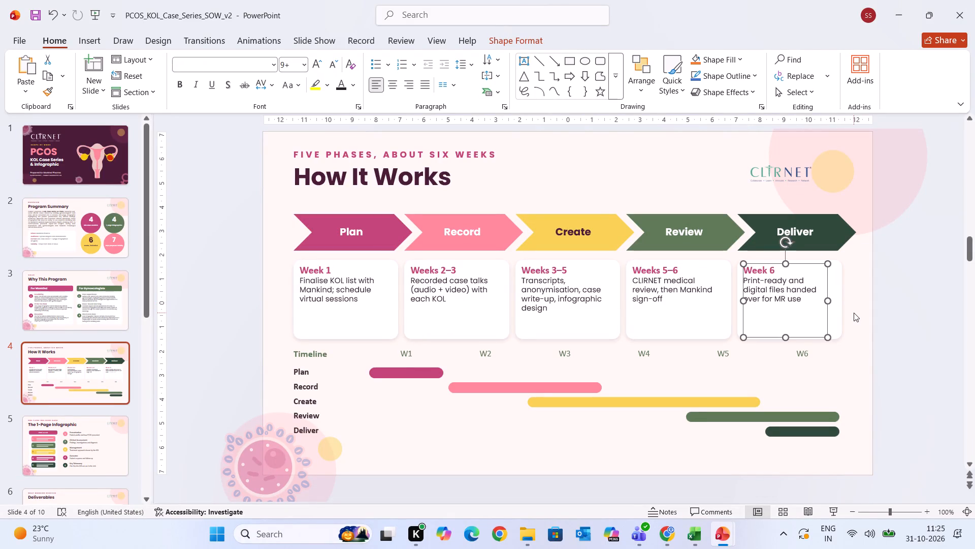
left_click(854, 313)
Set the "Week 1" heading in the first phase card to Poppins at 10 pt.
left_click_drag(332, 268, 328, 268)
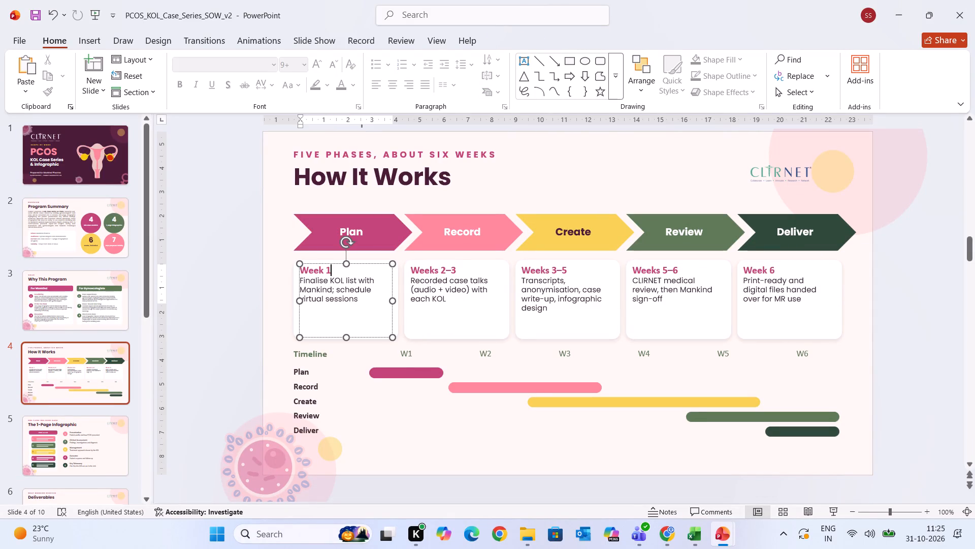
left_click_drag(328, 268, 299, 267)
left_click(232, 70)
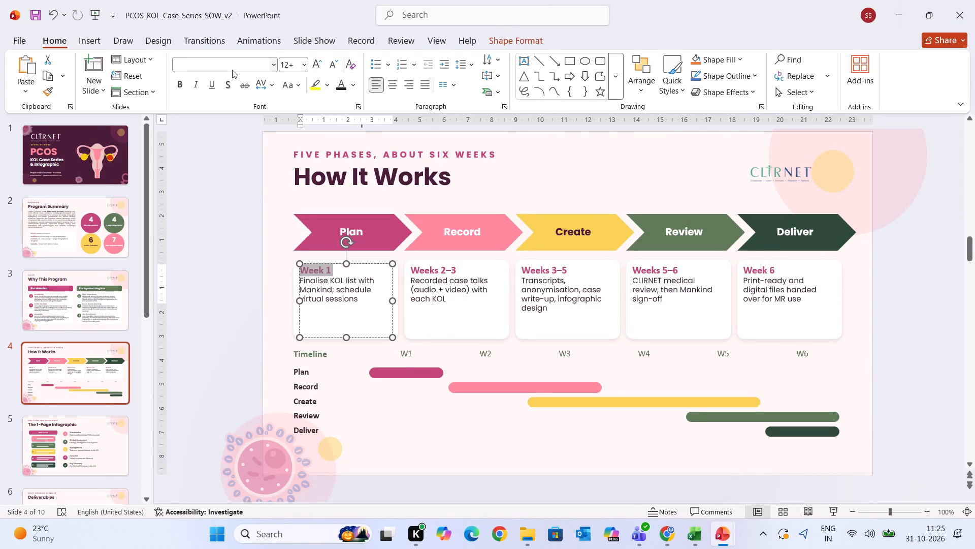
left_click(230, 66)
type("po")
key("Return")
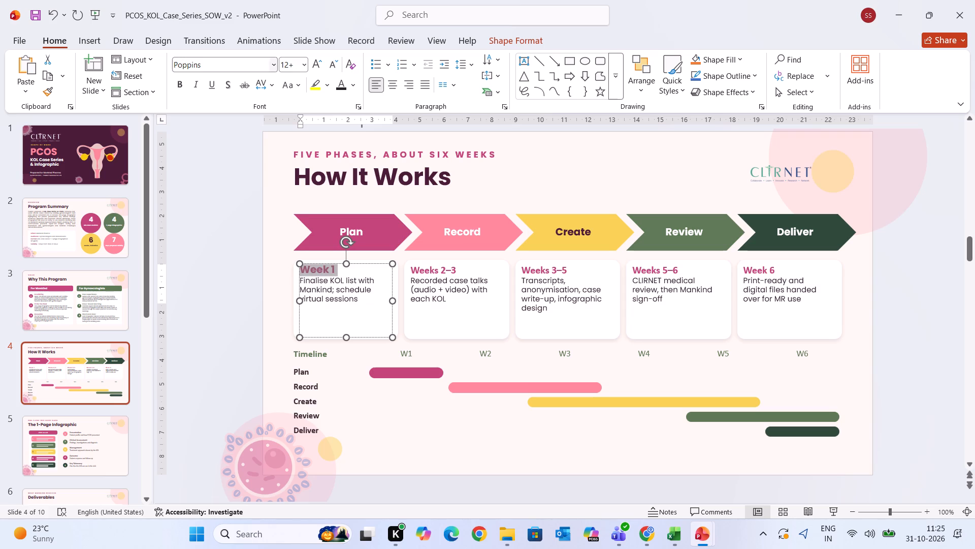
left_click(334, 67)
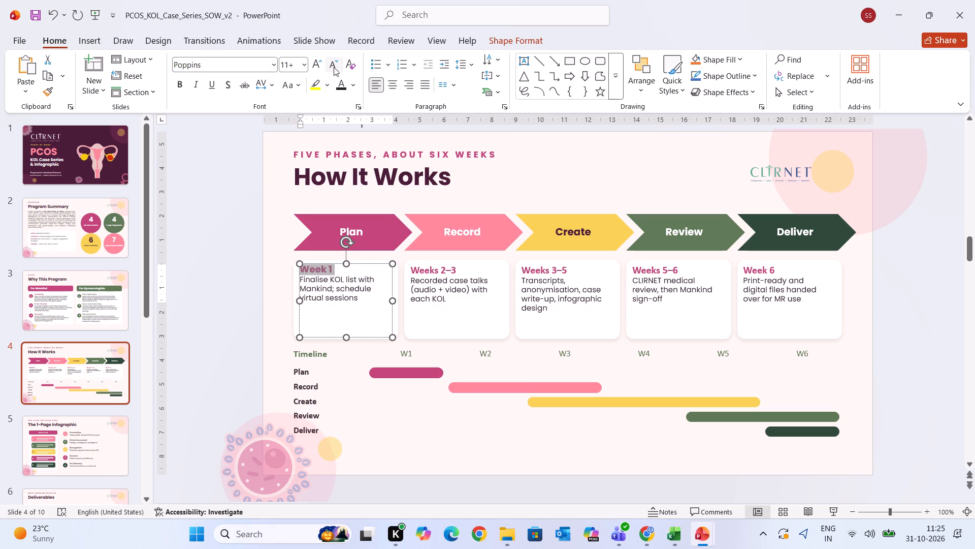
left_click(334, 67)
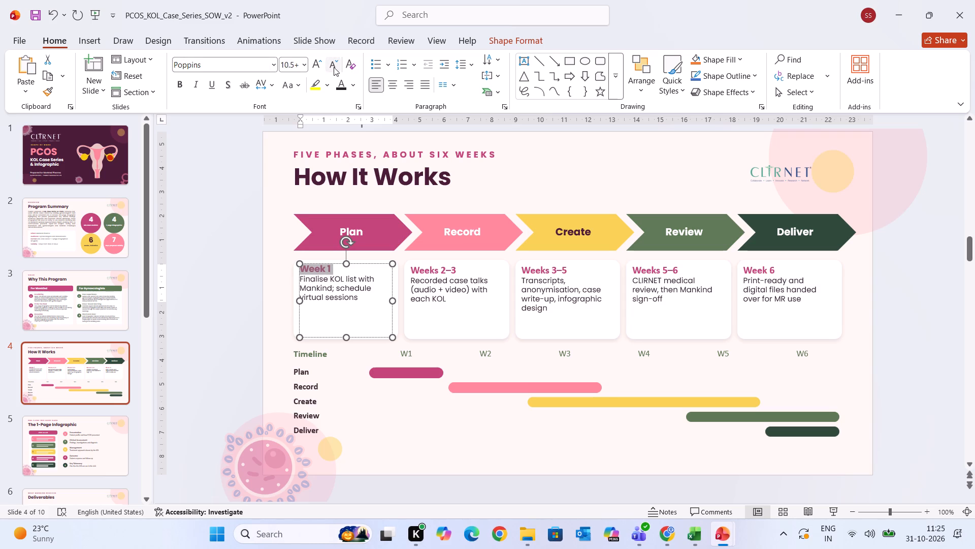
left_click(305, 65)
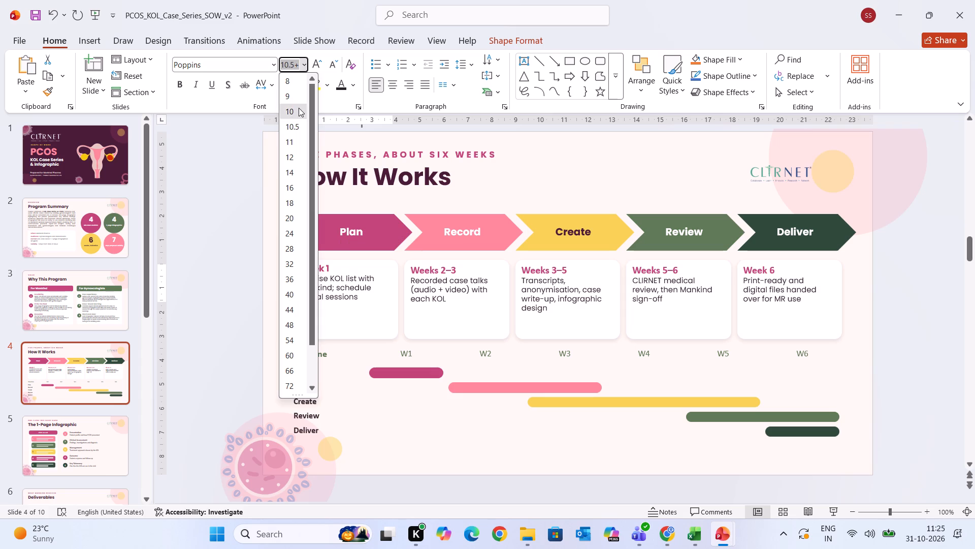
left_click(299, 108)
Copy the "Week 1" heading's formatting onto the Weeks 2–3, Weeks 3–5, Weeks 5–6 and Week 6 card headings.
left_click(46, 89)
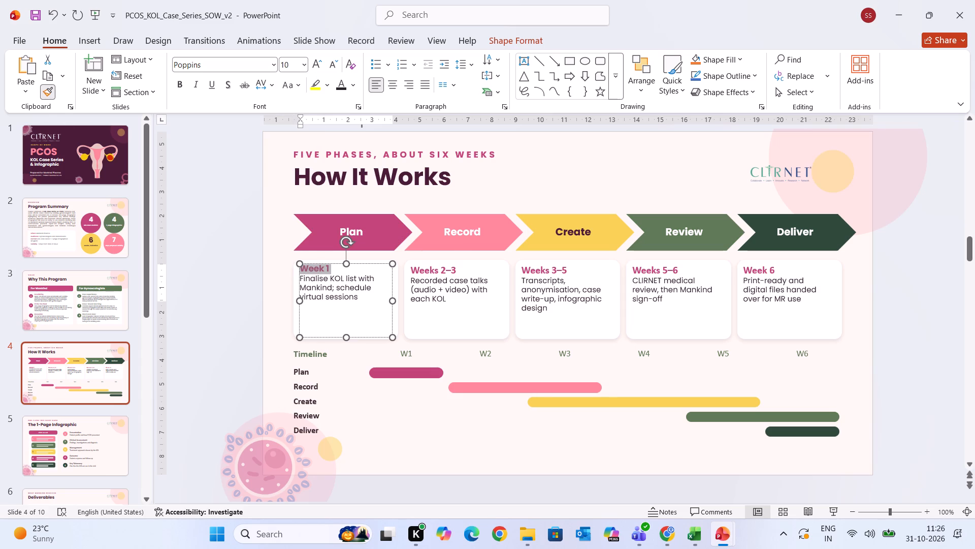
left_click_drag(417, 268, 466, 269)
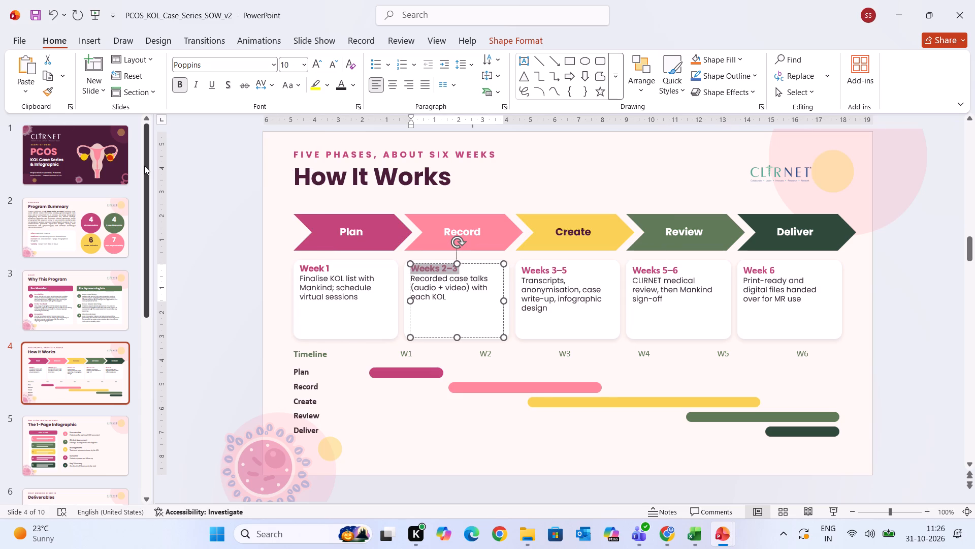
left_click(47, 89)
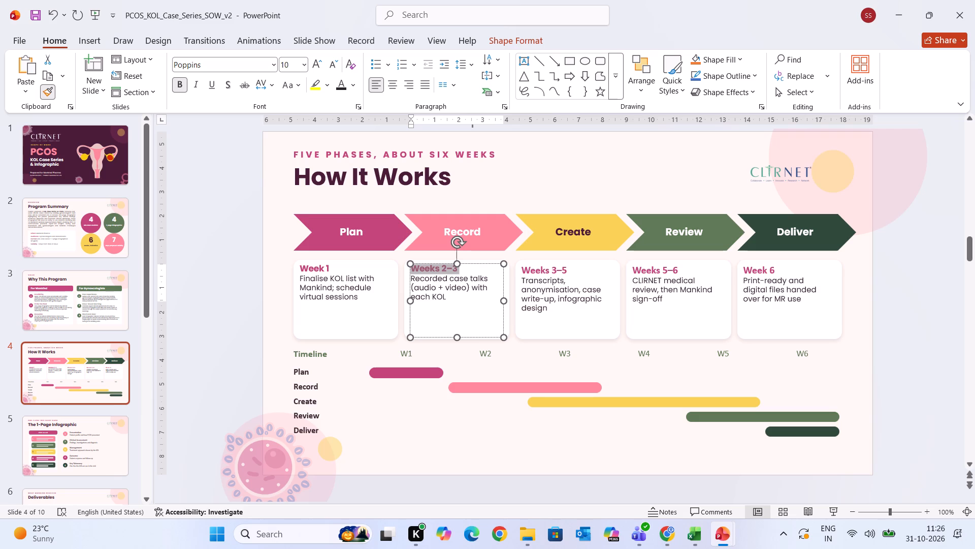
left_click_drag(529, 267, 575, 269)
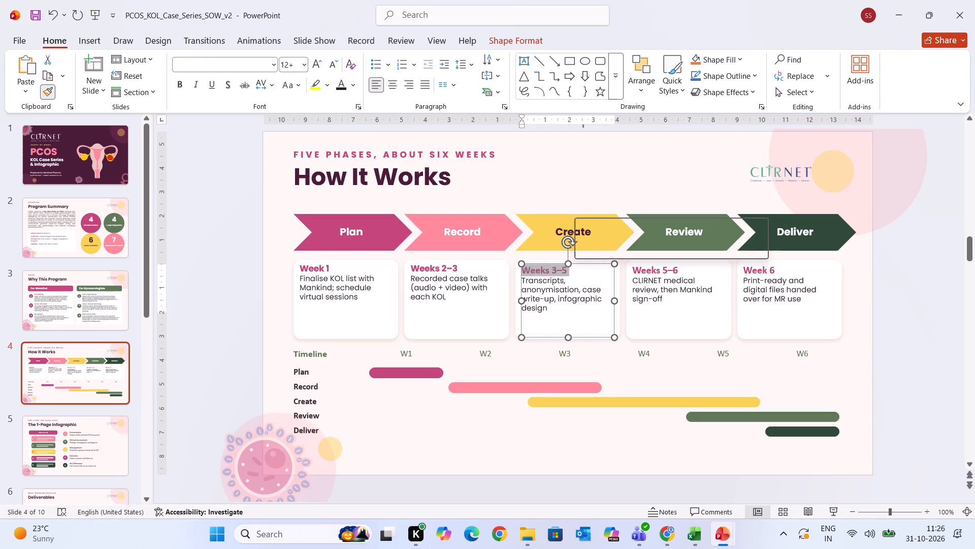
left_click(52, 94)
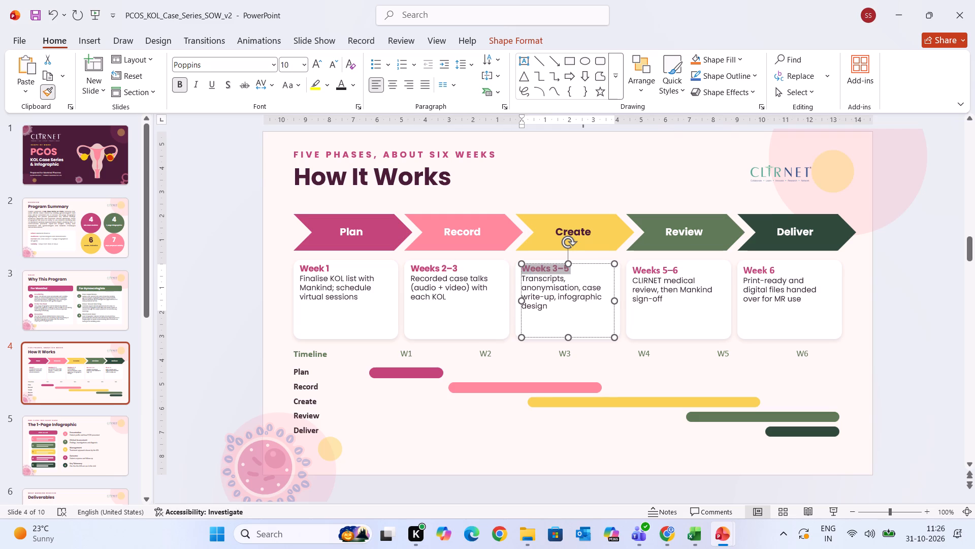
left_click_drag(638, 267, 685, 269)
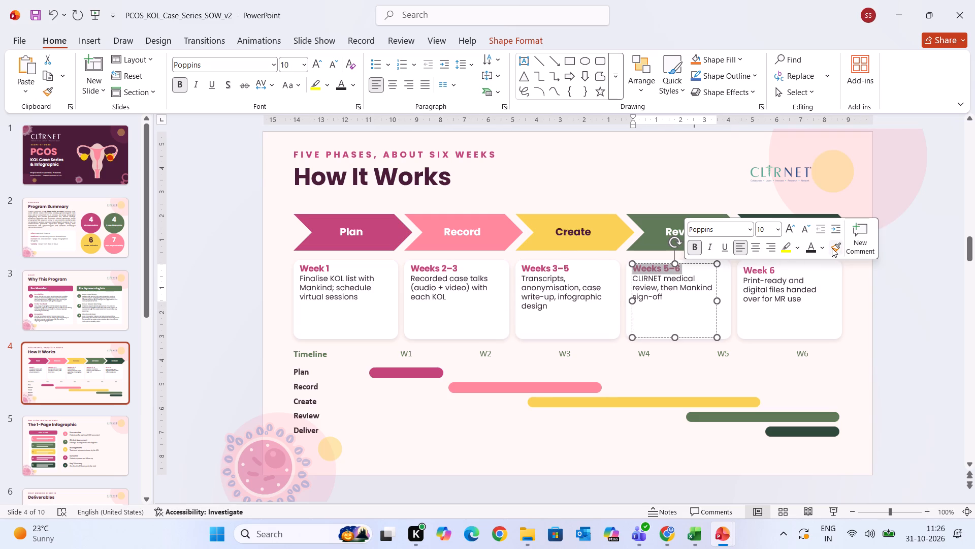
left_click(839, 248)
left_click_drag(749, 266, 781, 270)
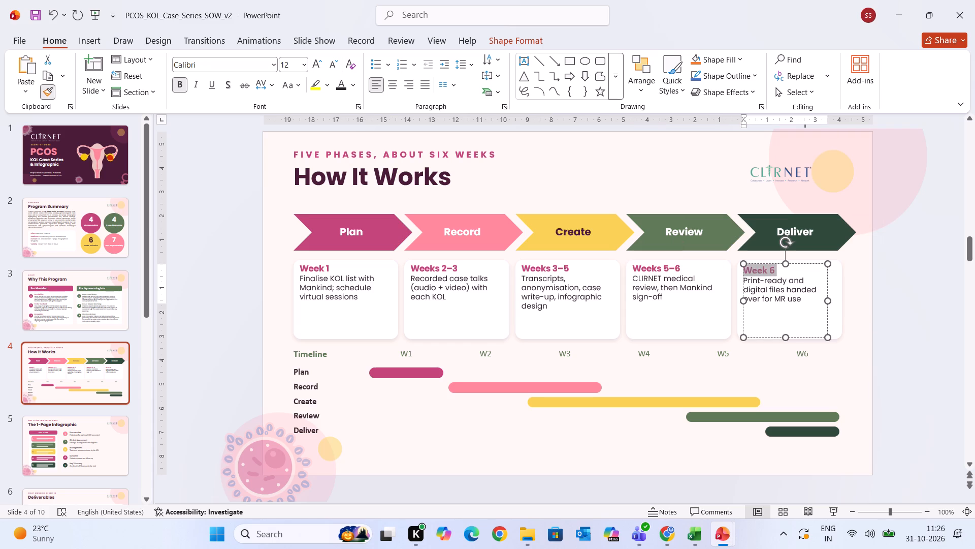
left_click_drag(781, 270, 783, 270)
left_click(889, 342)
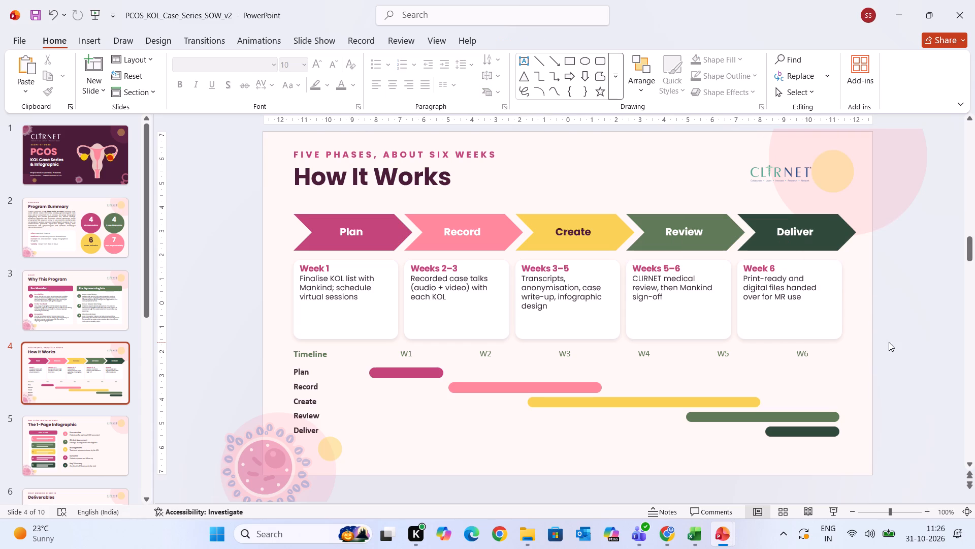
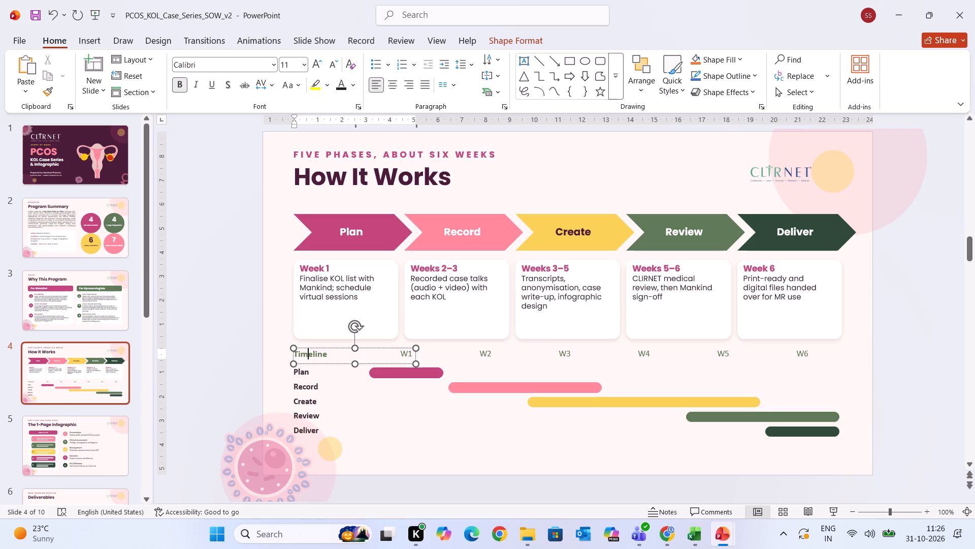
Set the "Timeline" heading below the phase cards to Poppins at 10.5 pt.
left_click_drag(325, 353, 200, 342)
left_click(204, 66)
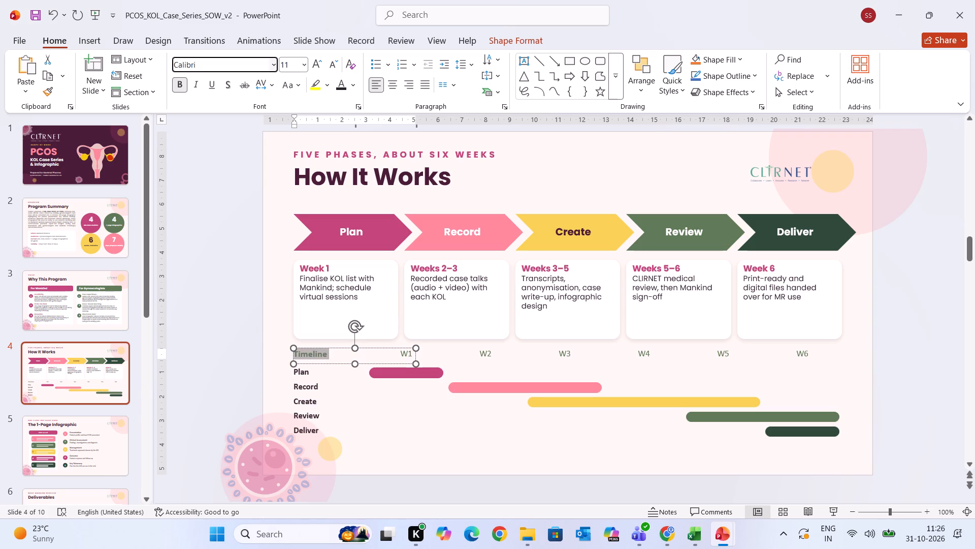
type("po")
key("Return")
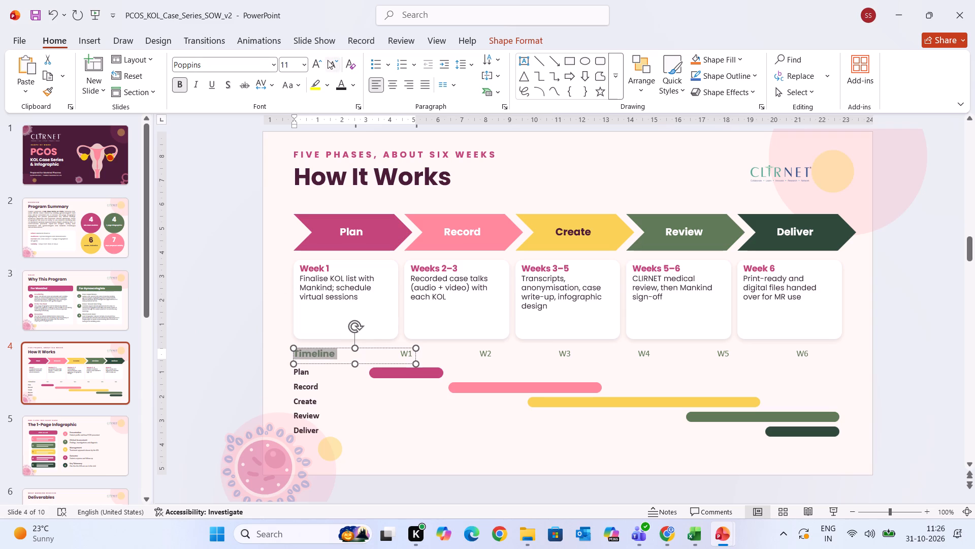
left_click(331, 64)
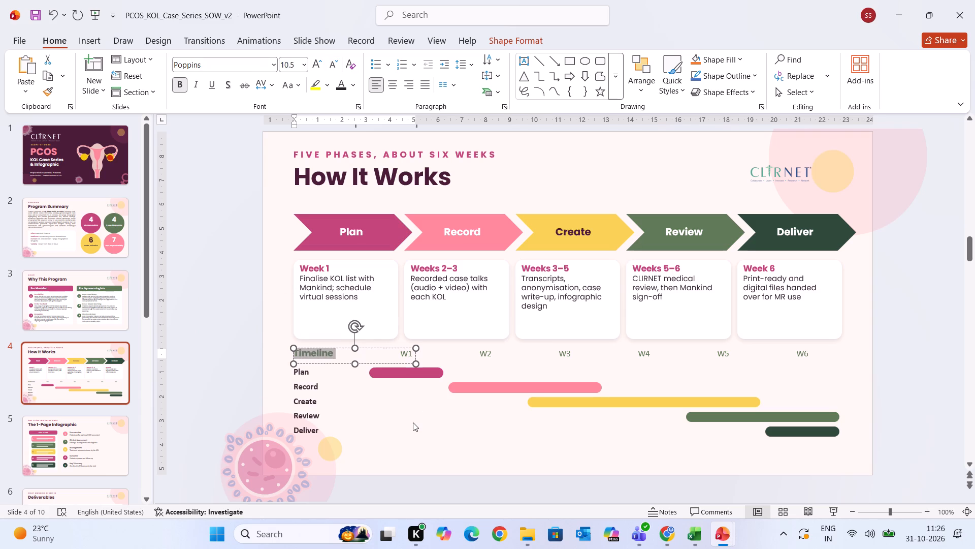
left_click(413, 422)
Set the "W1" week label in the timeline header row to Poppins at 9 pt.
left_click(396, 349)
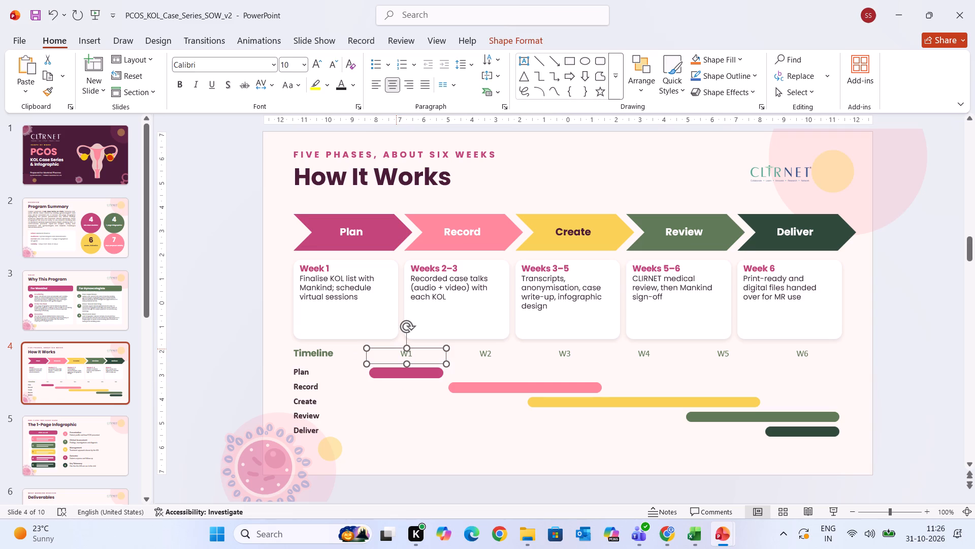
left_click_drag(402, 355, 408, 355)
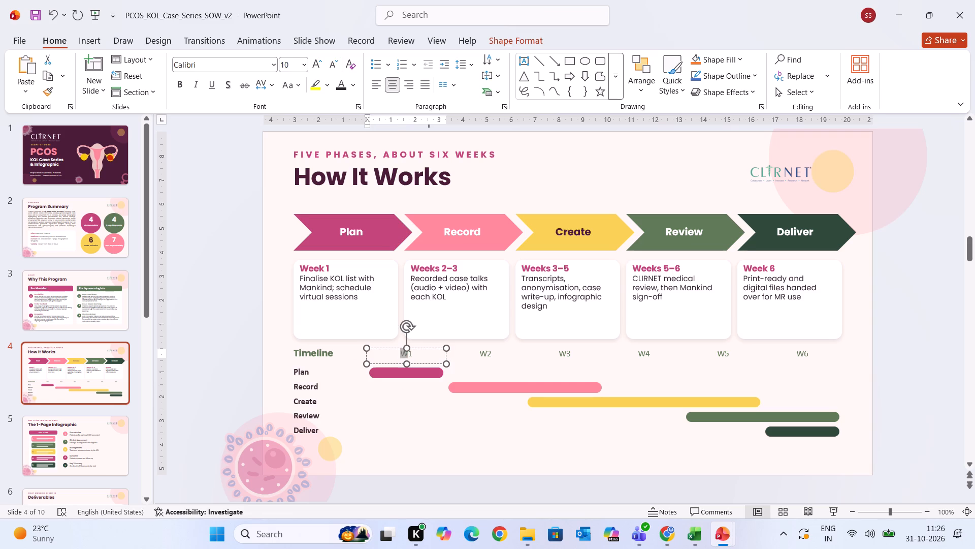
left_click_drag(408, 355, 418, 357)
left_click(225, 67)
type("po")
key("Return")
left_click(340, 66)
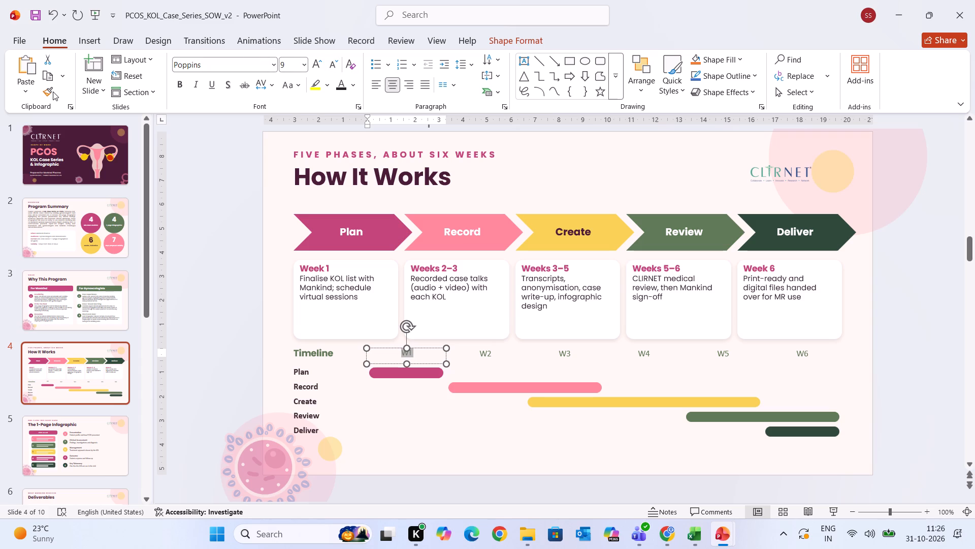
Copy the "W1" label's formatting onto the W2, W3, W4, W5 and W6 labels in the timeline header row.
left_click(53, 91)
left_click_drag(485, 351, 499, 351)
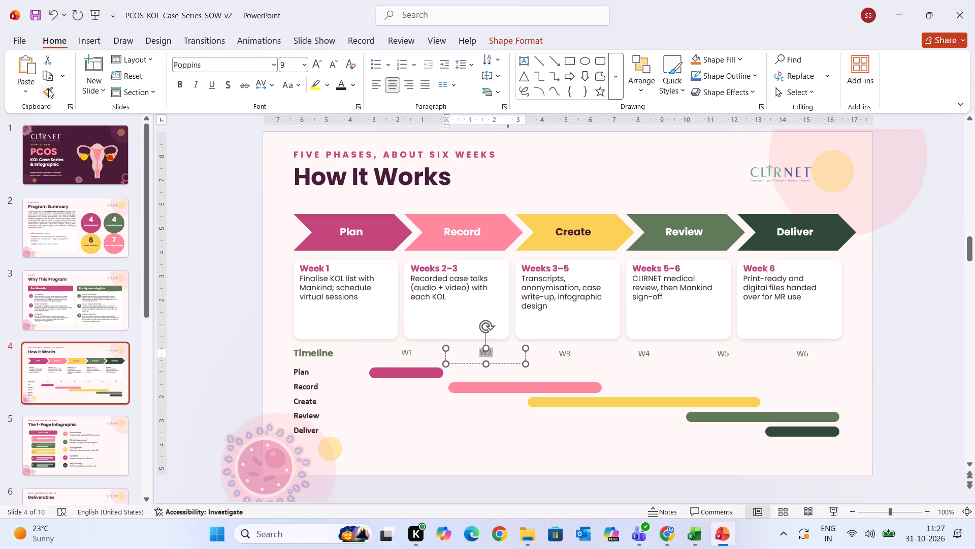
left_click(47, 89)
left_click_drag(566, 351, 579, 351)
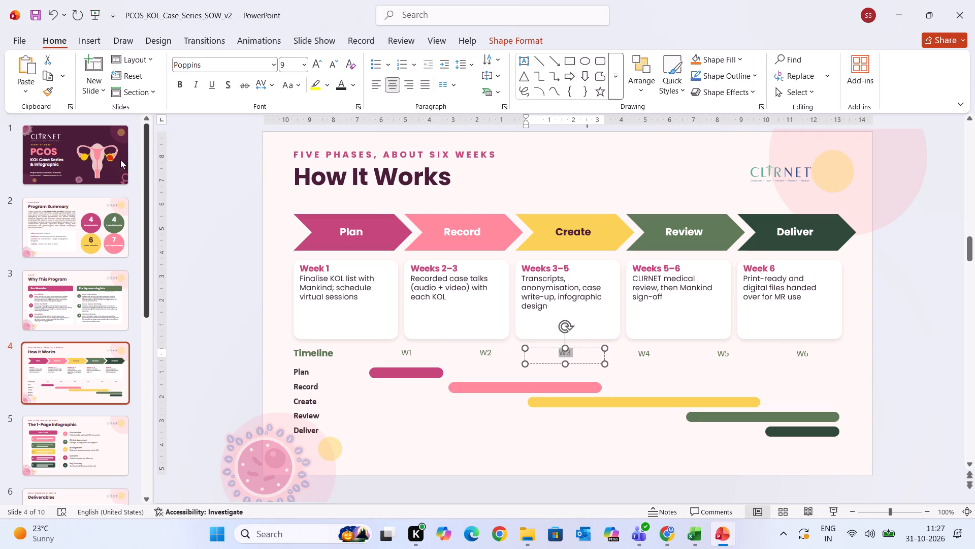
left_click(47, 92)
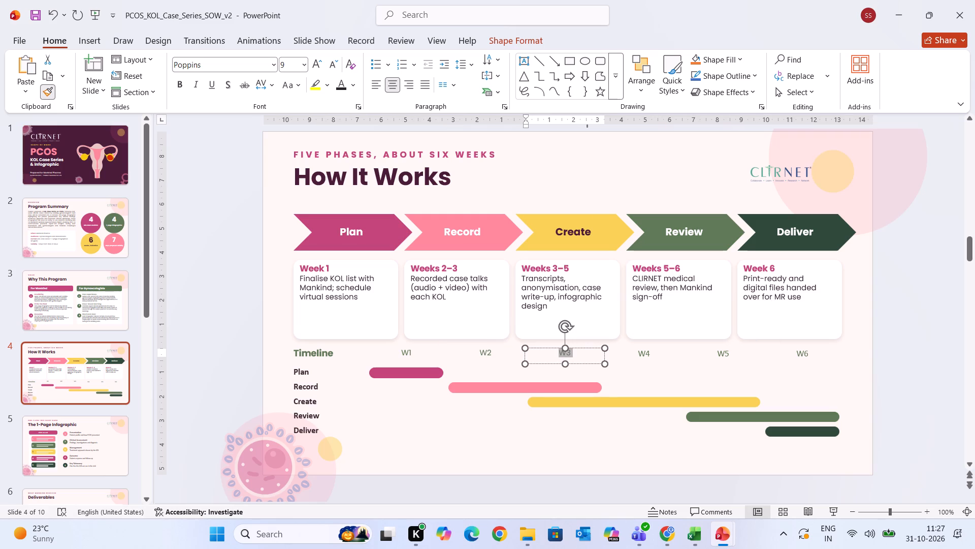
left_click_drag(644, 351, 663, 353)
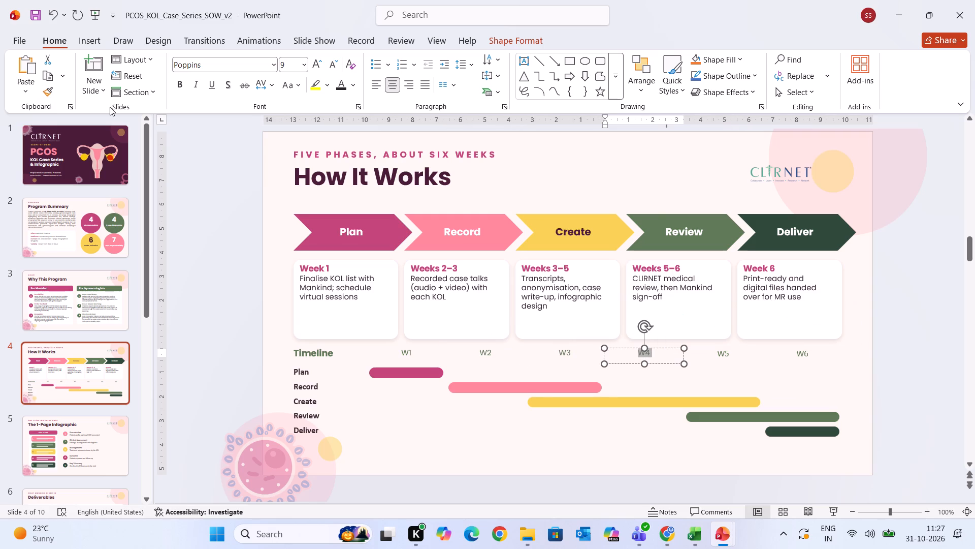
left_click(52, 90)
left_click_drag(723, 351, 739, 351)
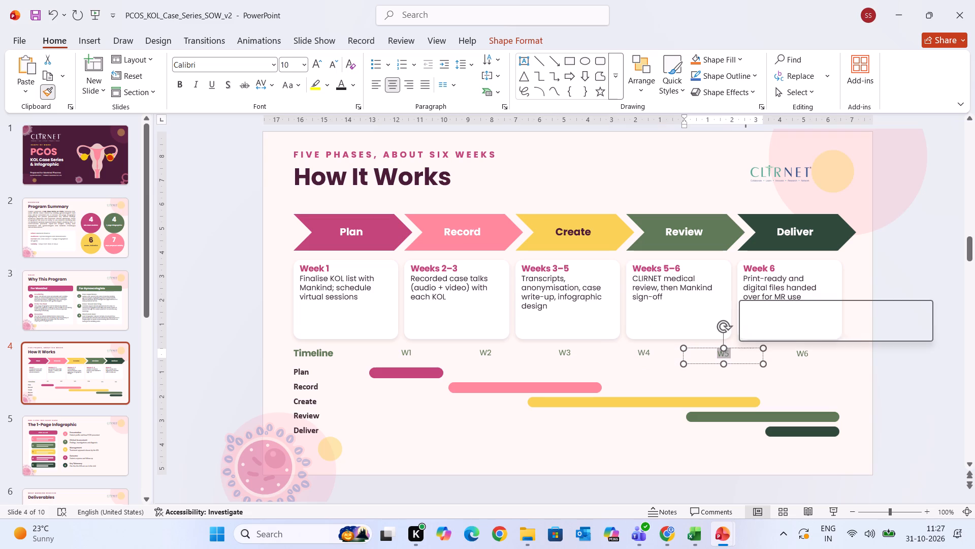
left_click(48, 95)
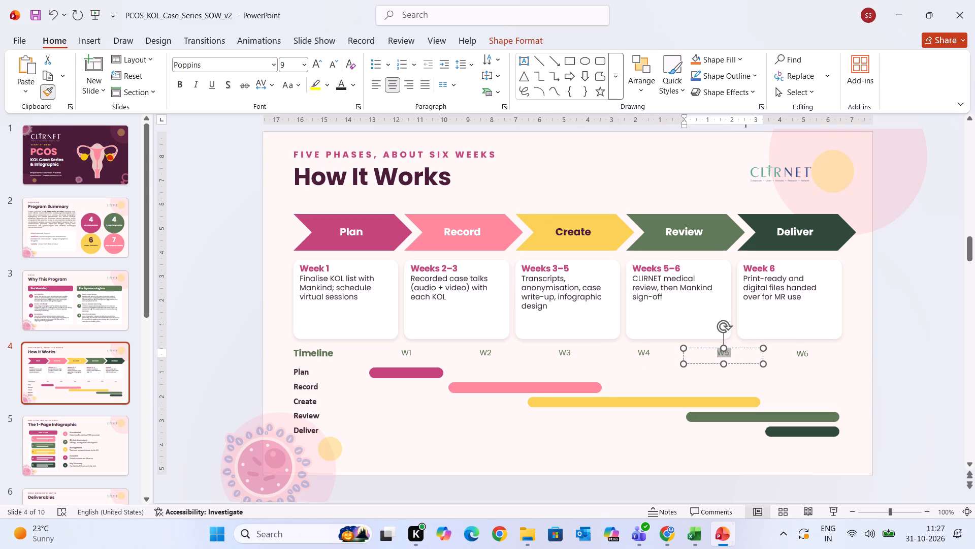
left_click_drag(803, 350, 819, 350)
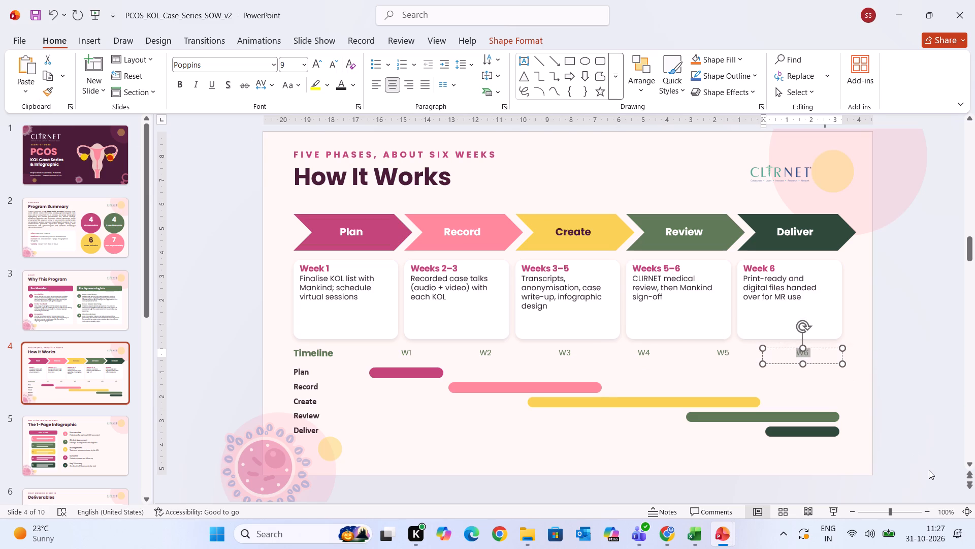
left_click(929, 470)
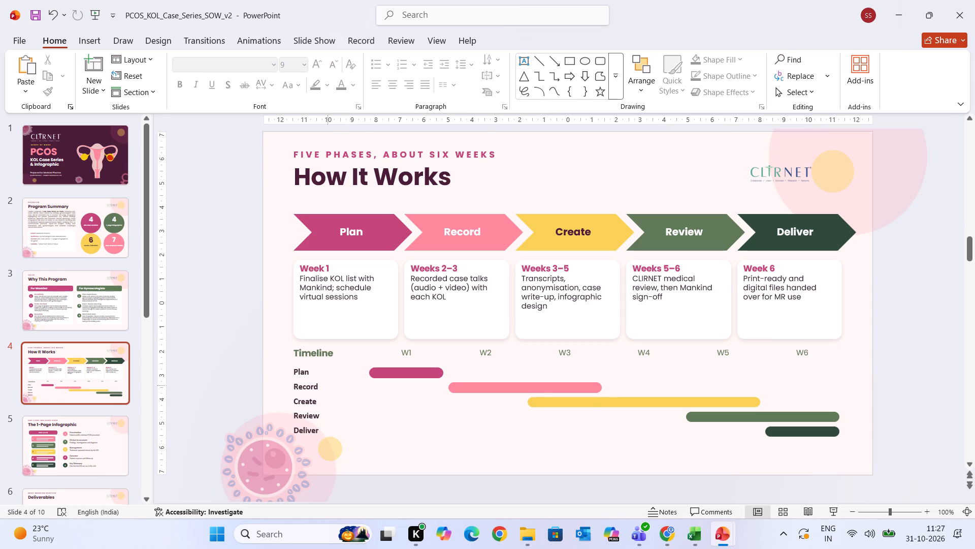
Set the "Plan" row label in the timeline chart to Poppins at 9 pt.
left_click(315, 372)
left_click_drag(308, 373, 301, 373)
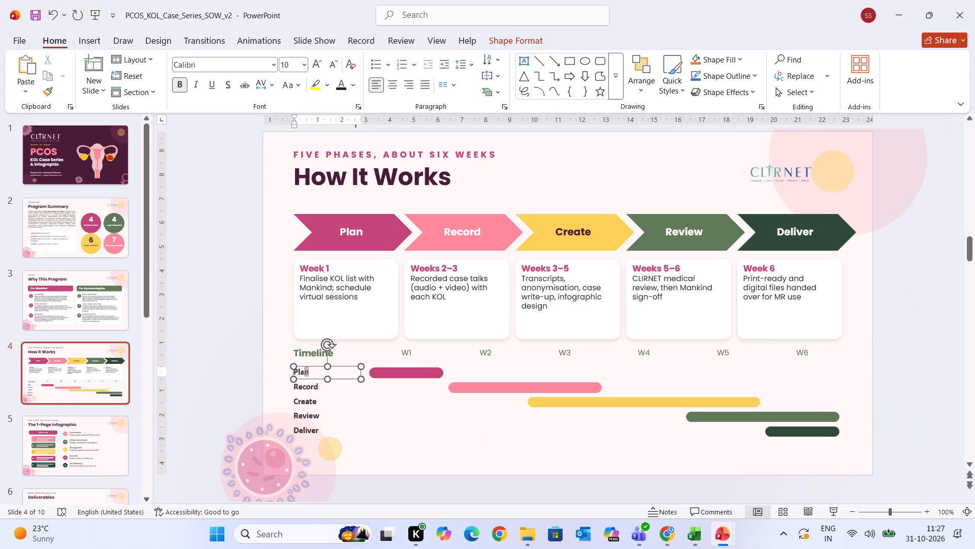
left_click_drag(301, 373, 295, 373)
left_click(224, 65)
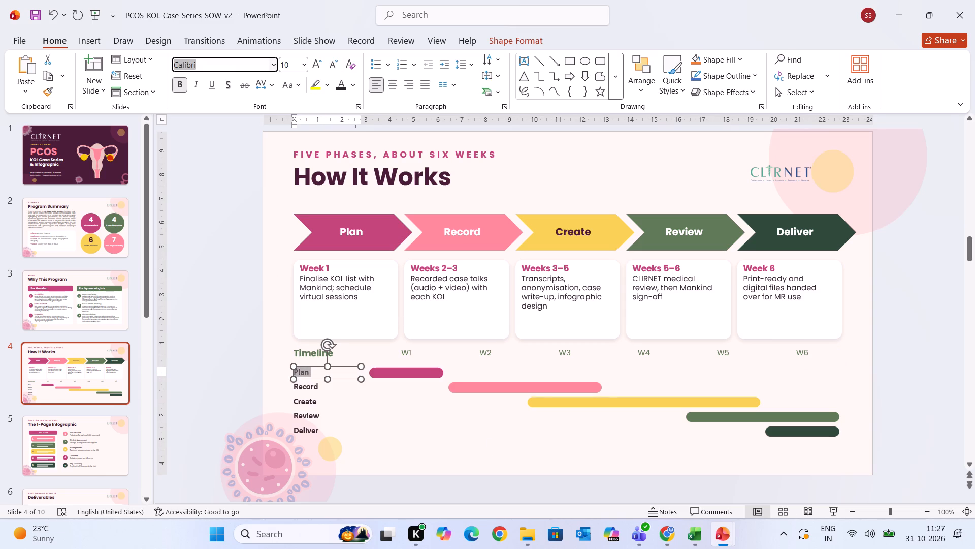
type("po")
key("Return")
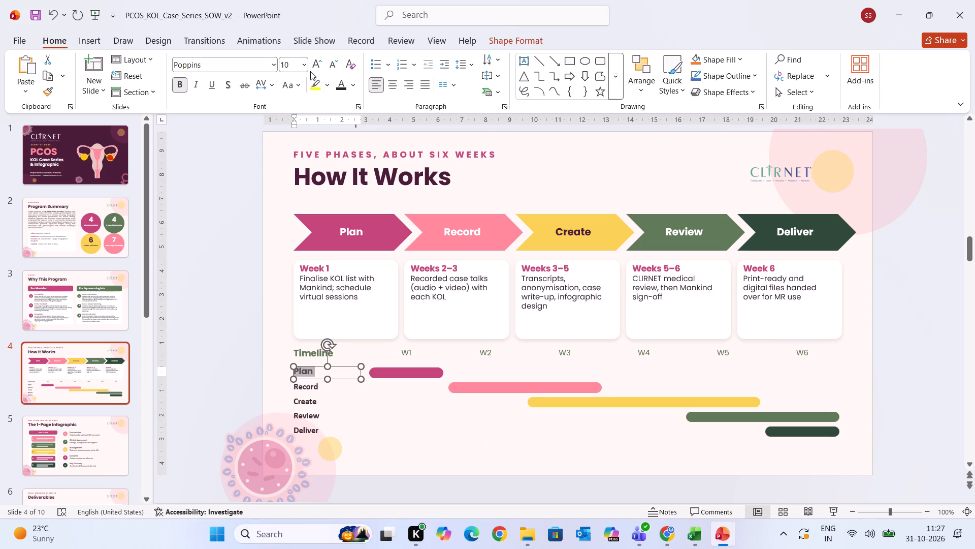
left_click(334, 66)
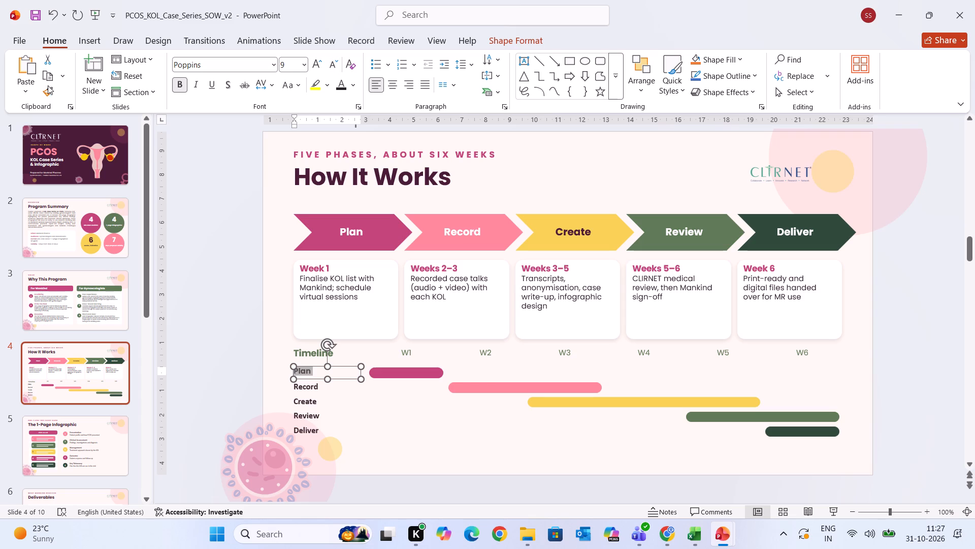
Copy the "Plan" row label's formatting onto the Record, Create, Review and Deliver row labels in the timeline chart.
left_click(49, 94)
left_click_drag(300, 385, 328, 385)
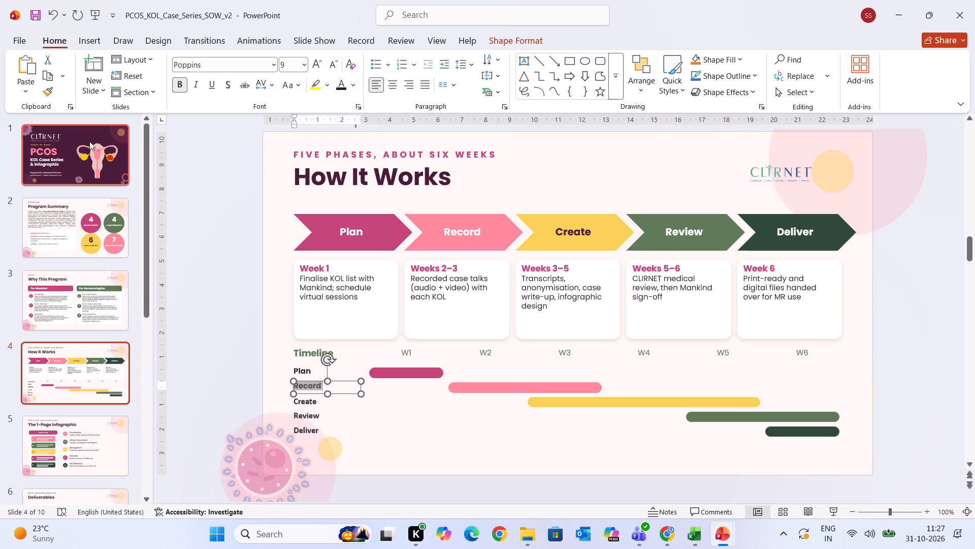
left_click(51, 90)
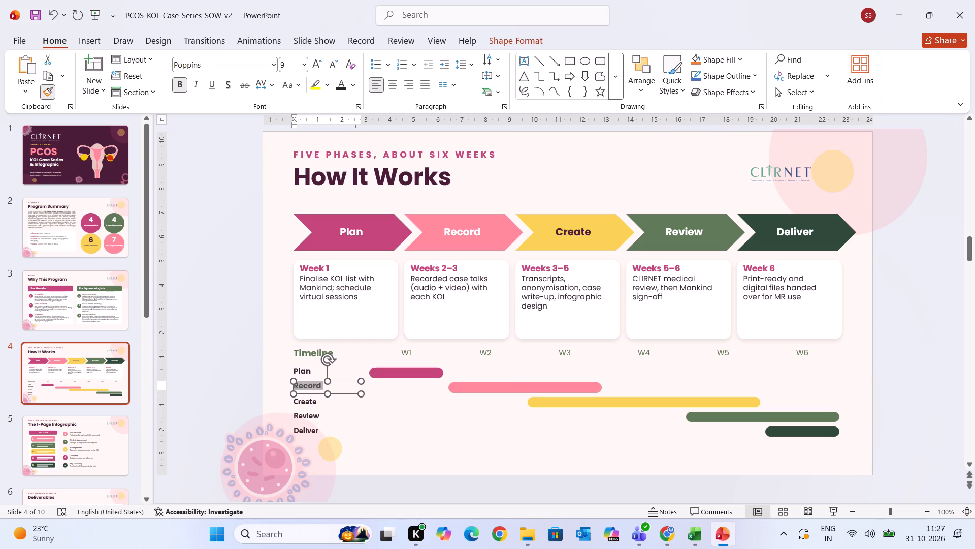
left_click_drag(301, 401, 329, 401)
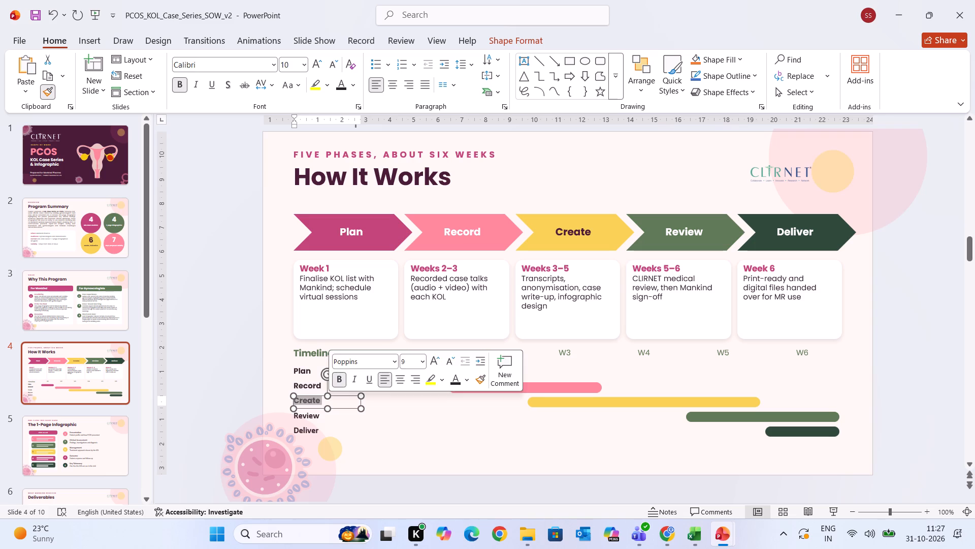
left_click(46, 91)
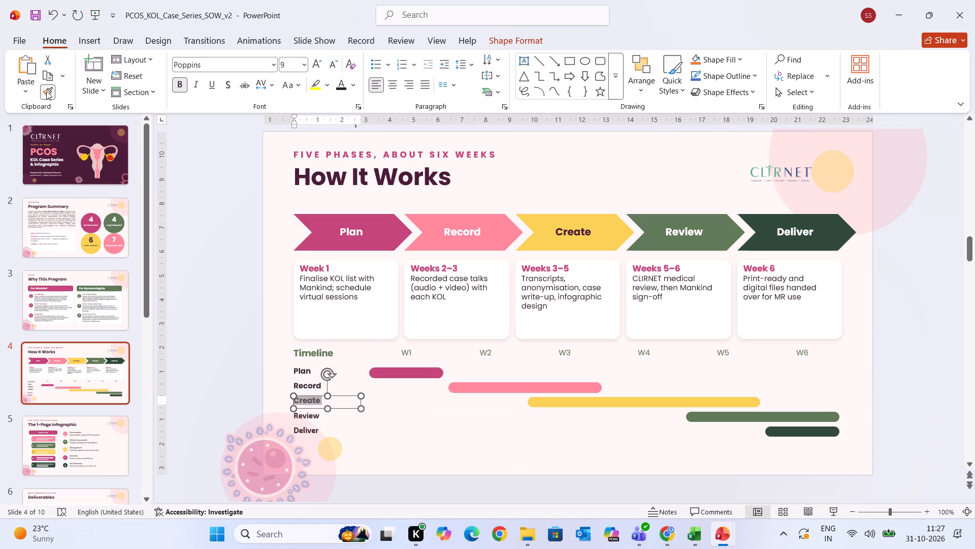
left_click_drag(299, 412, 304, 412)
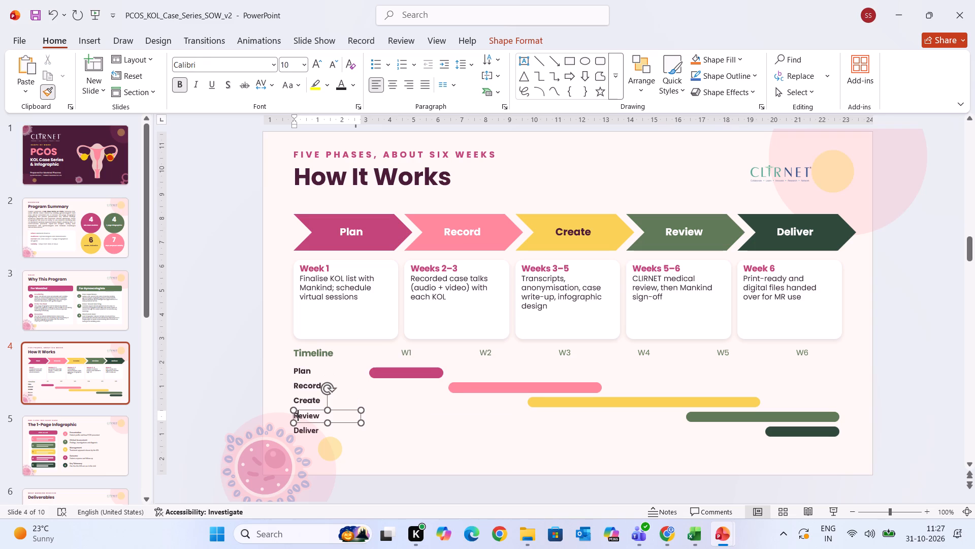
left_click_drag(304, 412, 334, 412)
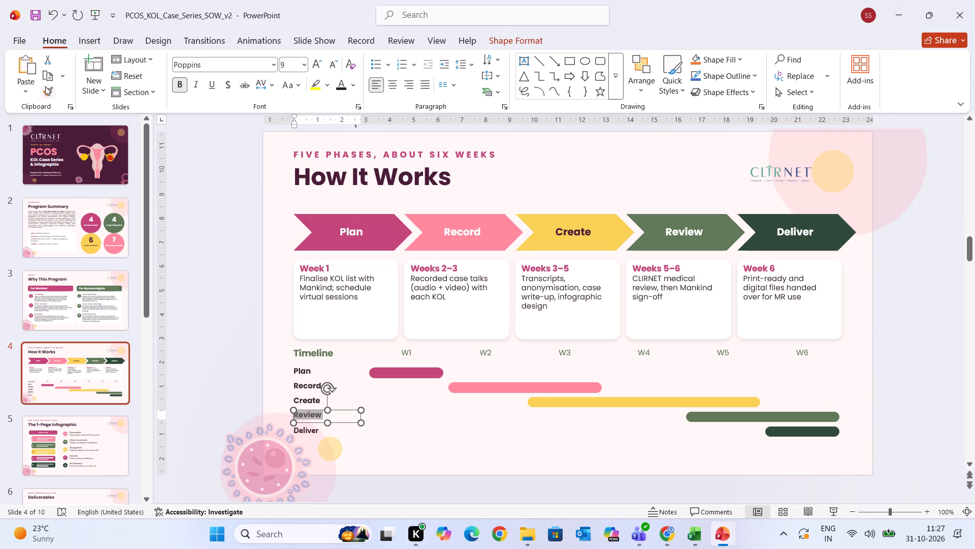
left_click(46, 93)
left_click_drag(301, 429, 340, 429)
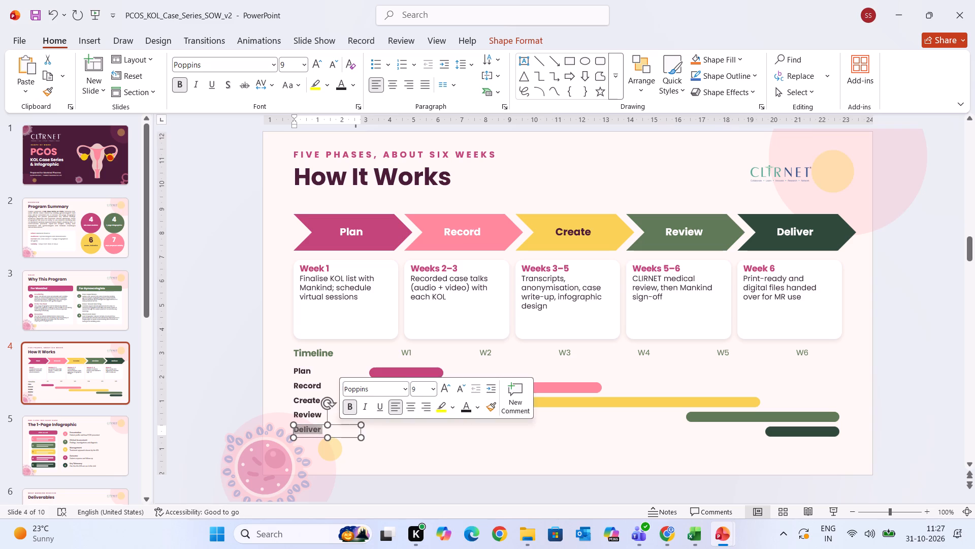
left_click(897, 448)
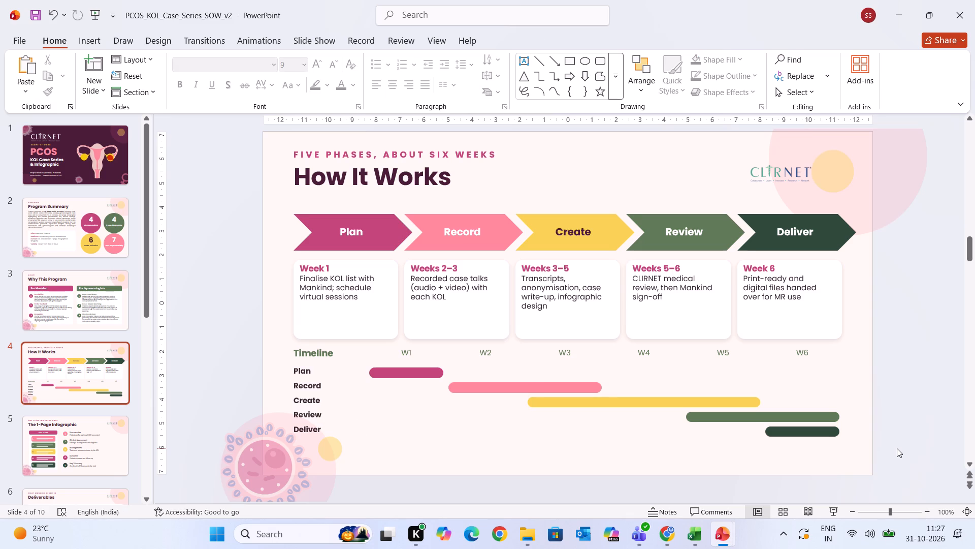
Go back through the preceding slides to the cover slide to review their formatting.
key("Up")
key("Up")
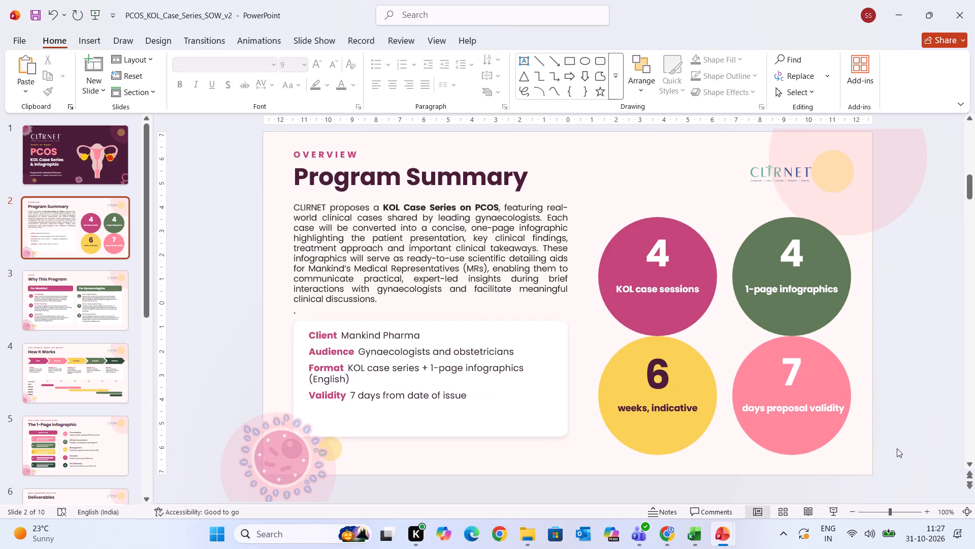
key("Up")
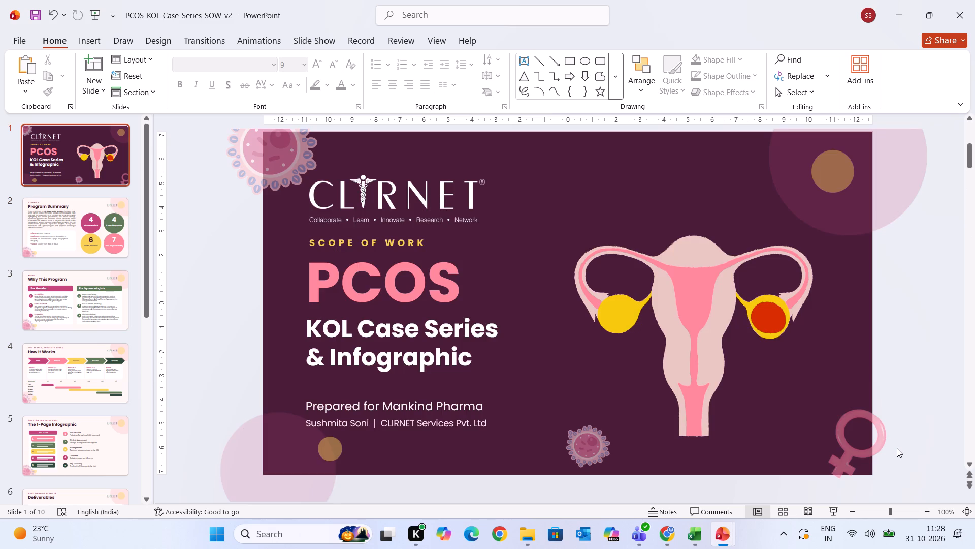
key("Down")
key("Up")
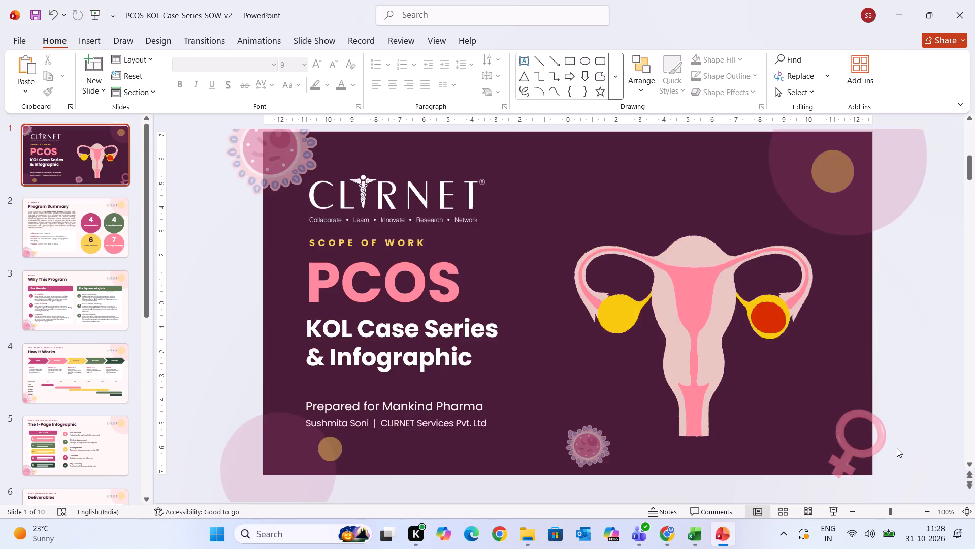
Review the slides from the cover through How It Works and The 1-Page Infographic, comparing their fonts and layout for consistency.
key("Down")
key("Down")
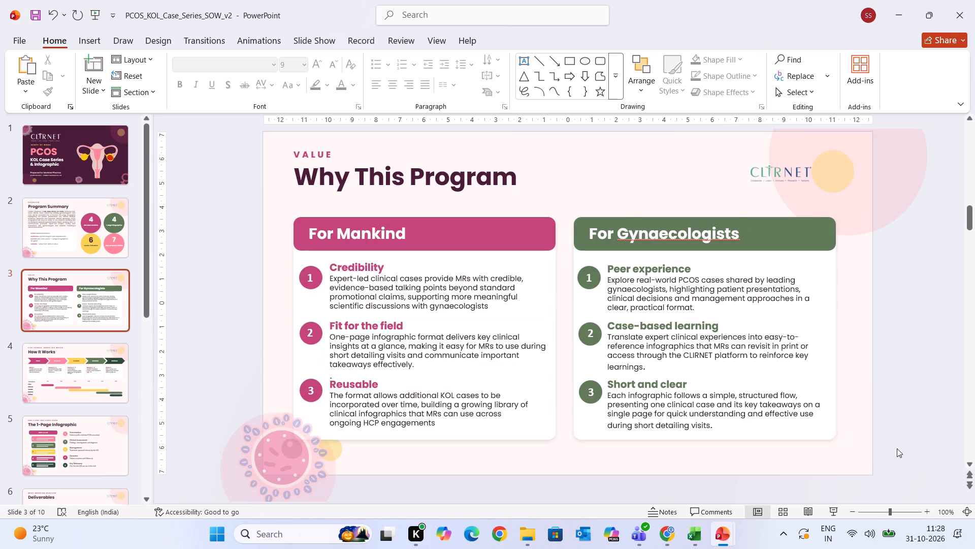
key("Down")
key("Down")
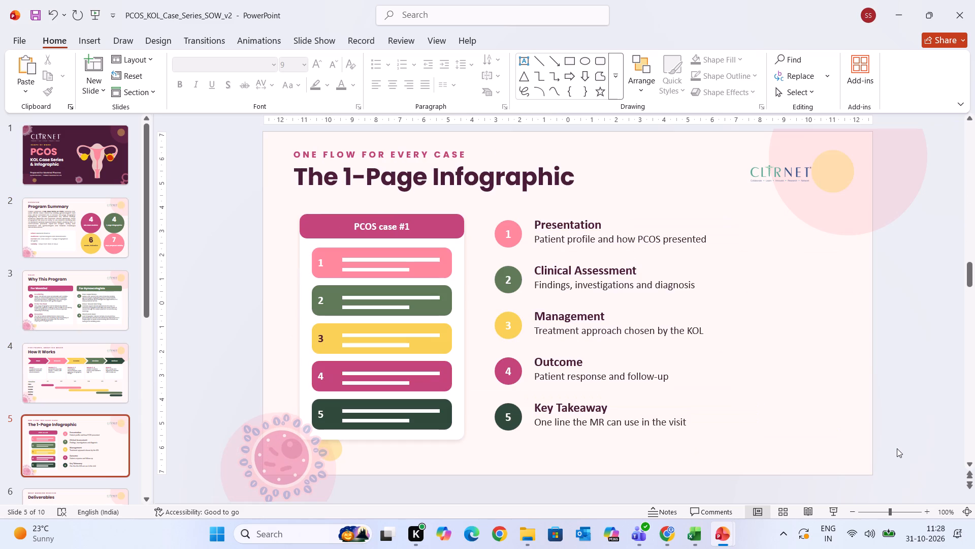
key("Up")
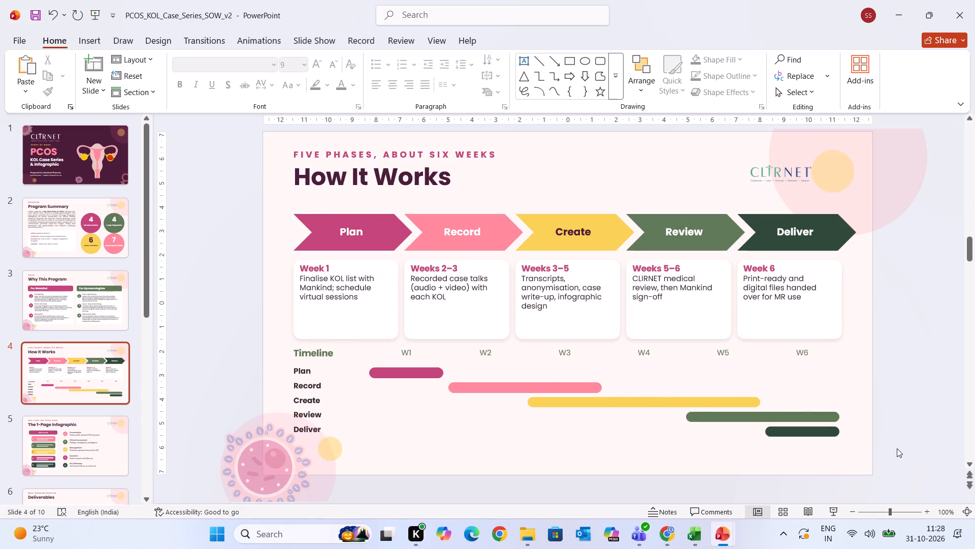
key("Up")
key("Up")
key("Up")
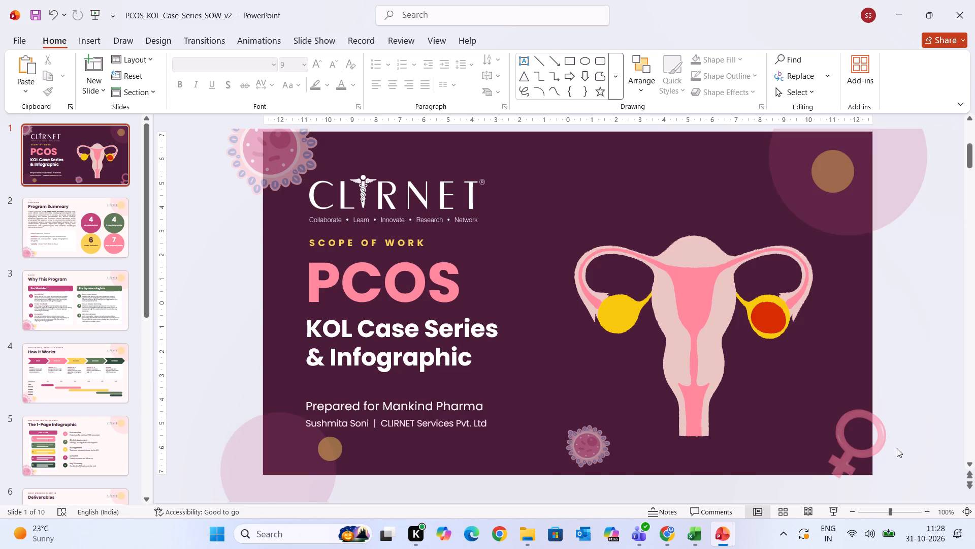
key("Down")
key("Down")
key("Down")
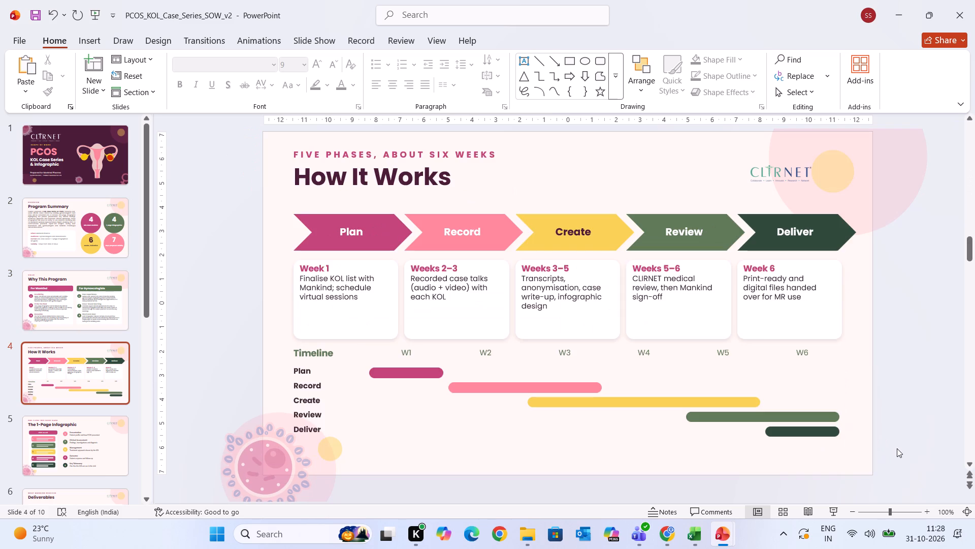
key("Down")
key("Up")
key("Down")
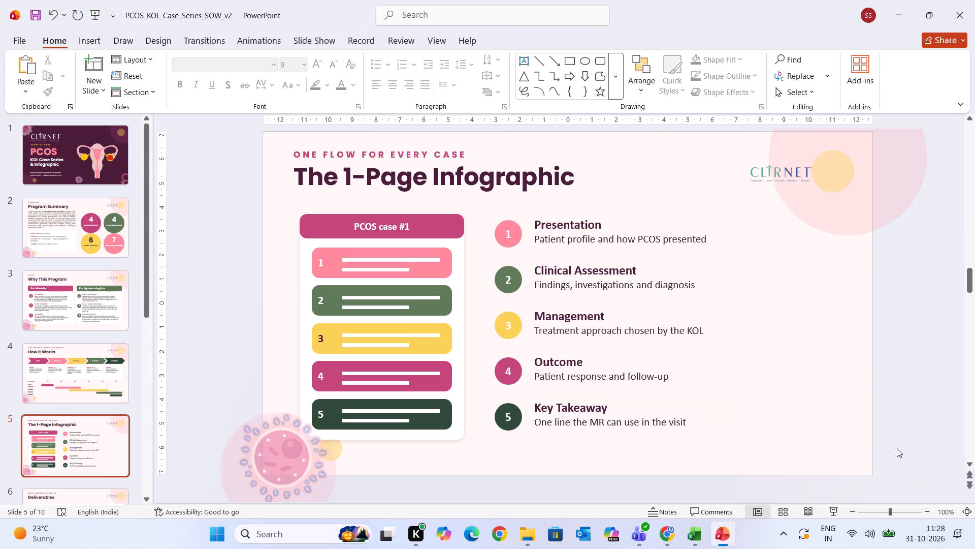